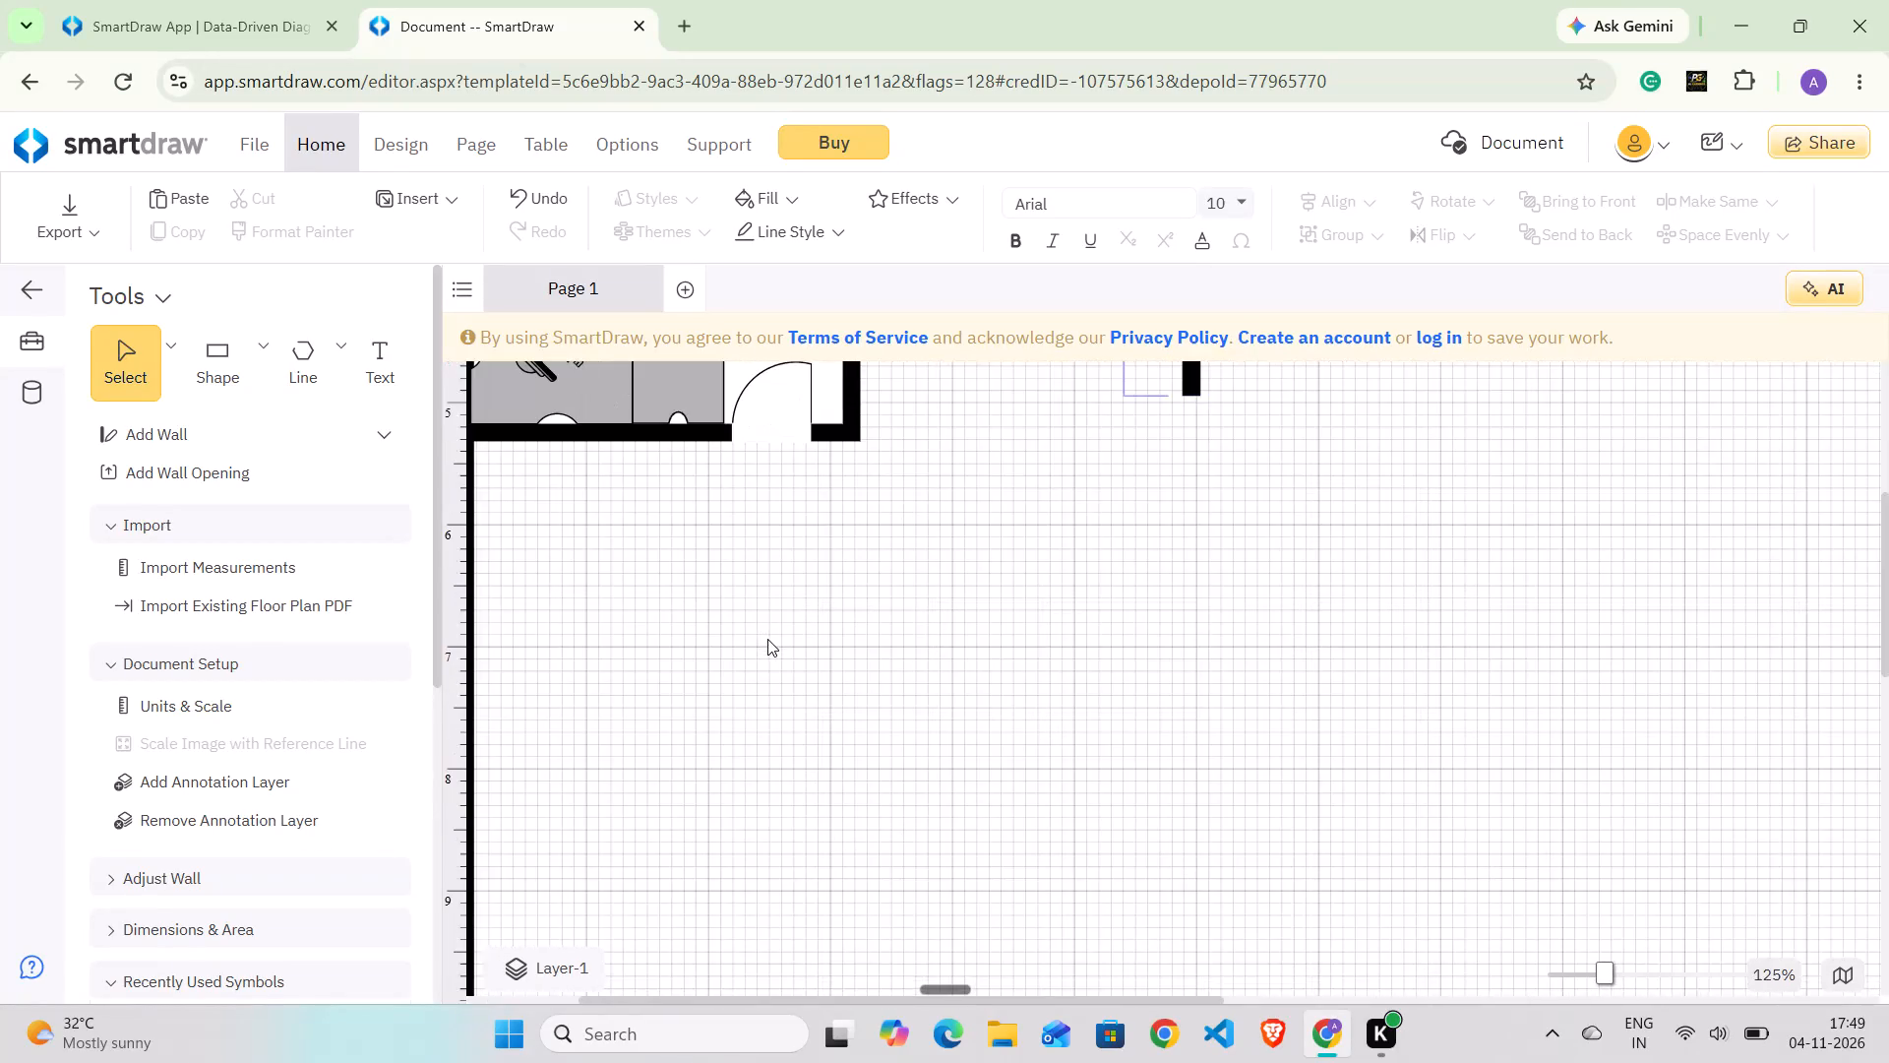
# Move the oval conference table from the bottom of the large hall into its open left half, below the enclosed office.
pyautogui.hscroll(2, 685, 555)
pyautogui.scroll(1, 685, 555)
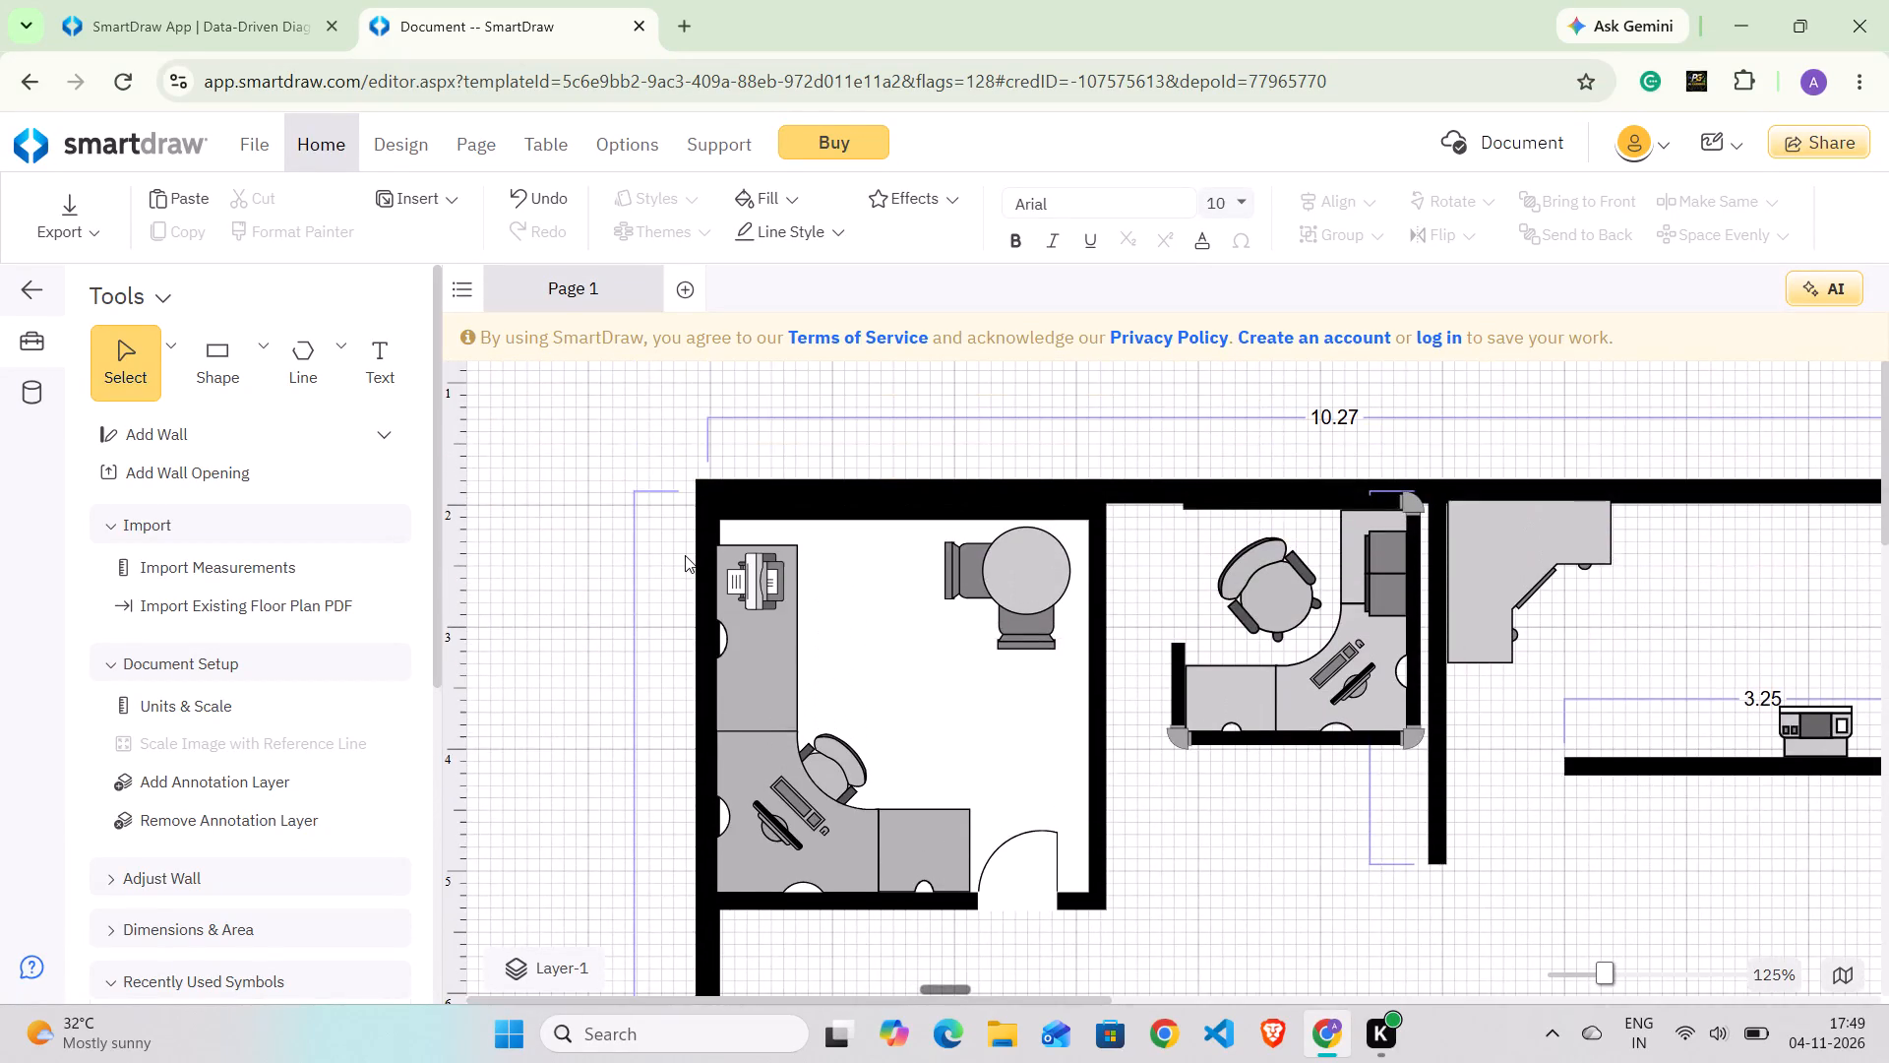
pyautogui.scroll(-3, 685, 555)
pyautogui.hscroll(-2, 685, 555)
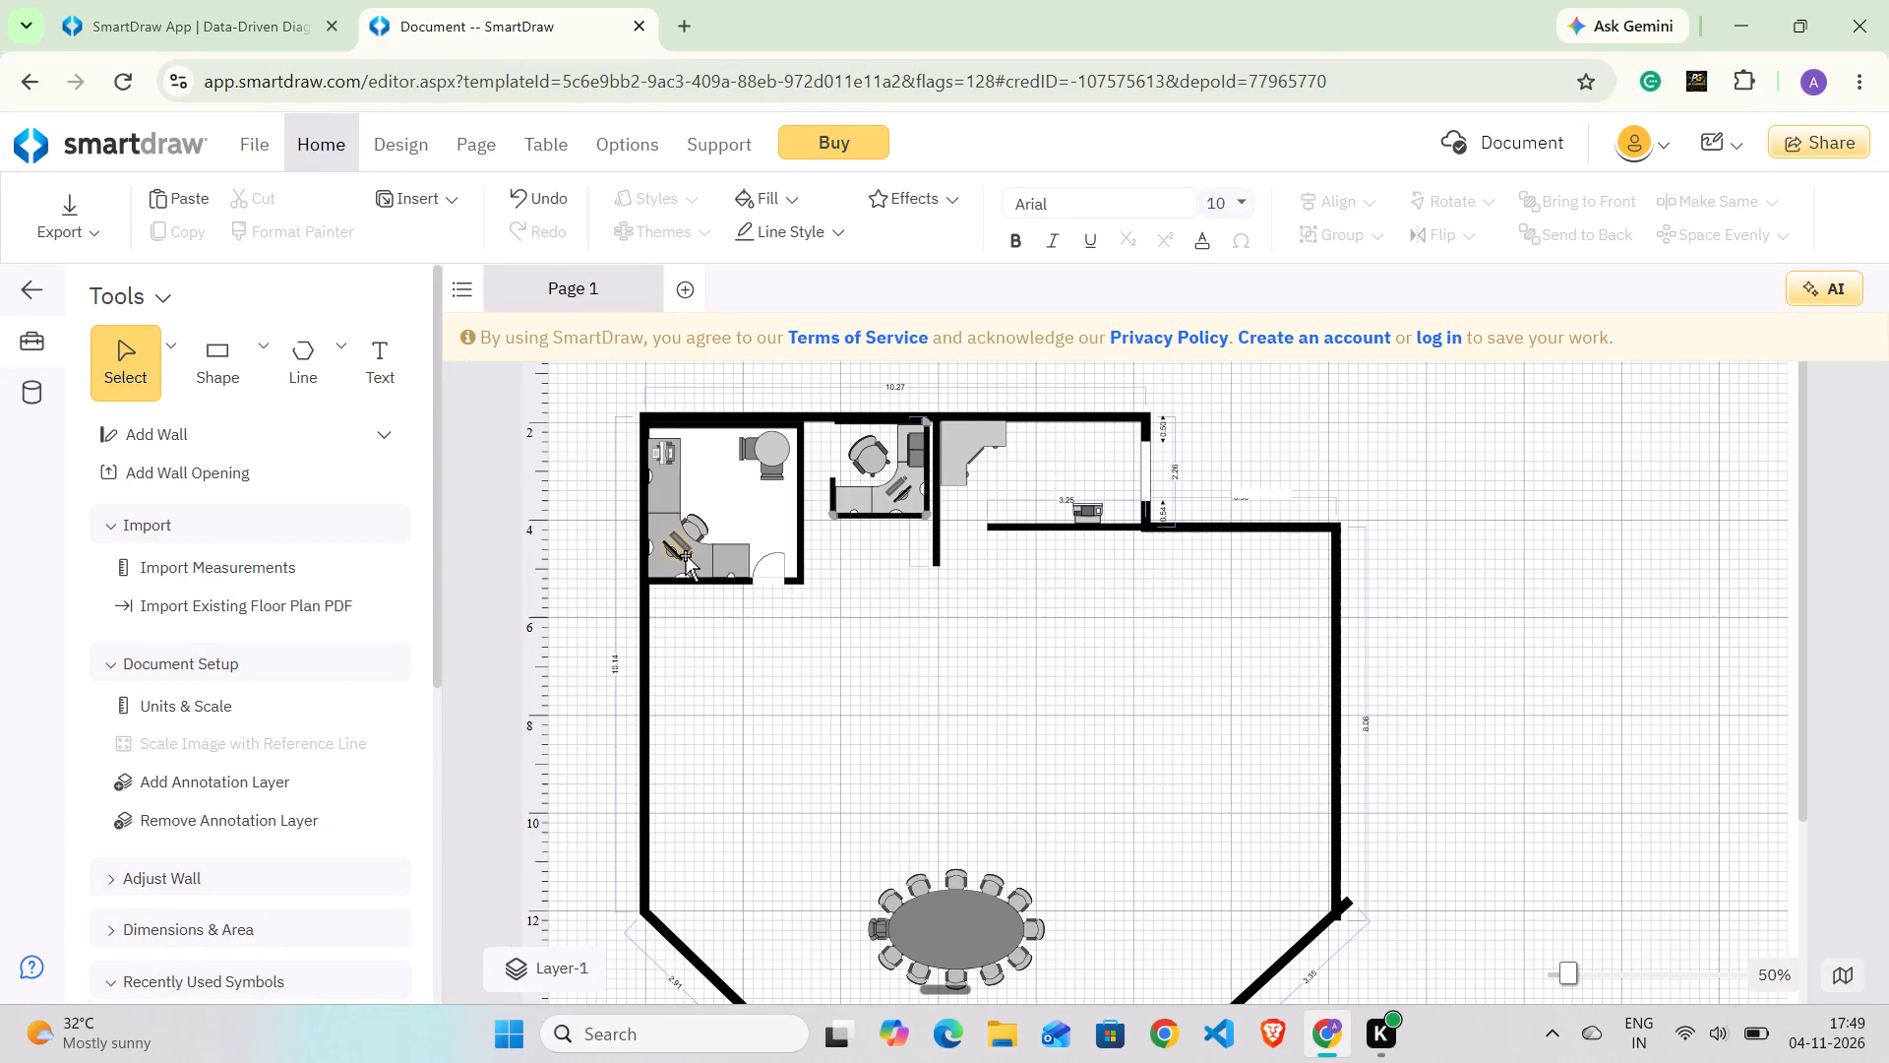
pyautogui.click(935, 929)
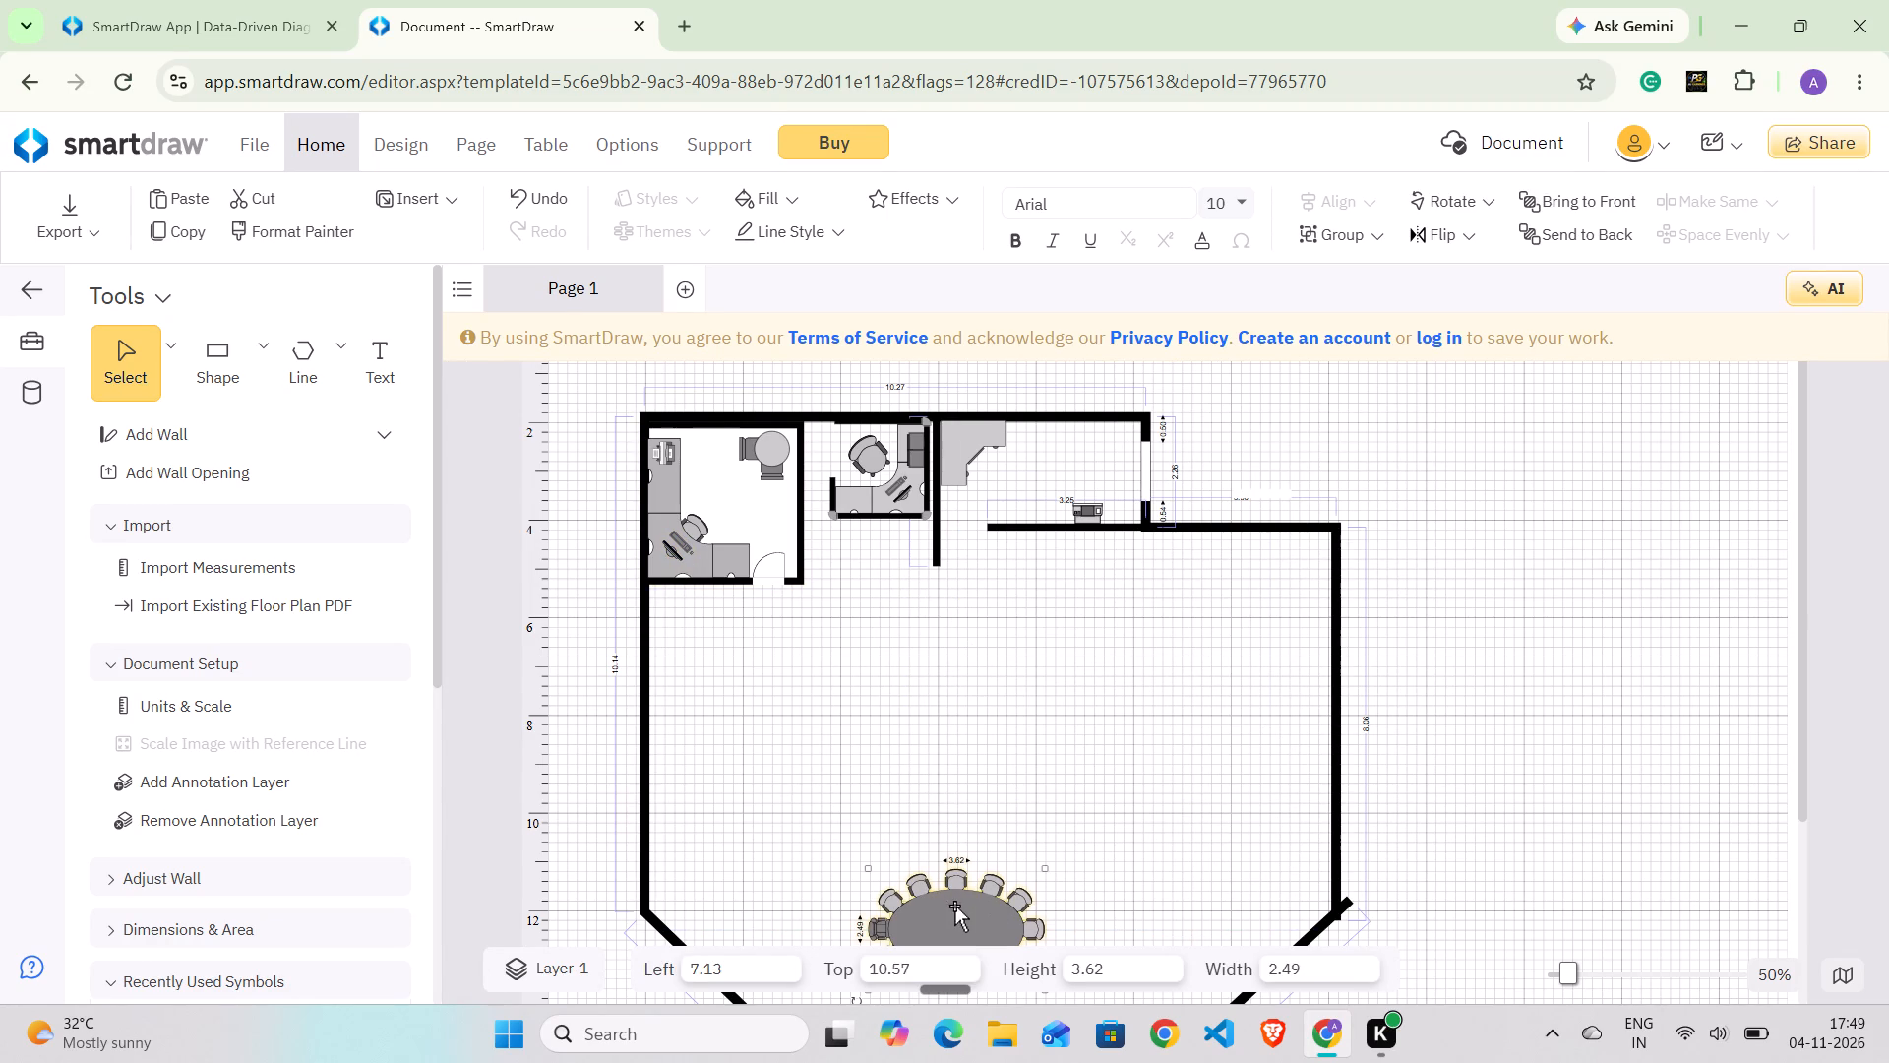
pyautogui.moveTo(954, 906); pyautogui.dragTo(808, 719)
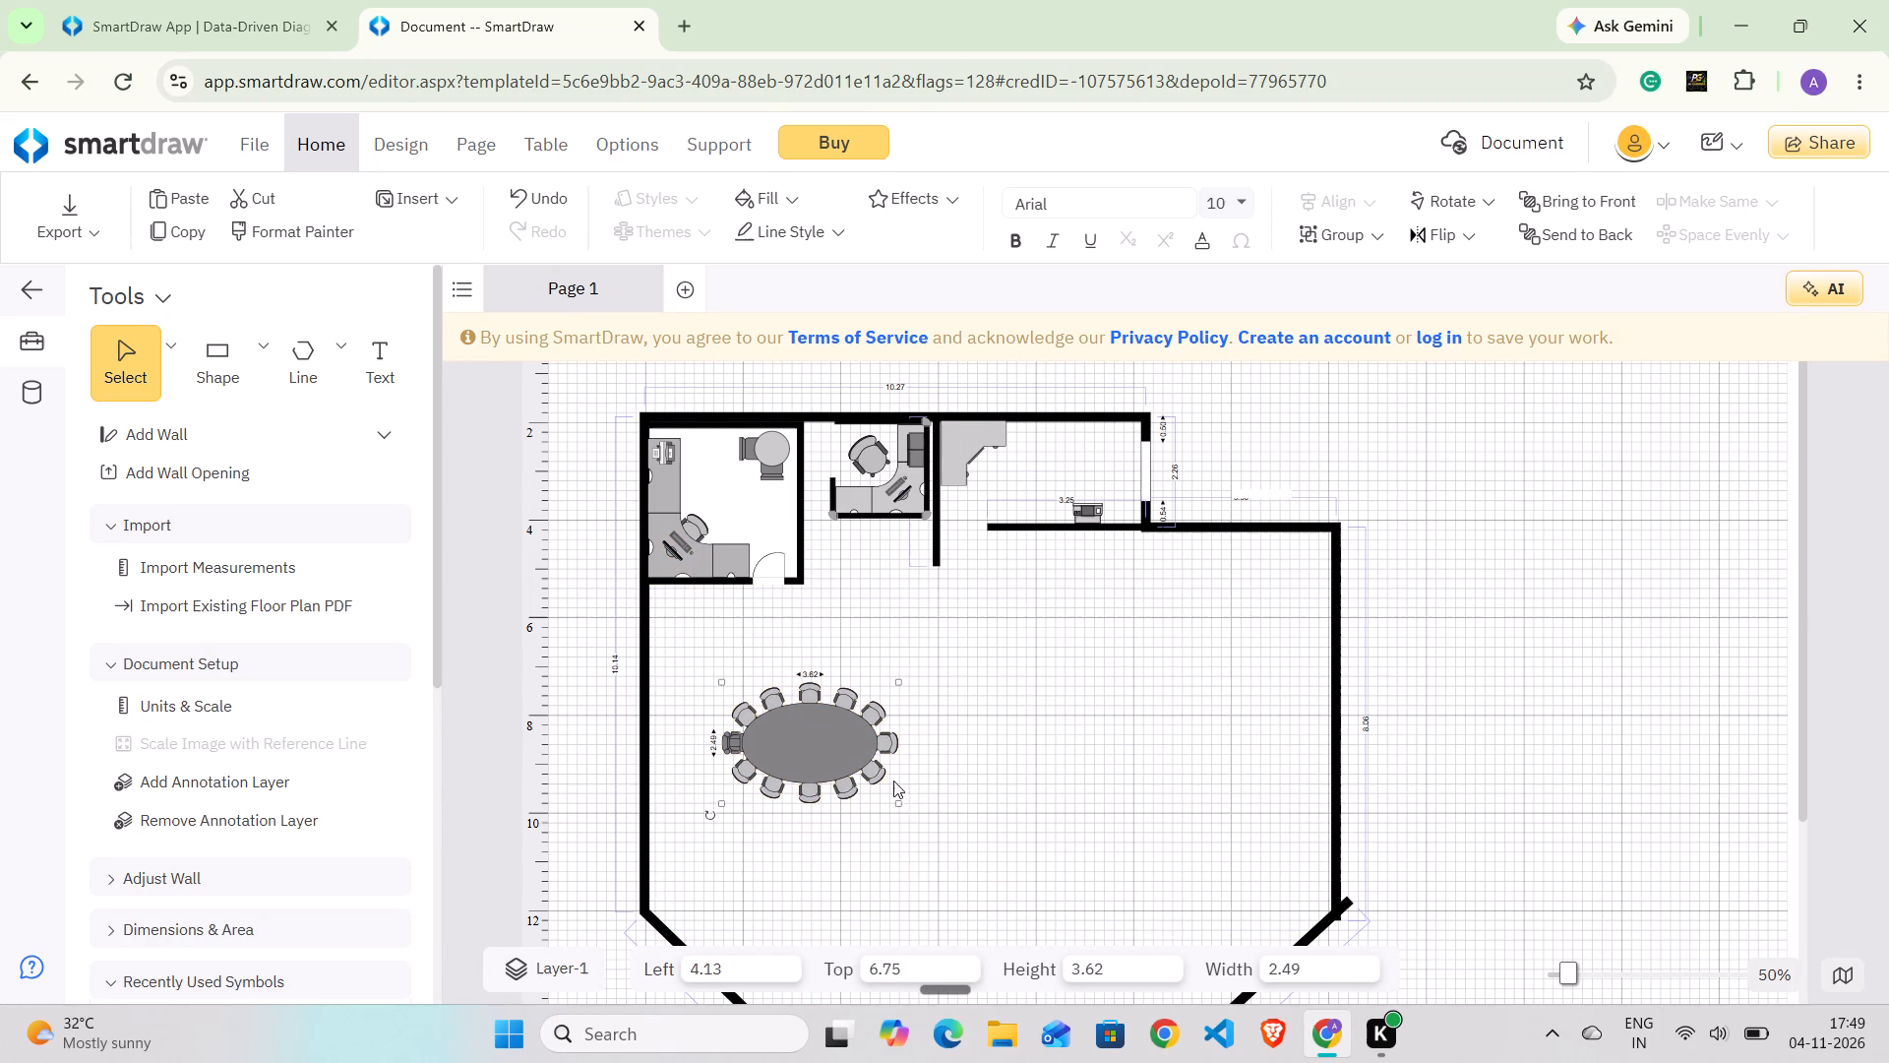
# Scale the conference table down proportionally to about 3.14 by 2.15.
pyautogui.moveTo(903, 808); pyautogui.dragTo(895, 797)
pyautogui.moveTo(895, 797); pyautogui.dragTo(895, 799)
pyautogui.click(847, 770)
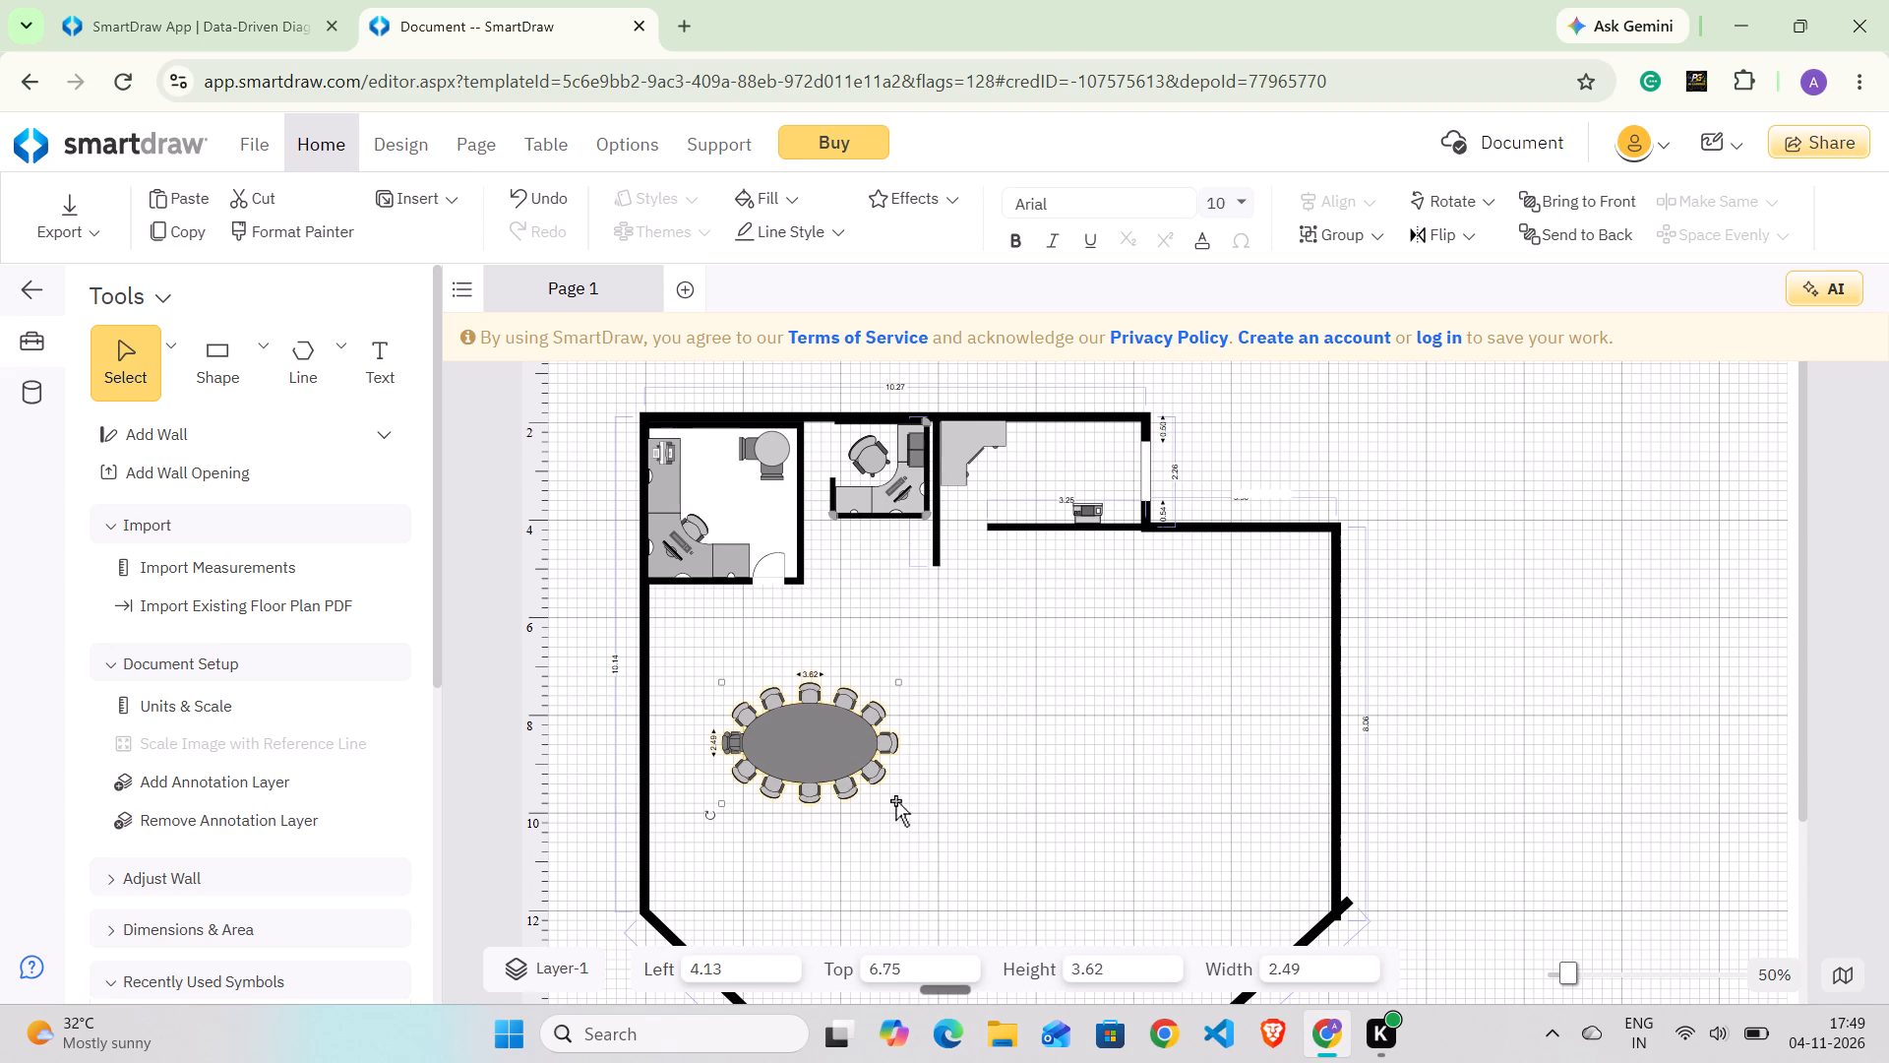
pyautogui.moveTo(898, 804); pyautogui.dragTo(736, 825)
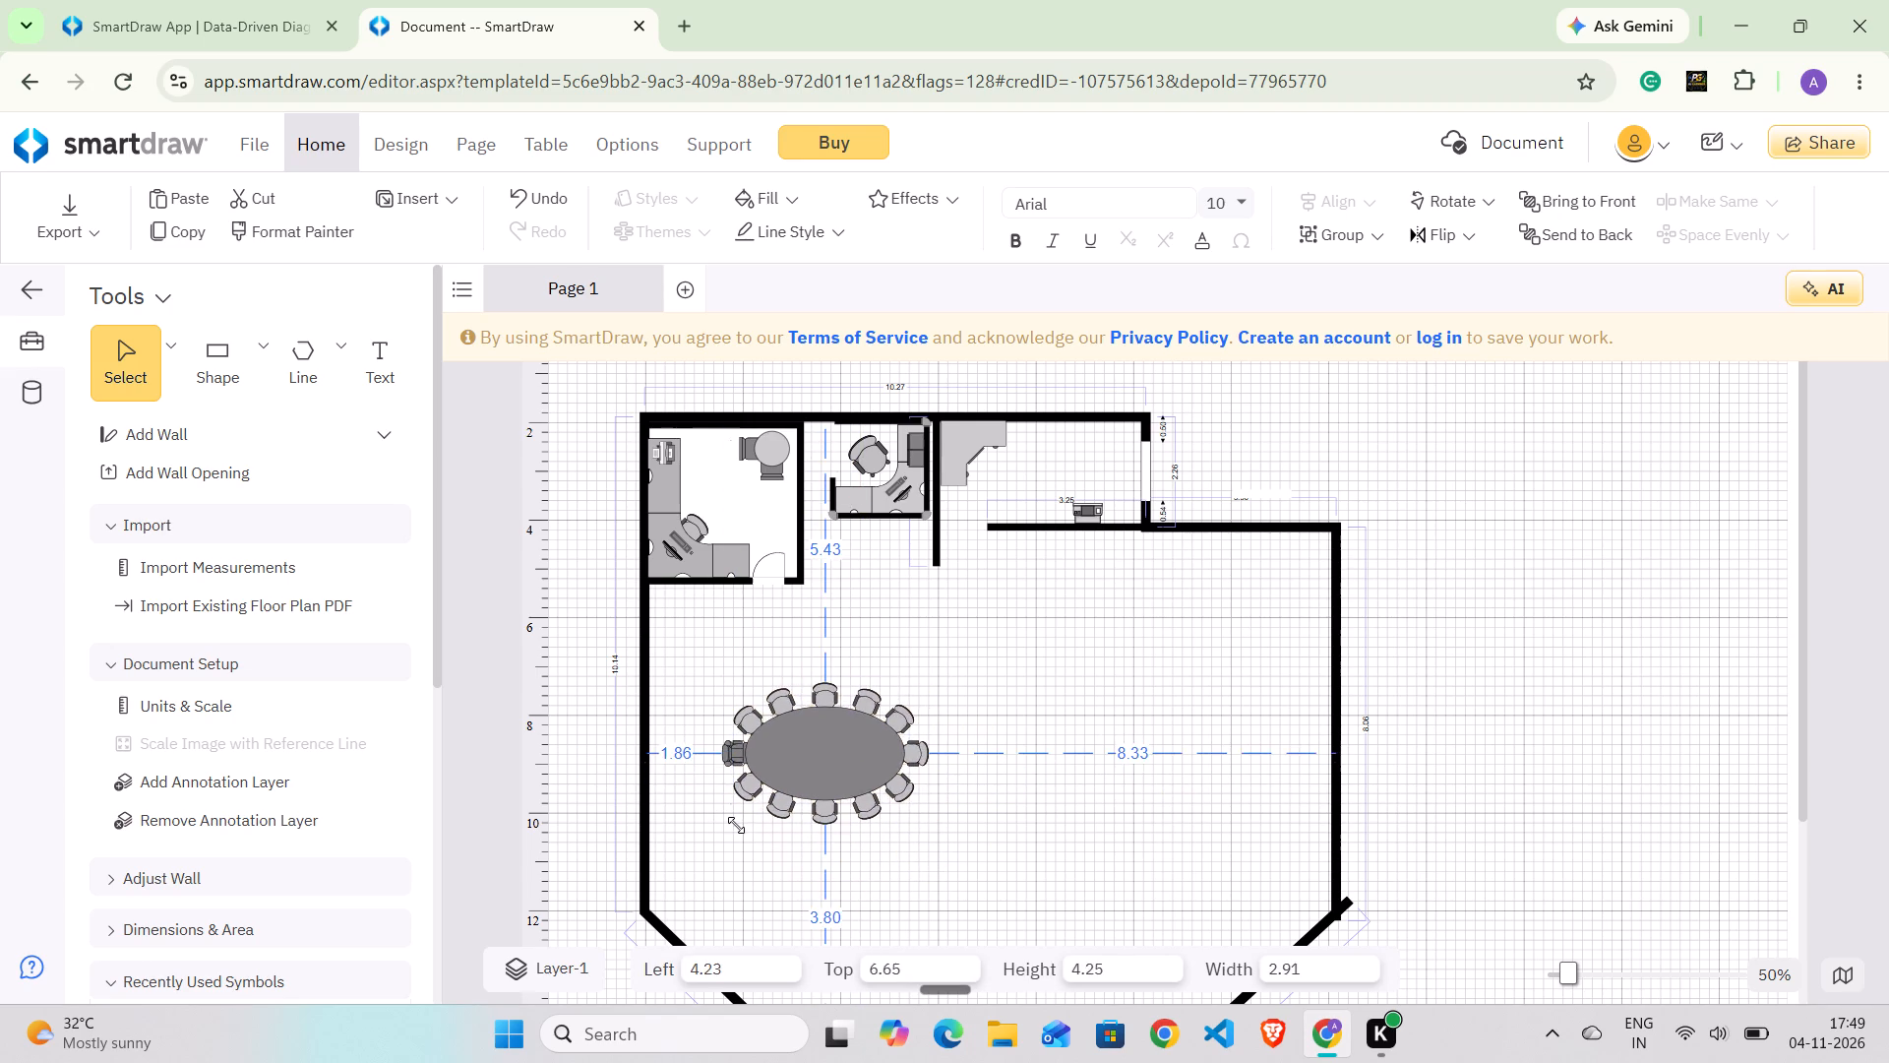
pyautogui.moveTo(736, 825); pyautogui.dragTo(737, 785)
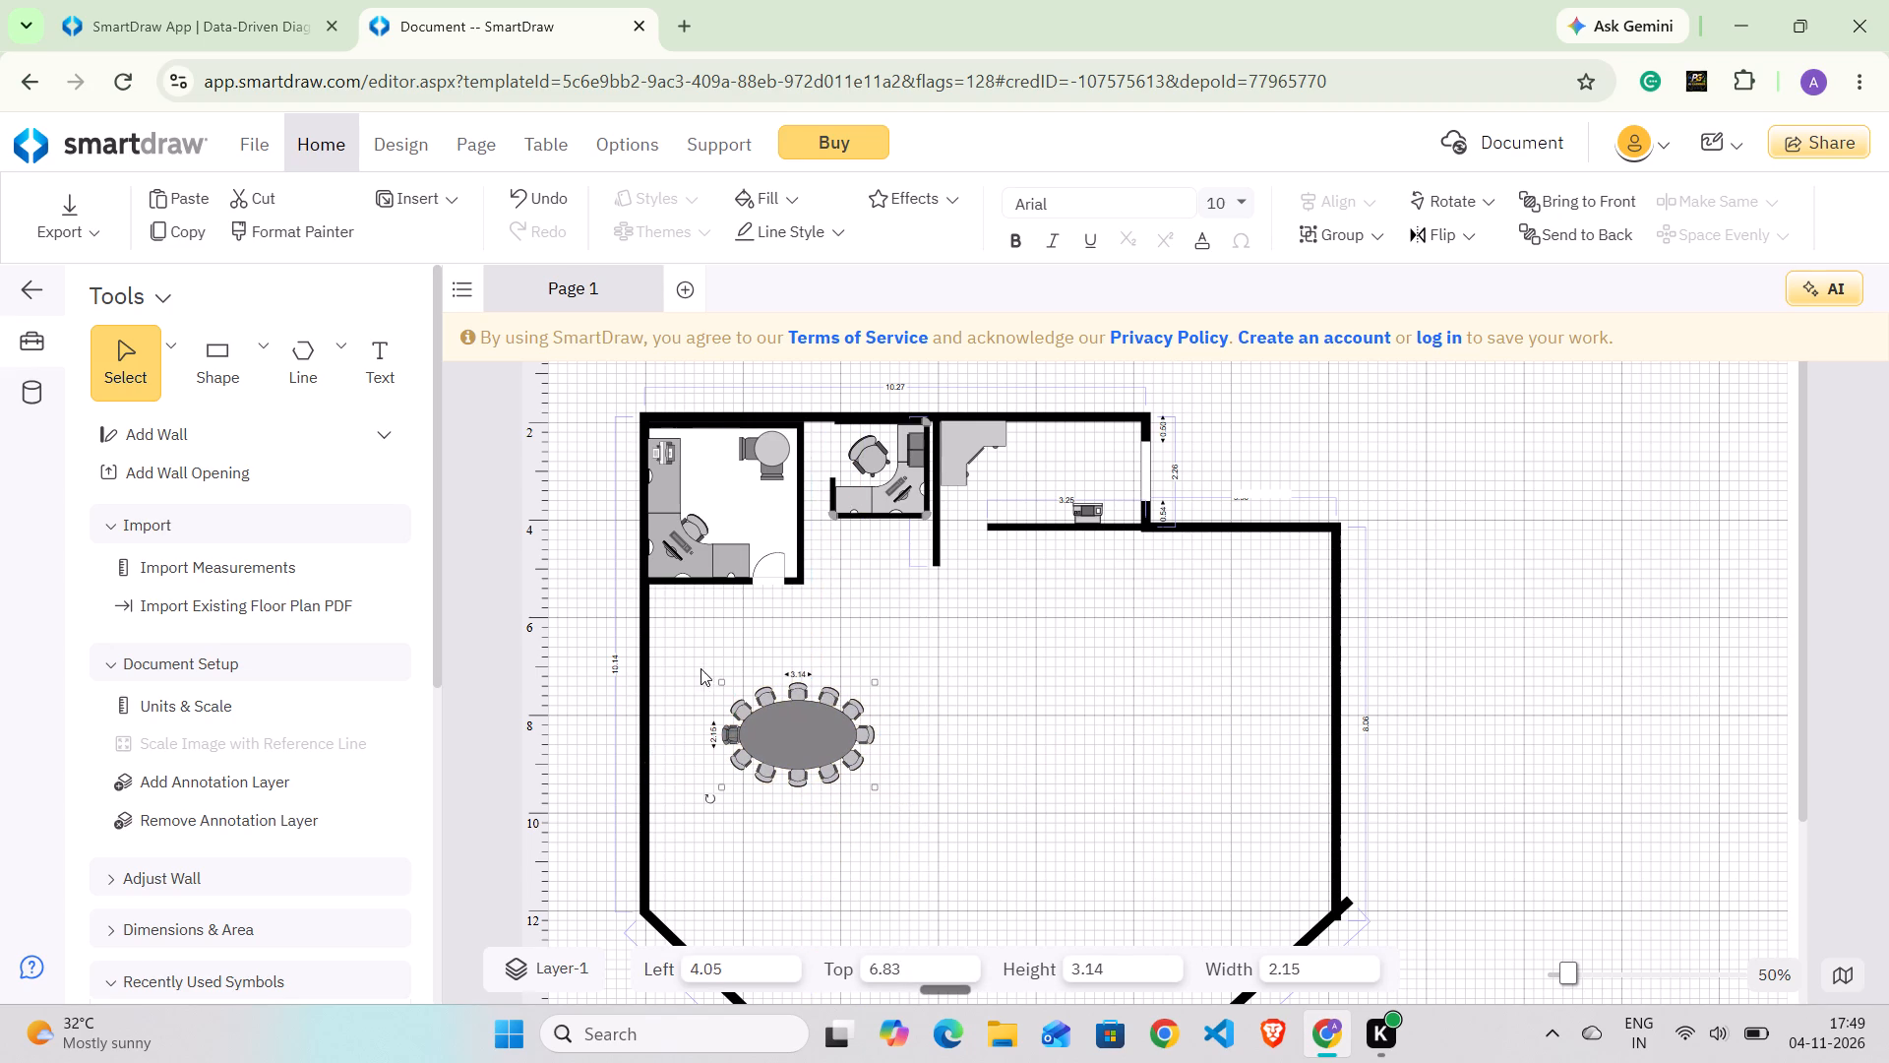
# Rotate the conference table so its long axis runs vertically and place it near the left wall, at about left 2.92, top 8.16.
pyautogui.moveTo(709, 800); pyautogui.dragTo(860, 818)
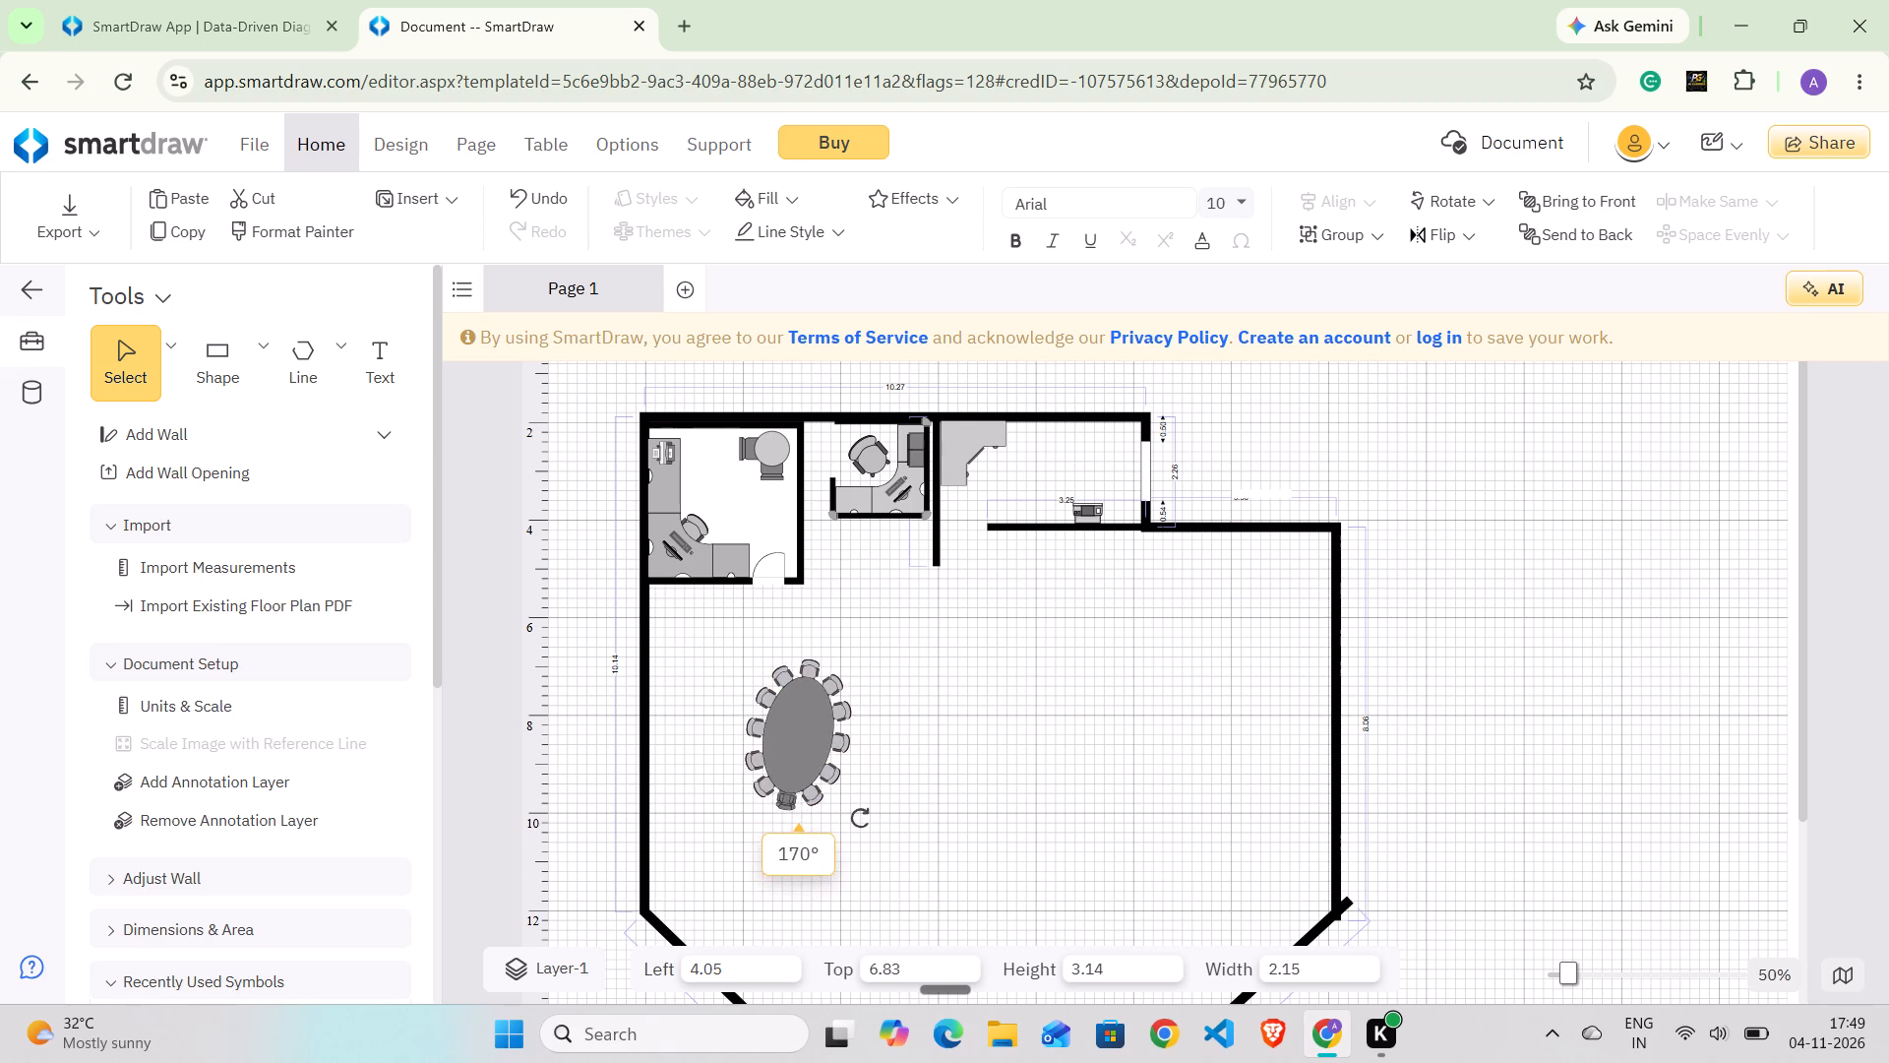
pyautogui.moveTo(860, 818); pyautogui.dragTo(860, 819)
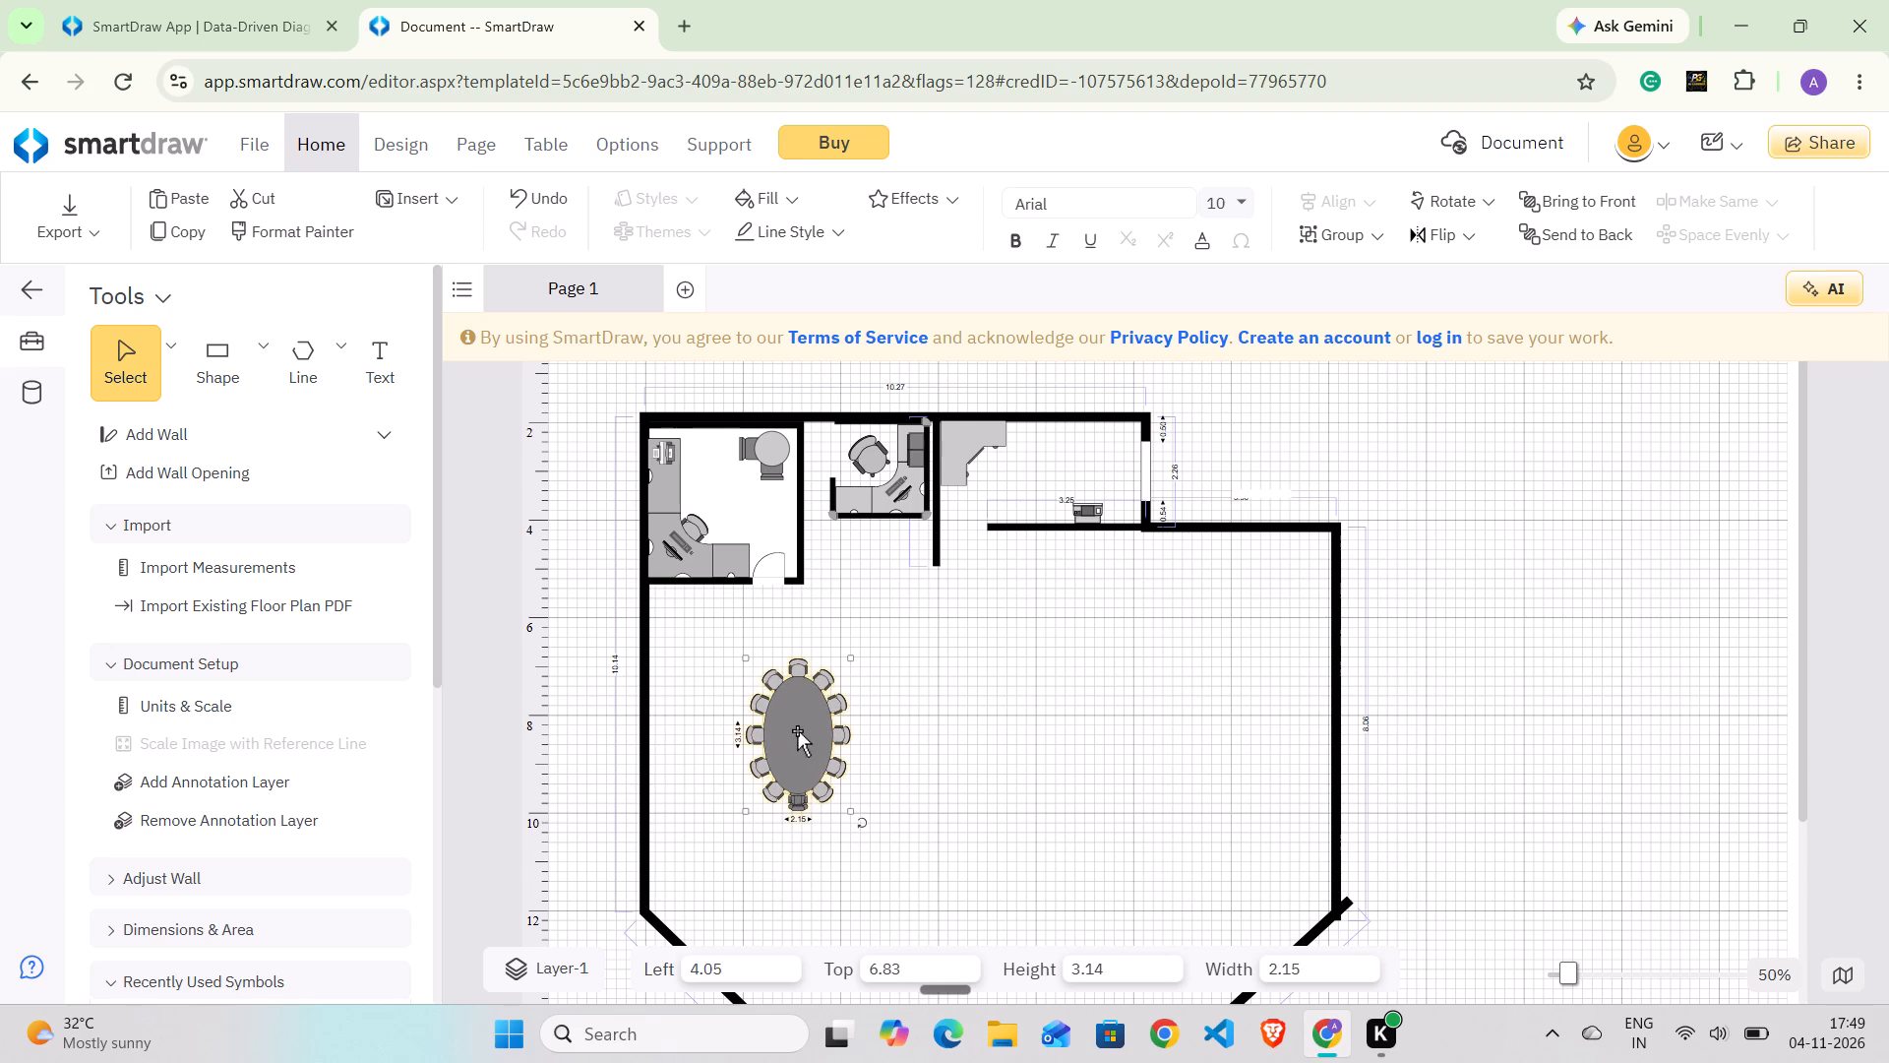
pyautogui.moveTo(802, 731); pyautogui.dragTo(763, 778)
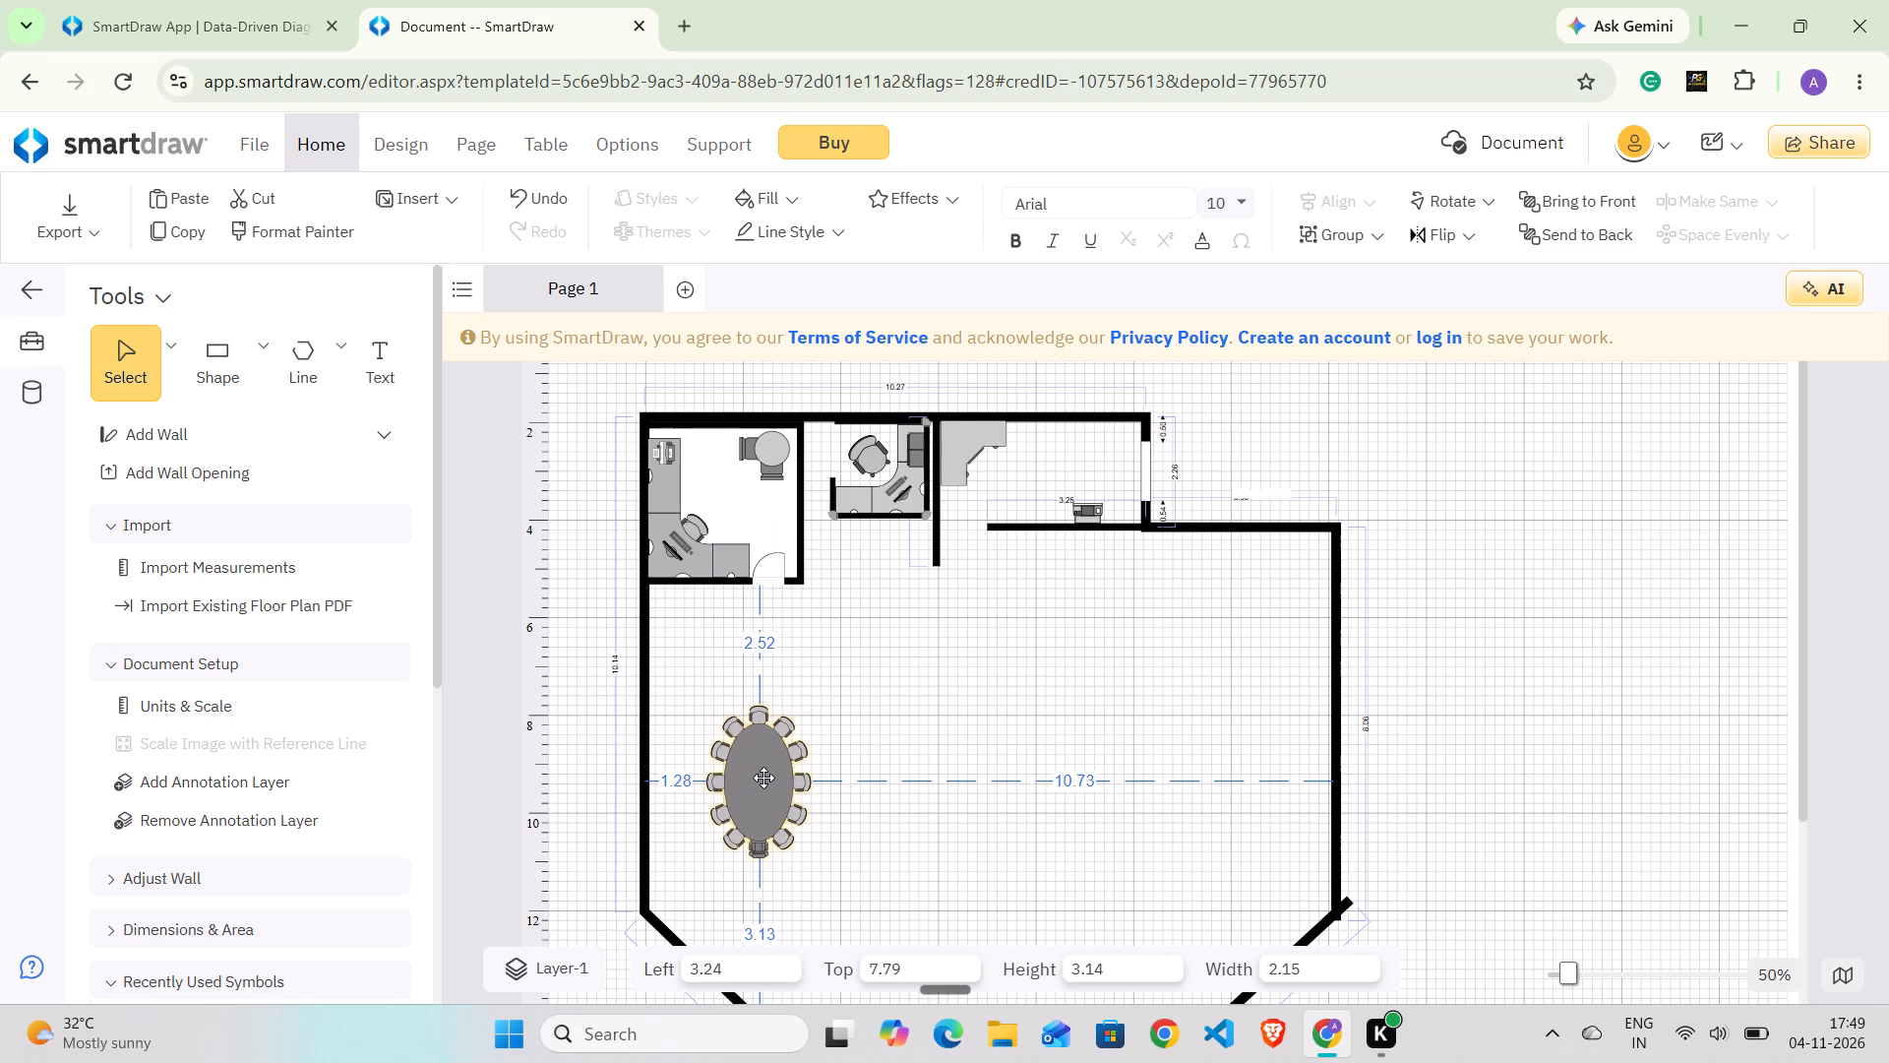
pyautogui.moveTo(763, 778); pyautogui.dragTo(744, 729)
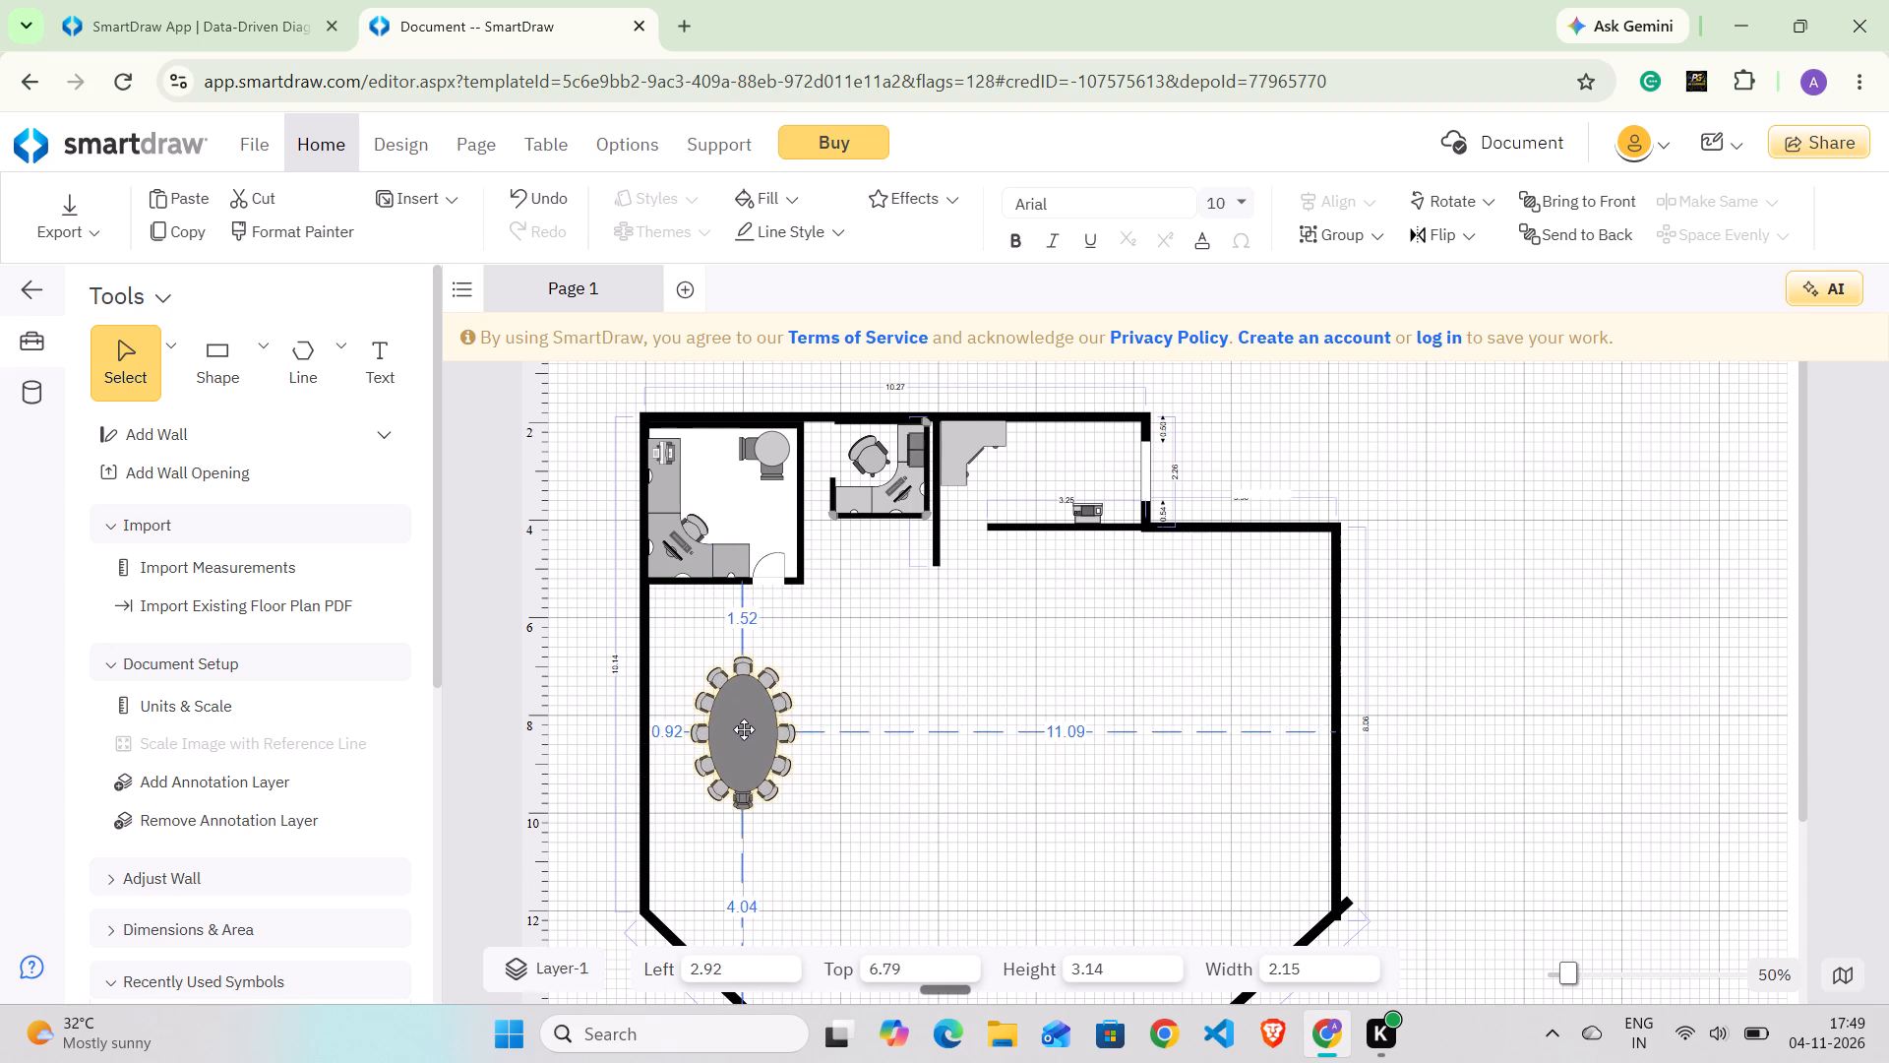
pyautogui.moveTo(744, 729); pyautogui.dragTo(747, 796)
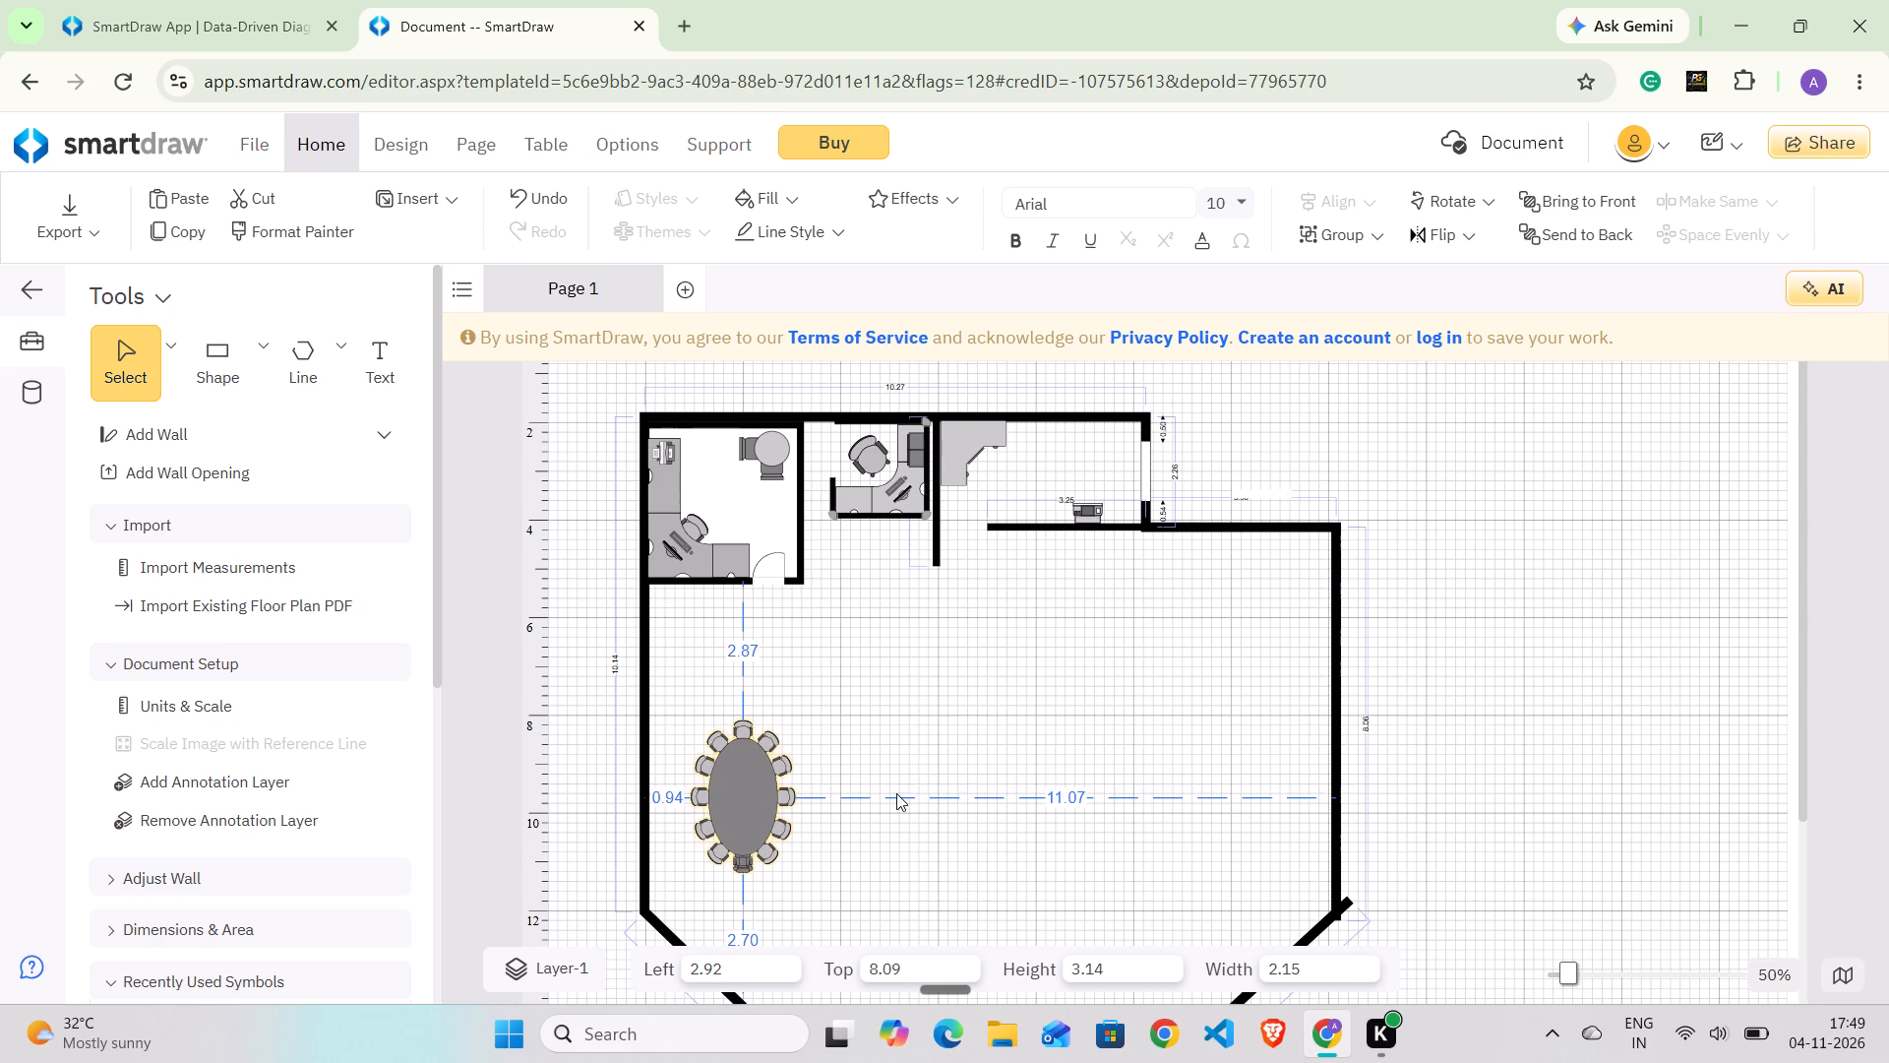
# Draw a horizontal straight line about 6.15 long from the hall's right wall inward, at about 6.02 from the top.
pyautogui.scroll(-1, 896, 793)
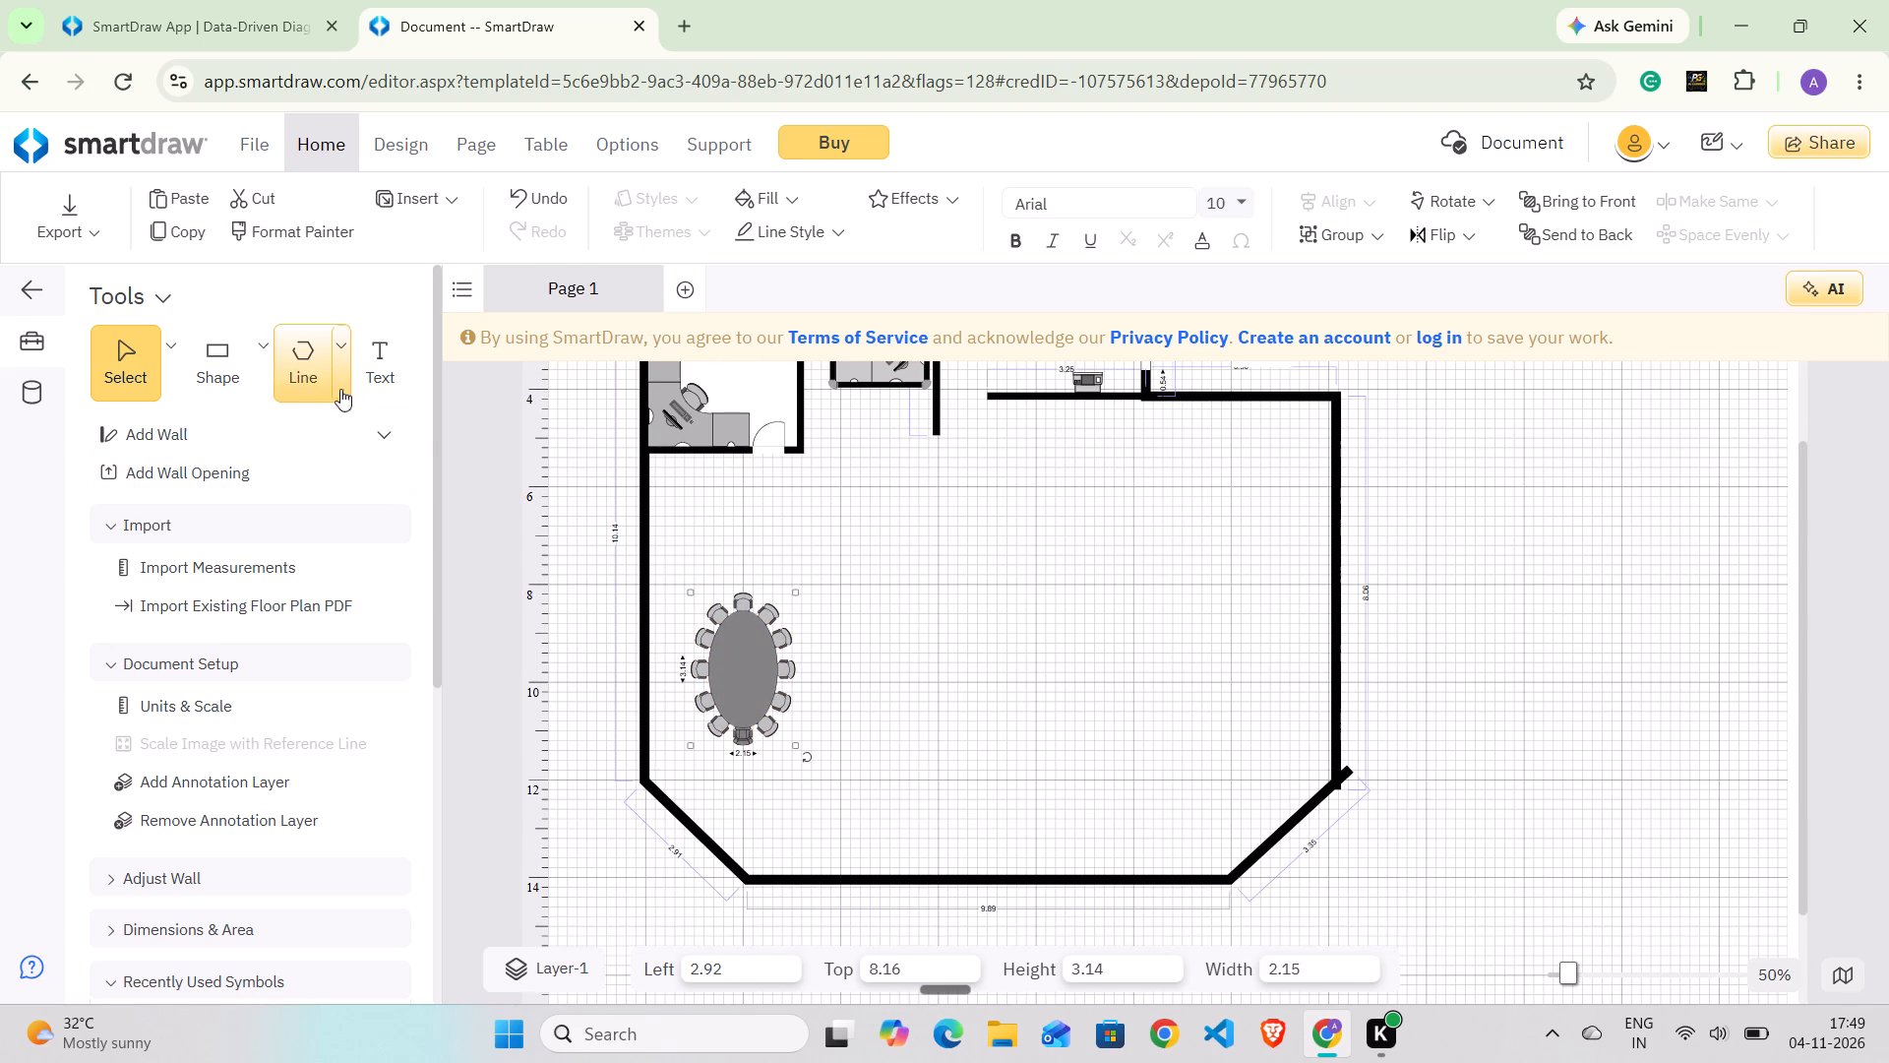
pyautogui.click(303, 364)
pyautogui.click(335, 360)
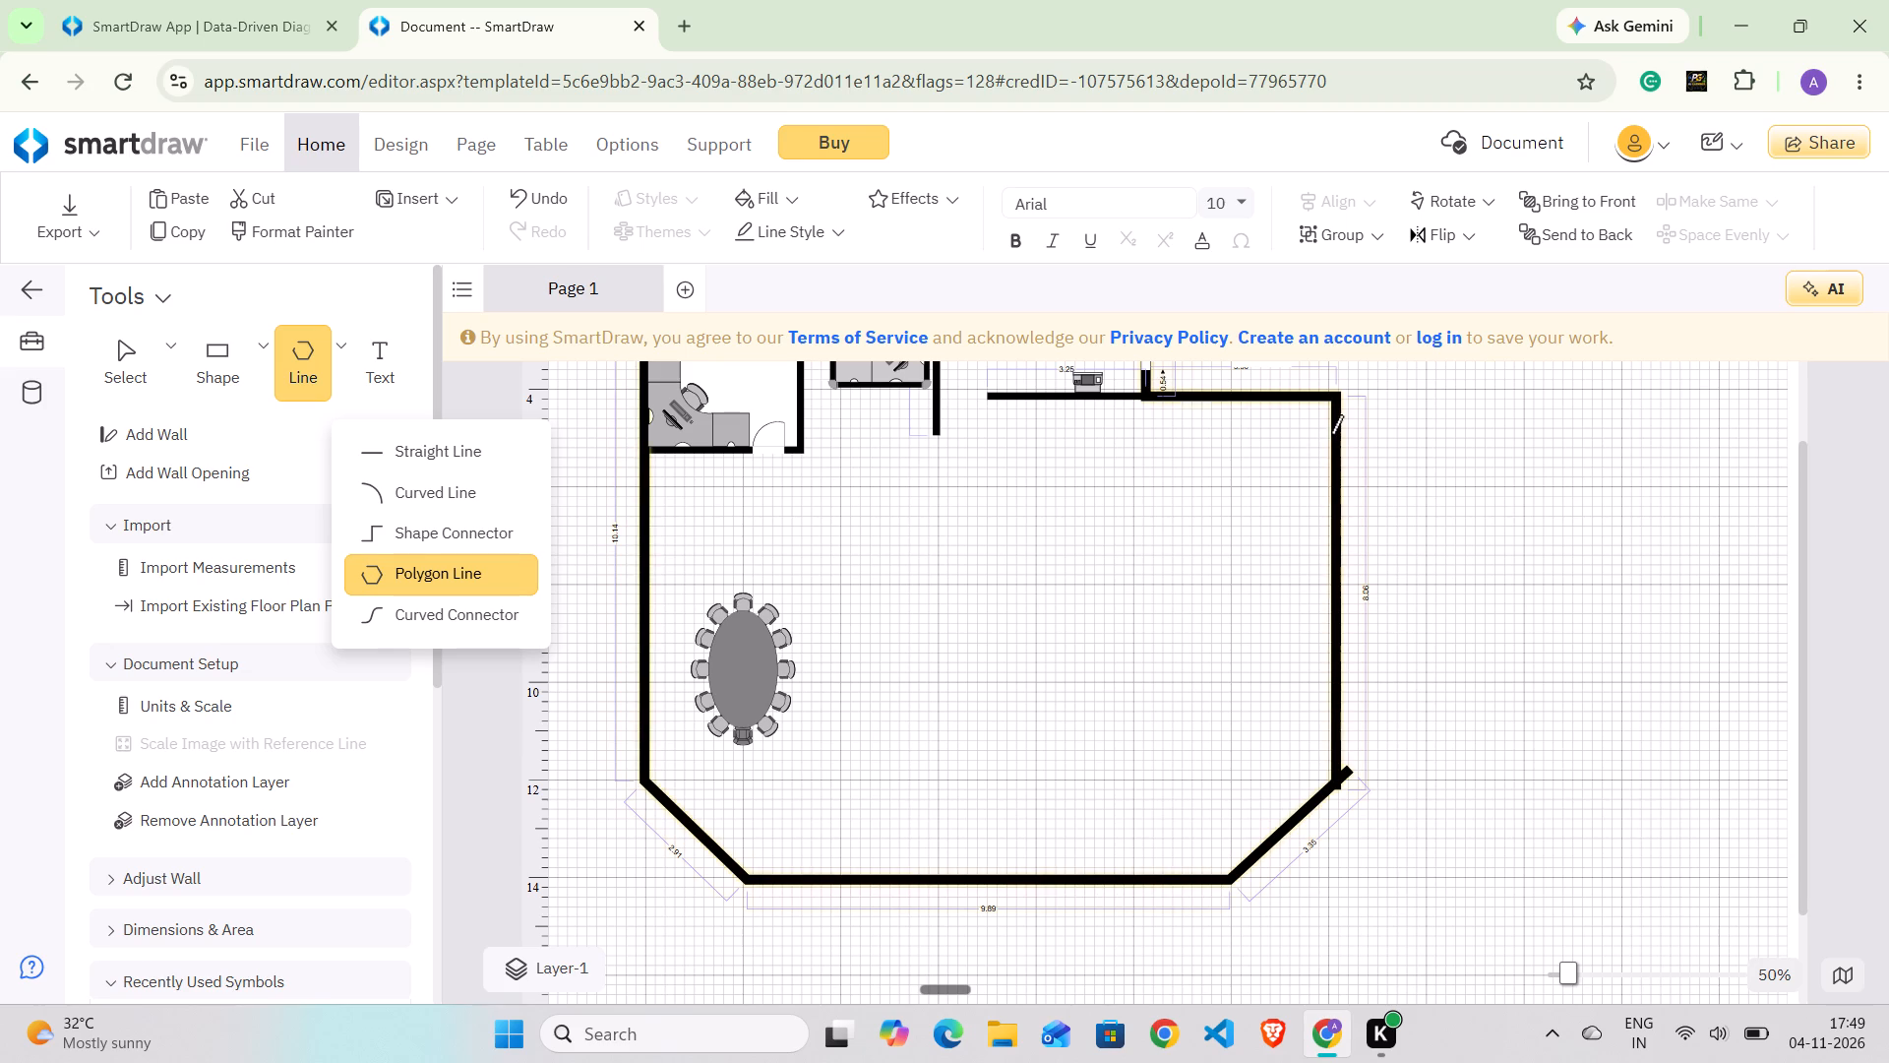
pyautogui.click(524, 471)
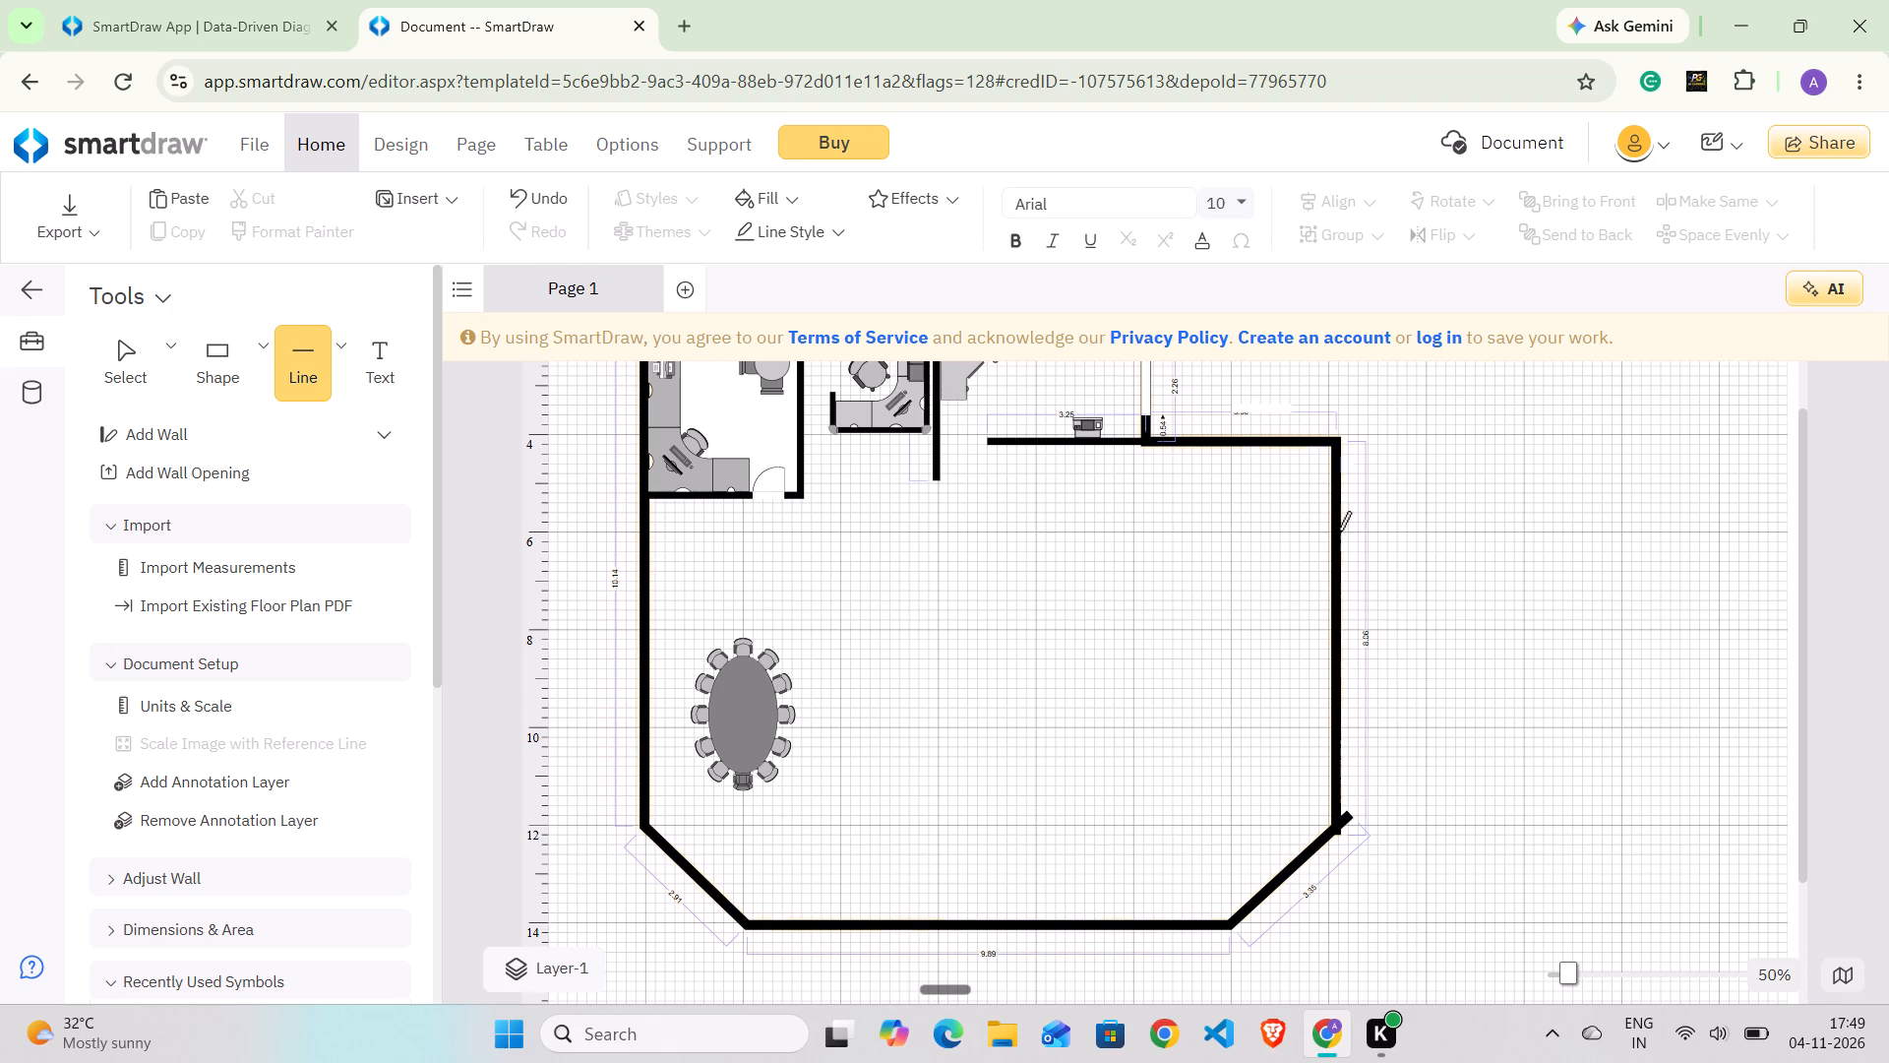
pyautogui.moveTo(1334, 531); pyautogui.dragTo(1056, 535)
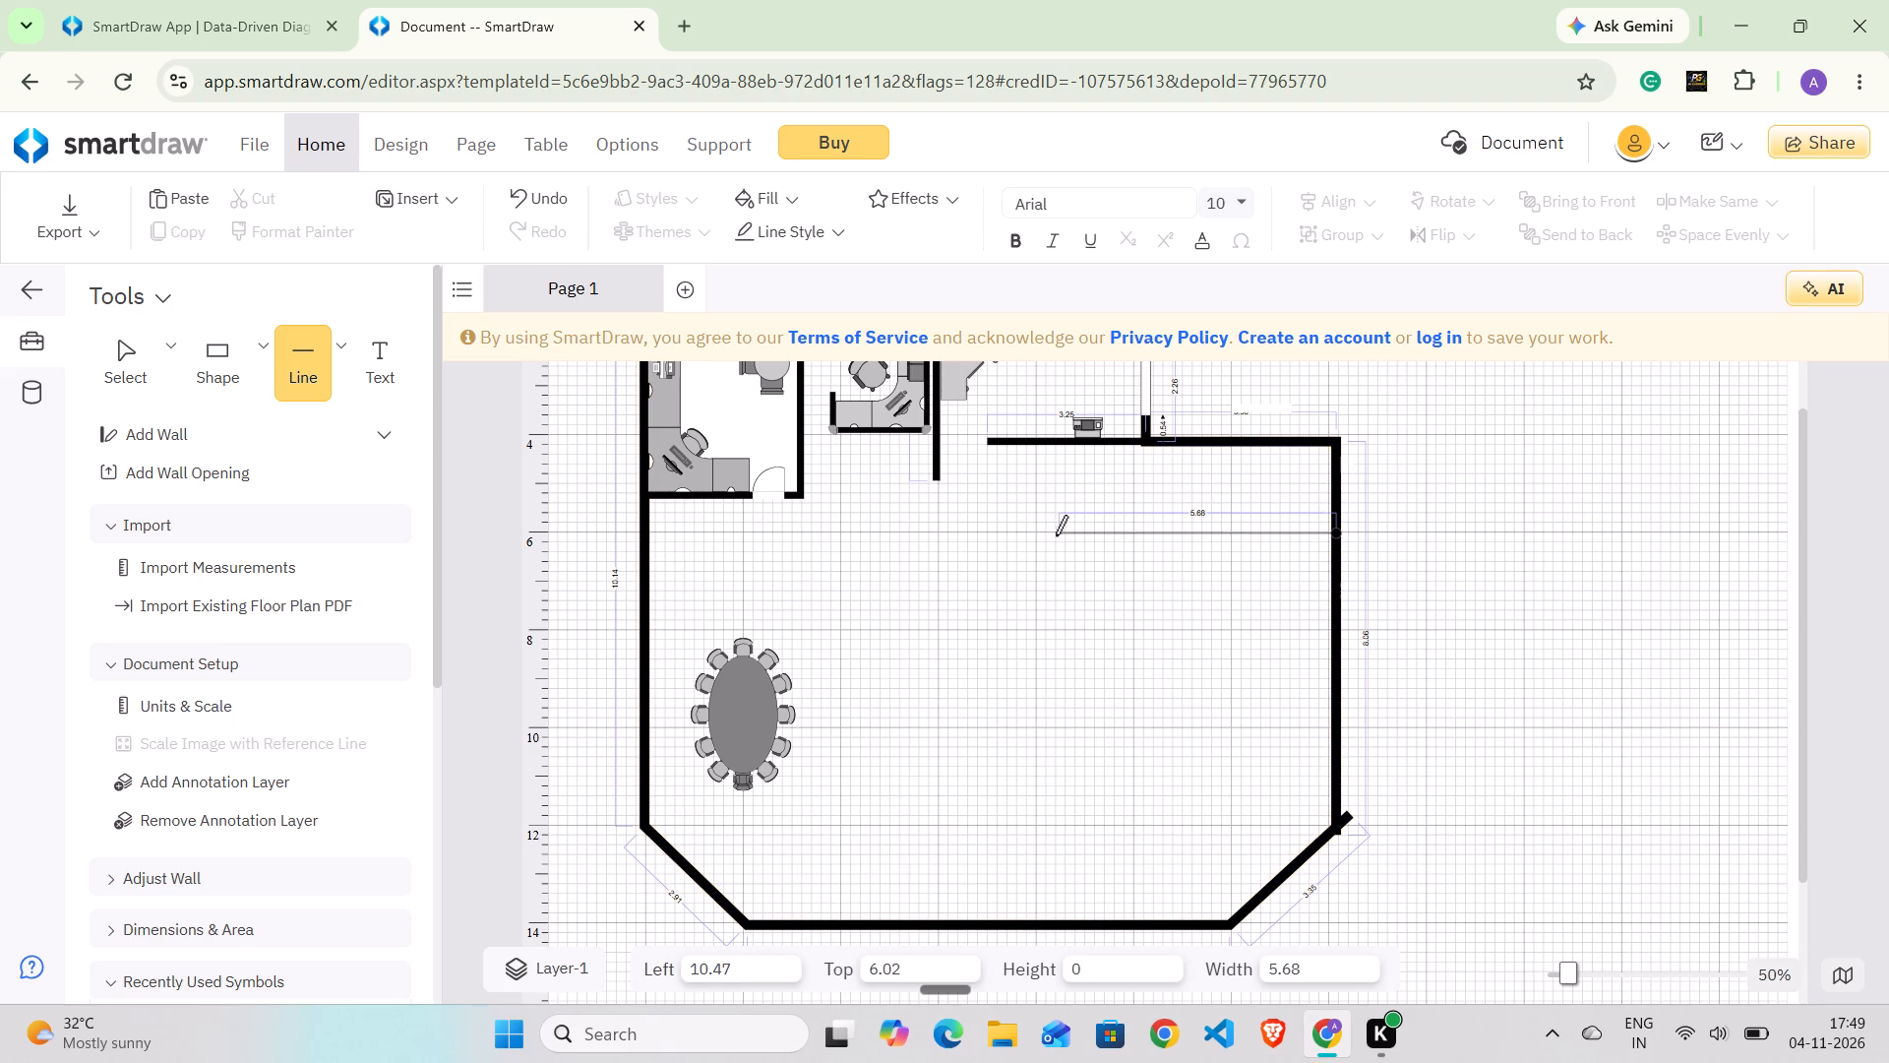
pyautogui.moveTo(1056, 535); pyautogui.dragTo(1036, 536)
pyautogui.moveTo(1036, 536); pyautogui.dragTo(1038, 534)
pyautogui.click(1547, 620)
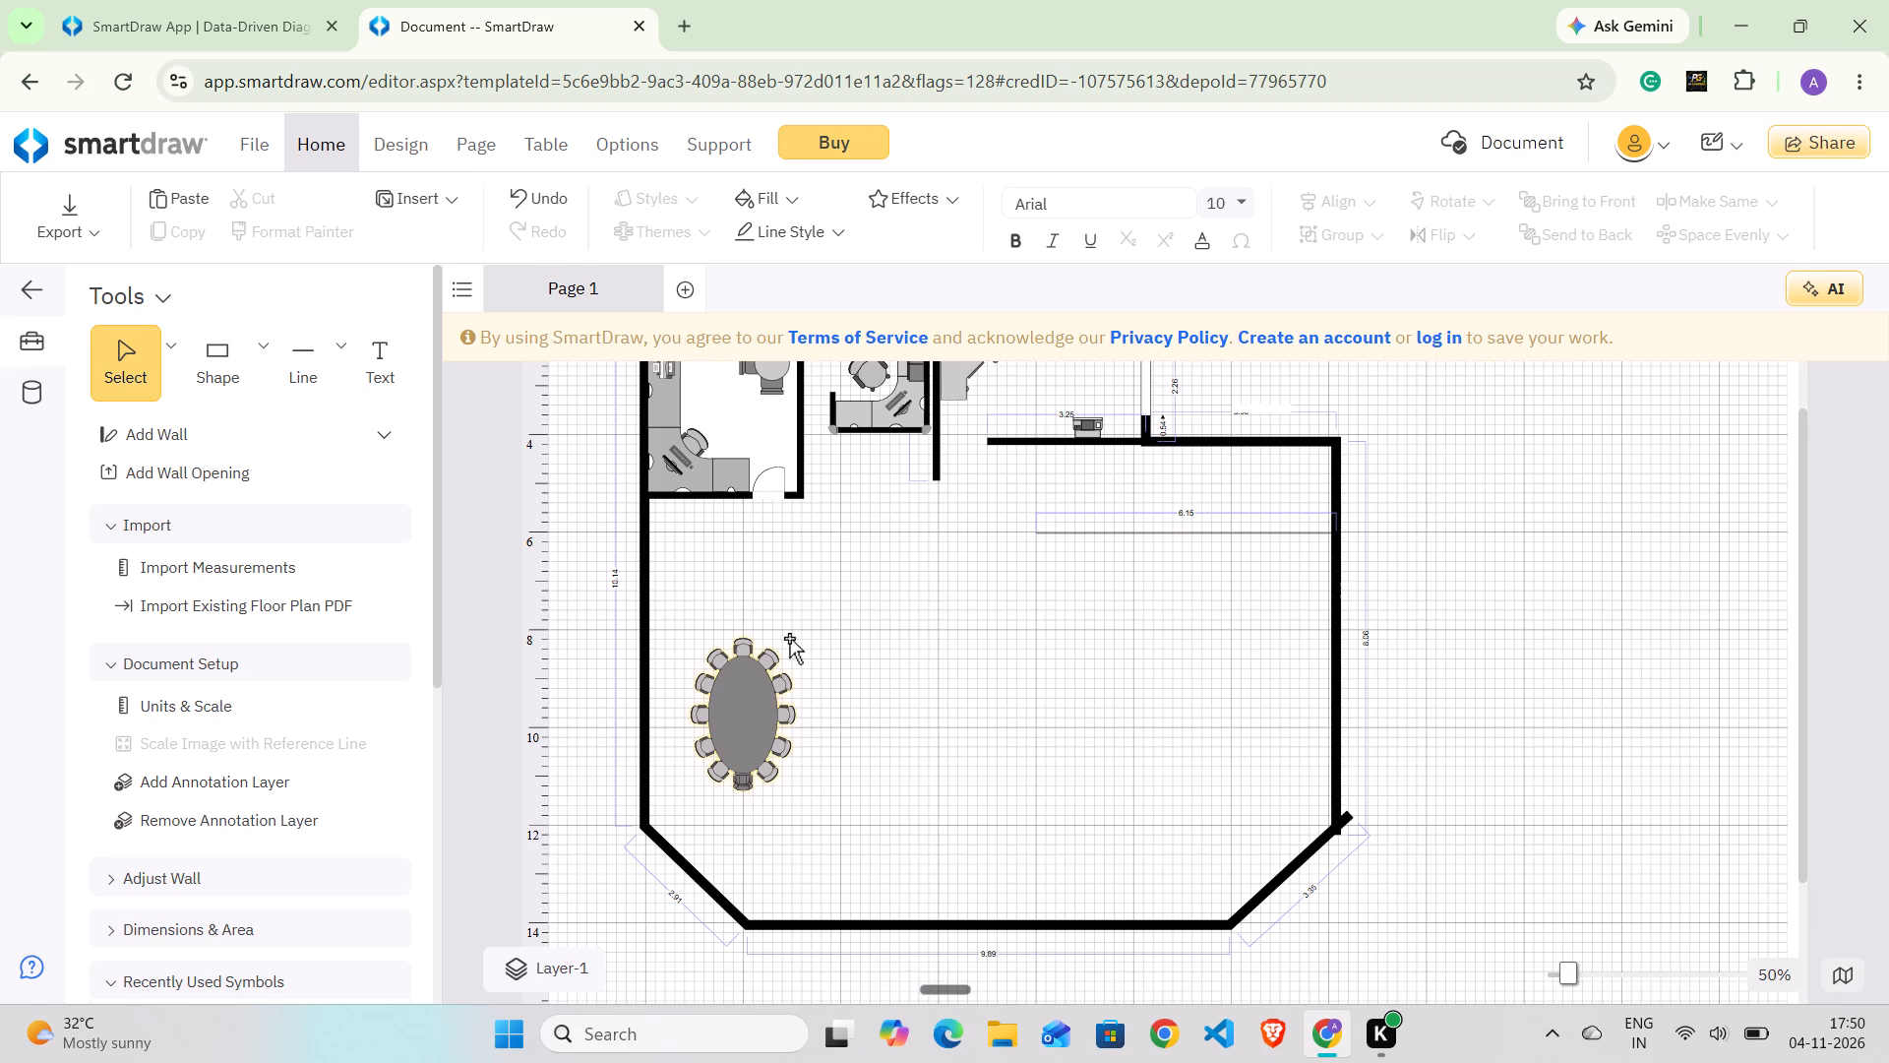
# Search the symbols for "chair" and place four Rolling Executive Chairs in a row just below the new line, at about top 6.26.
pyautogui.scroll(-4, 141, 580)
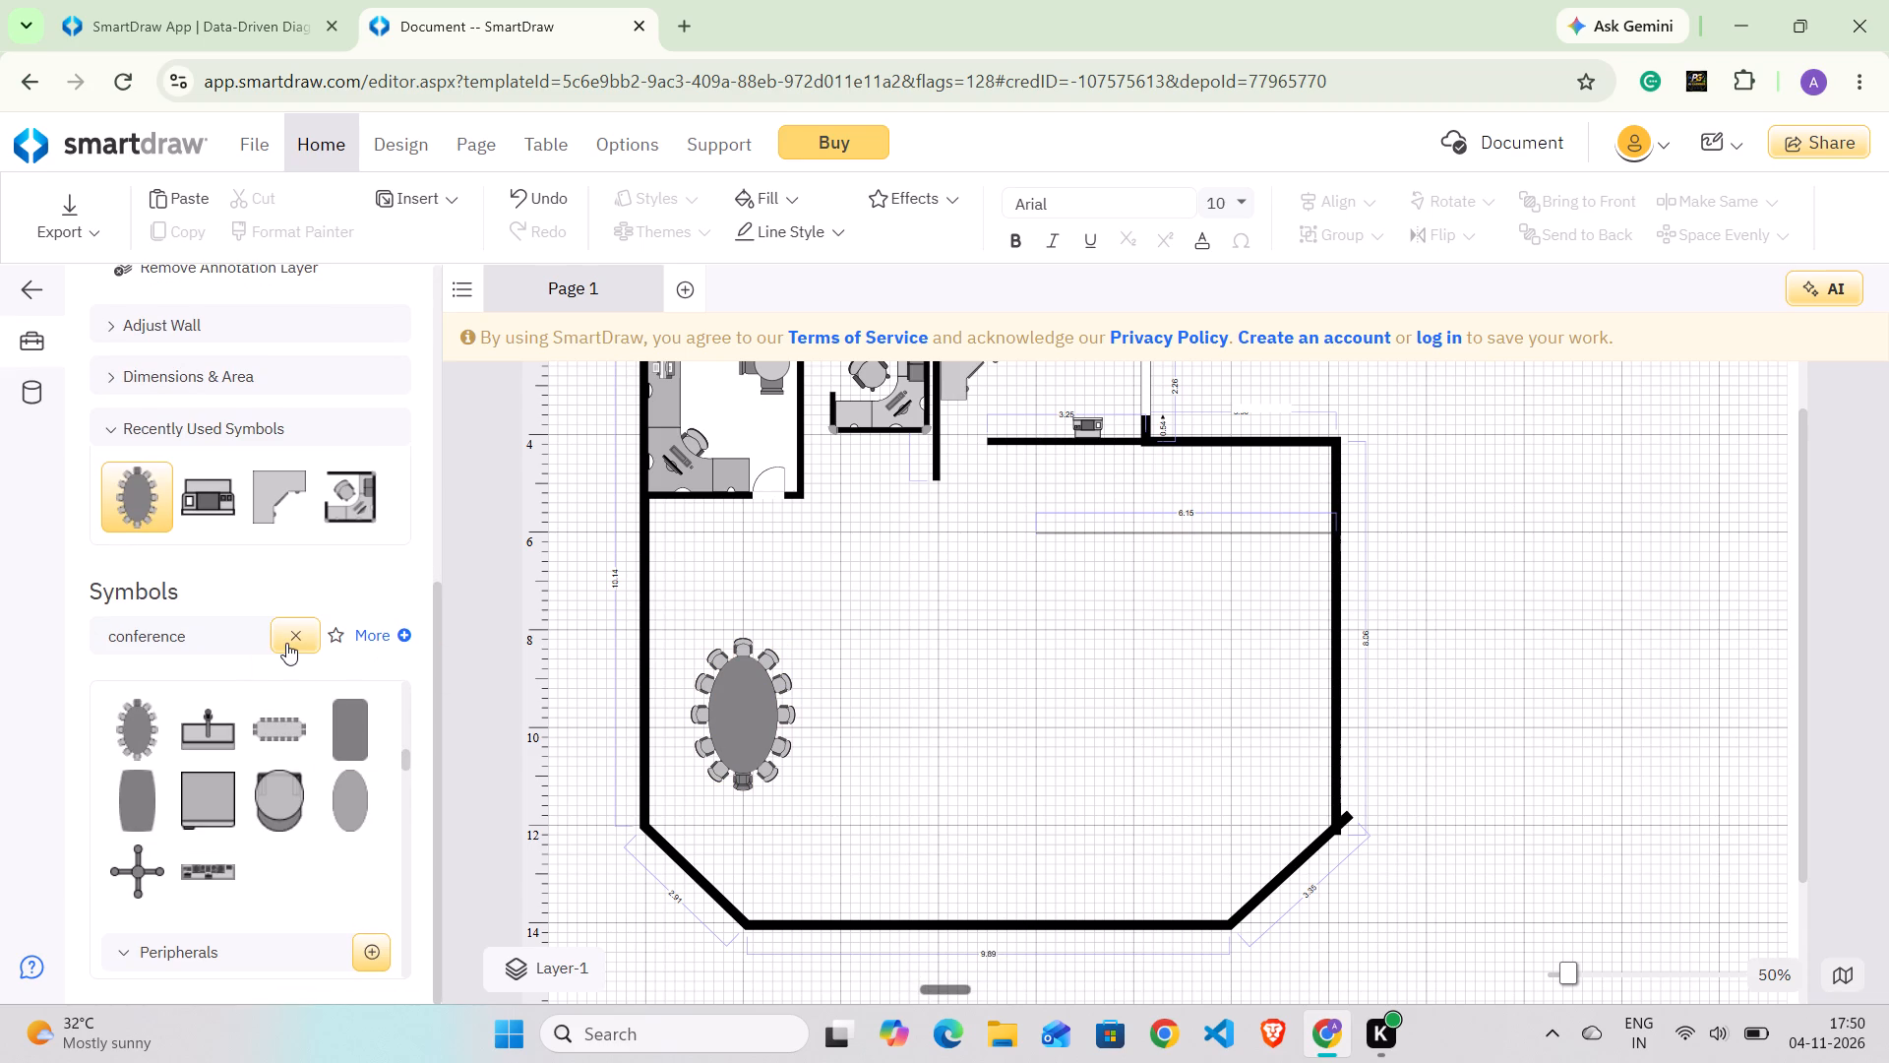
pyautogui.click(286, 643)
pyautogui.click(178, 632)
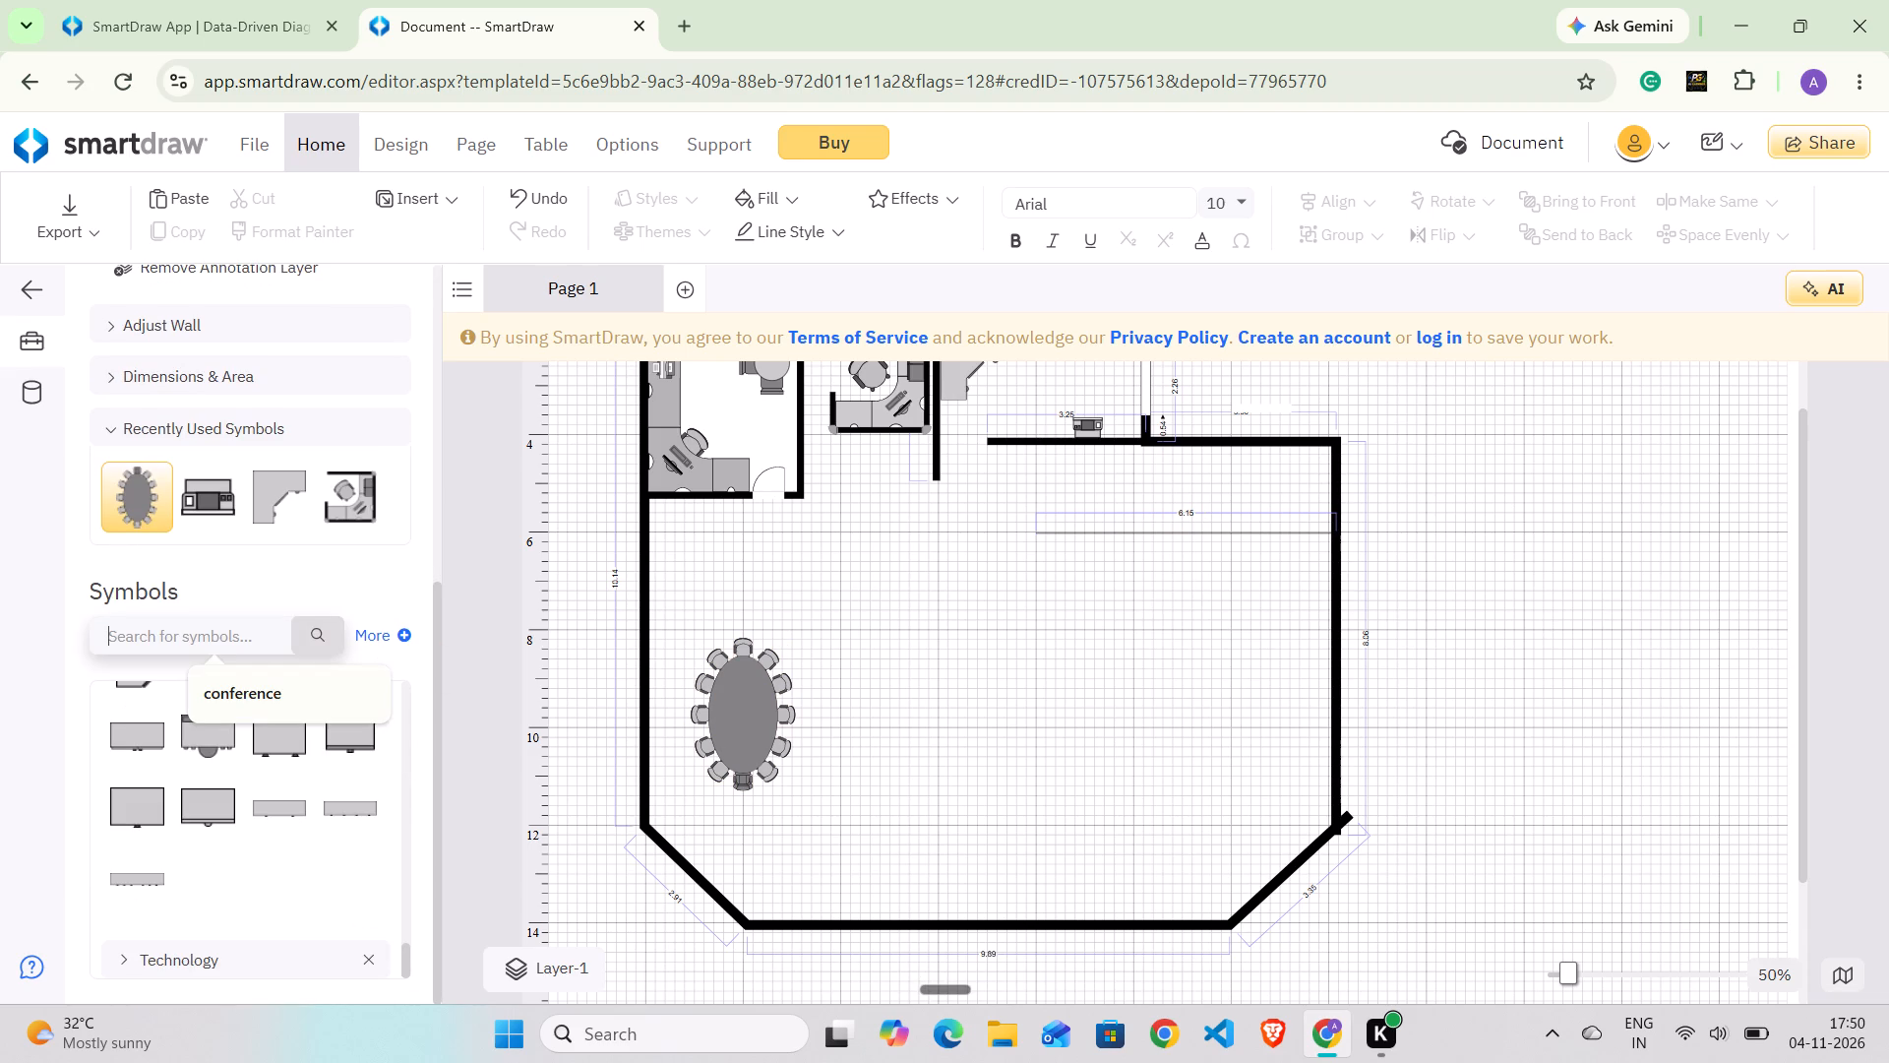
pyautogui.write('chair')
pyautogui.click(328, 634)
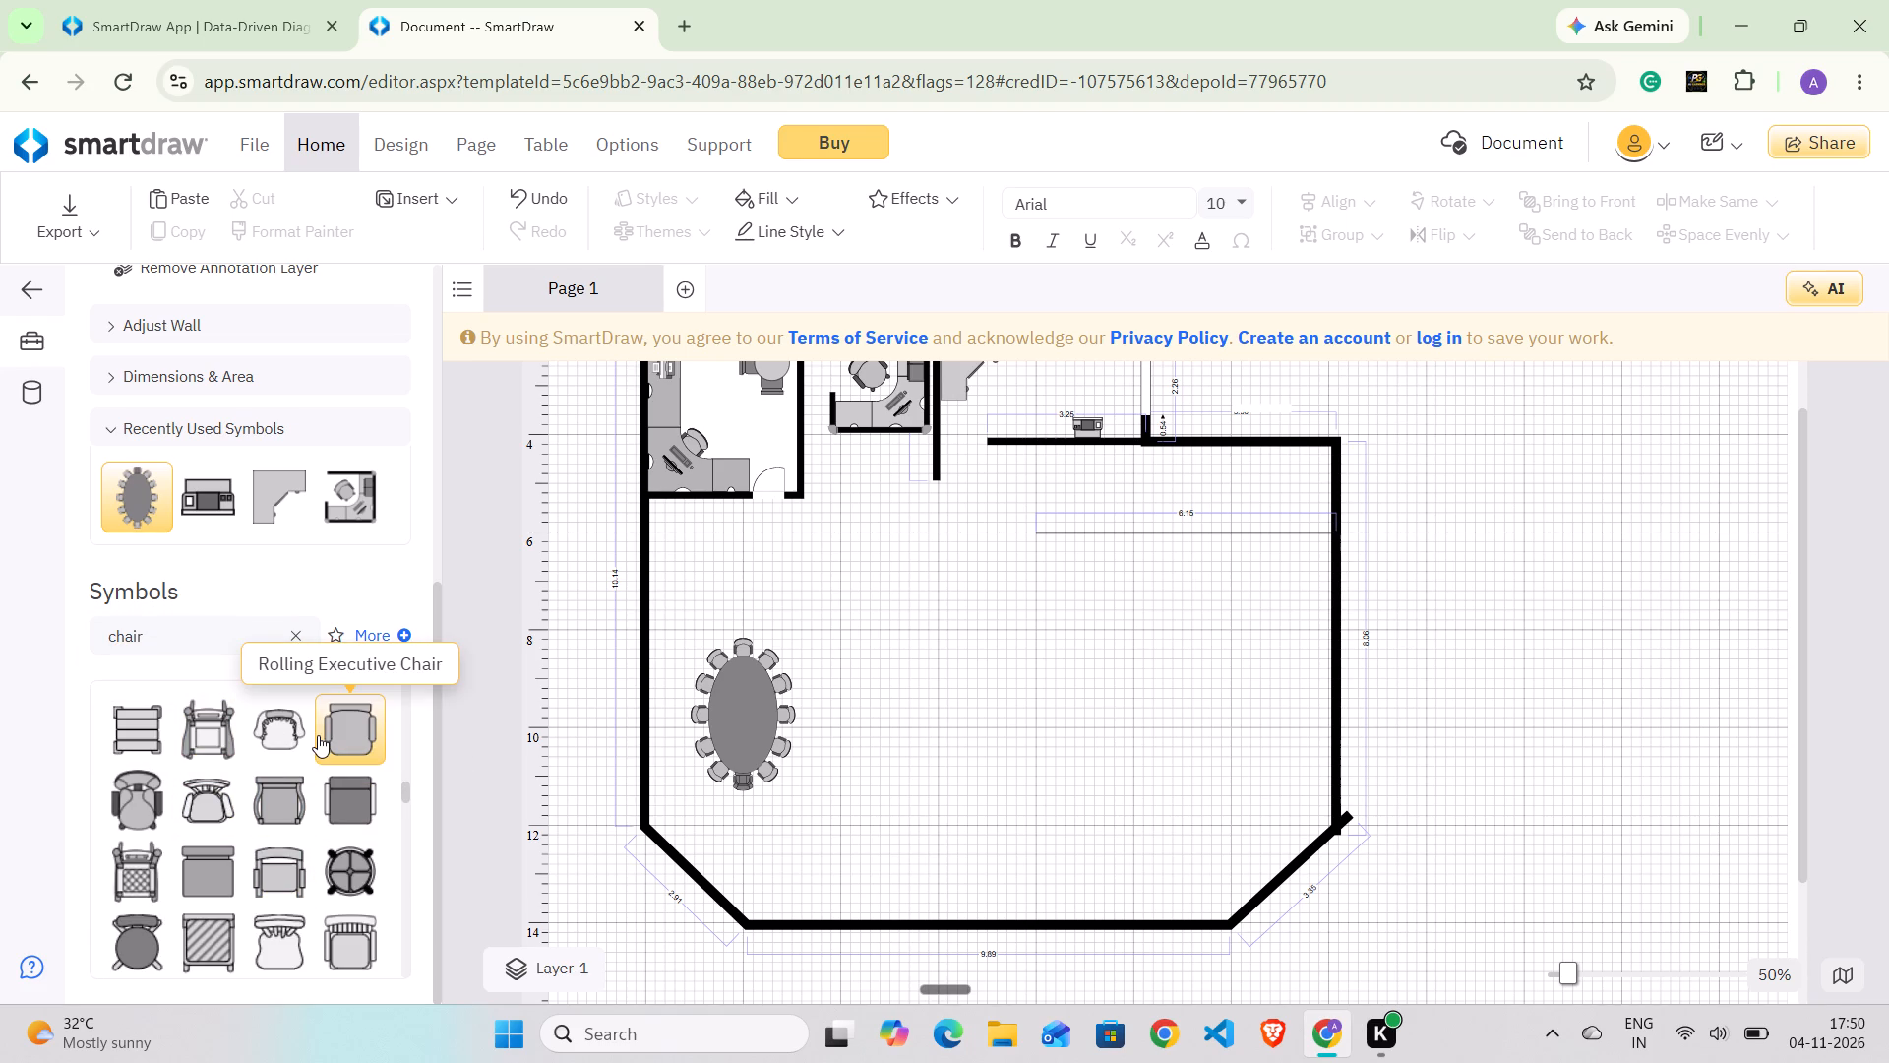
pyautogui.click(318, 735)
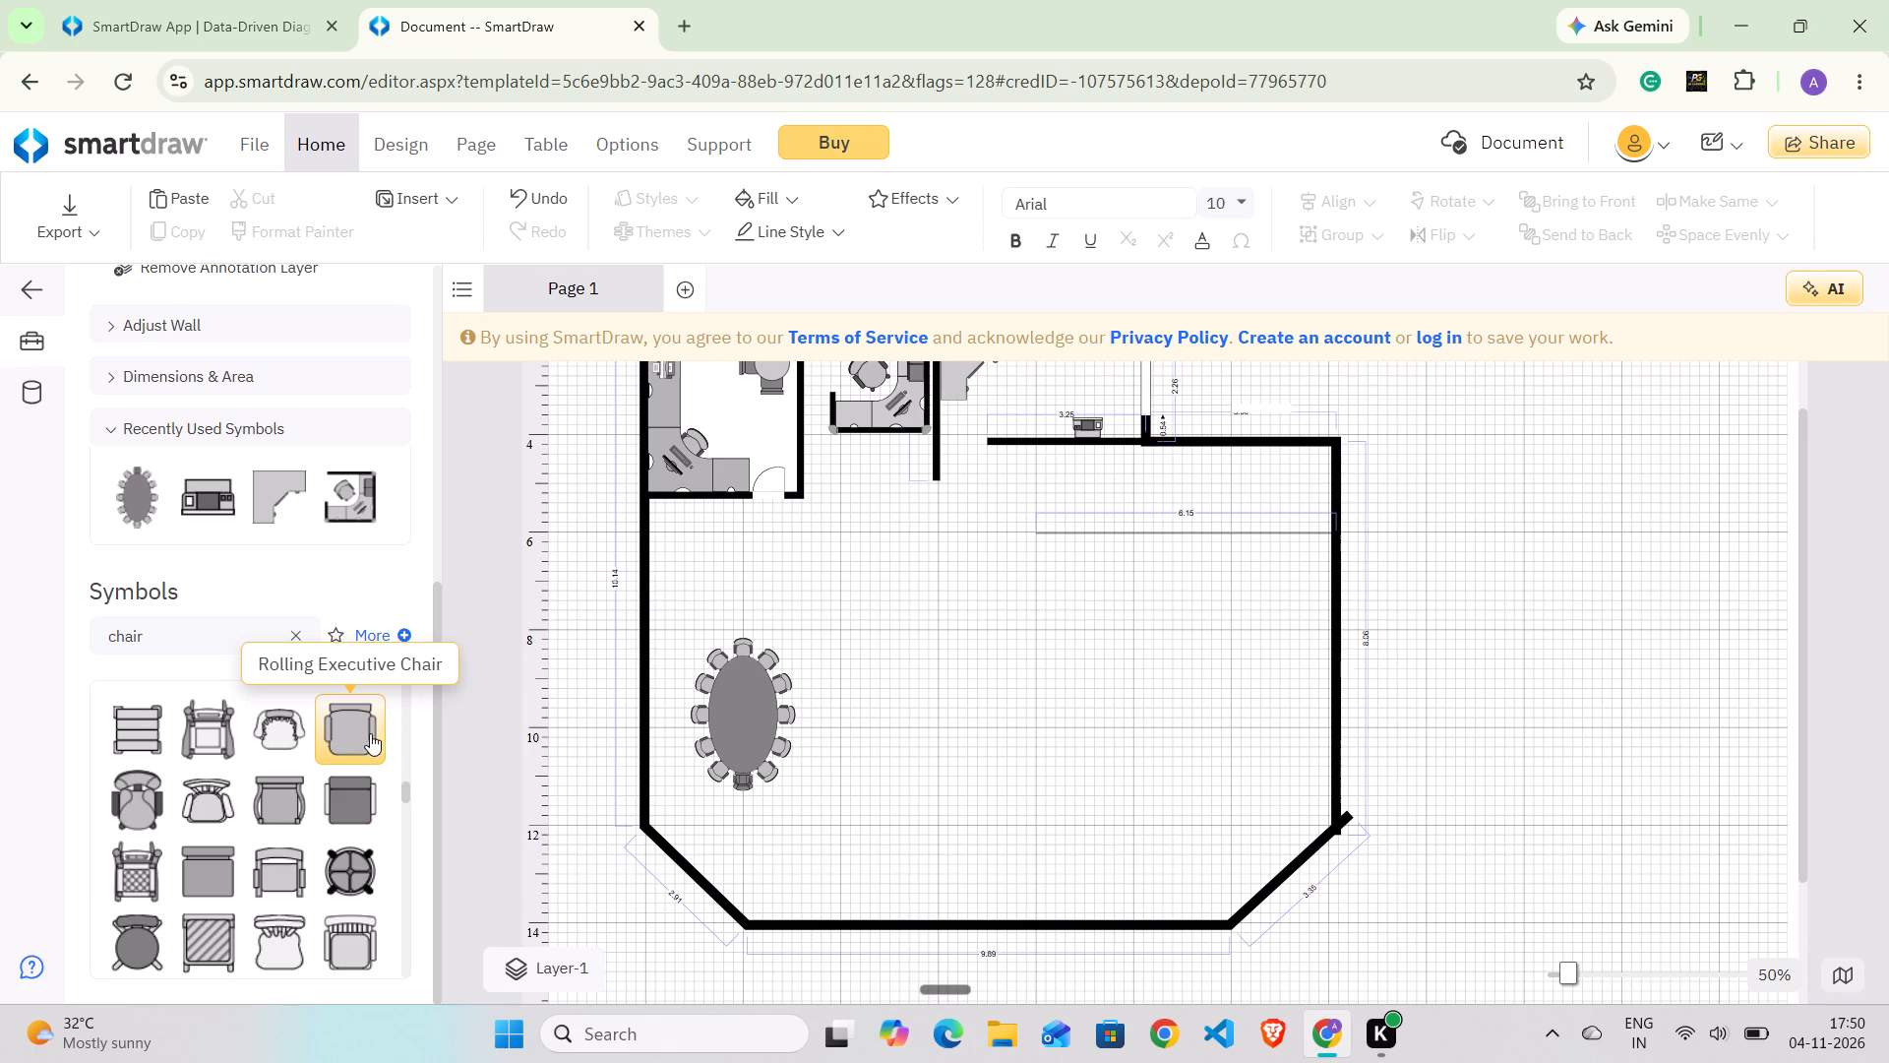
pyautogui.moveTo(362, 738); pyautogui.dragTo(1067, 563)
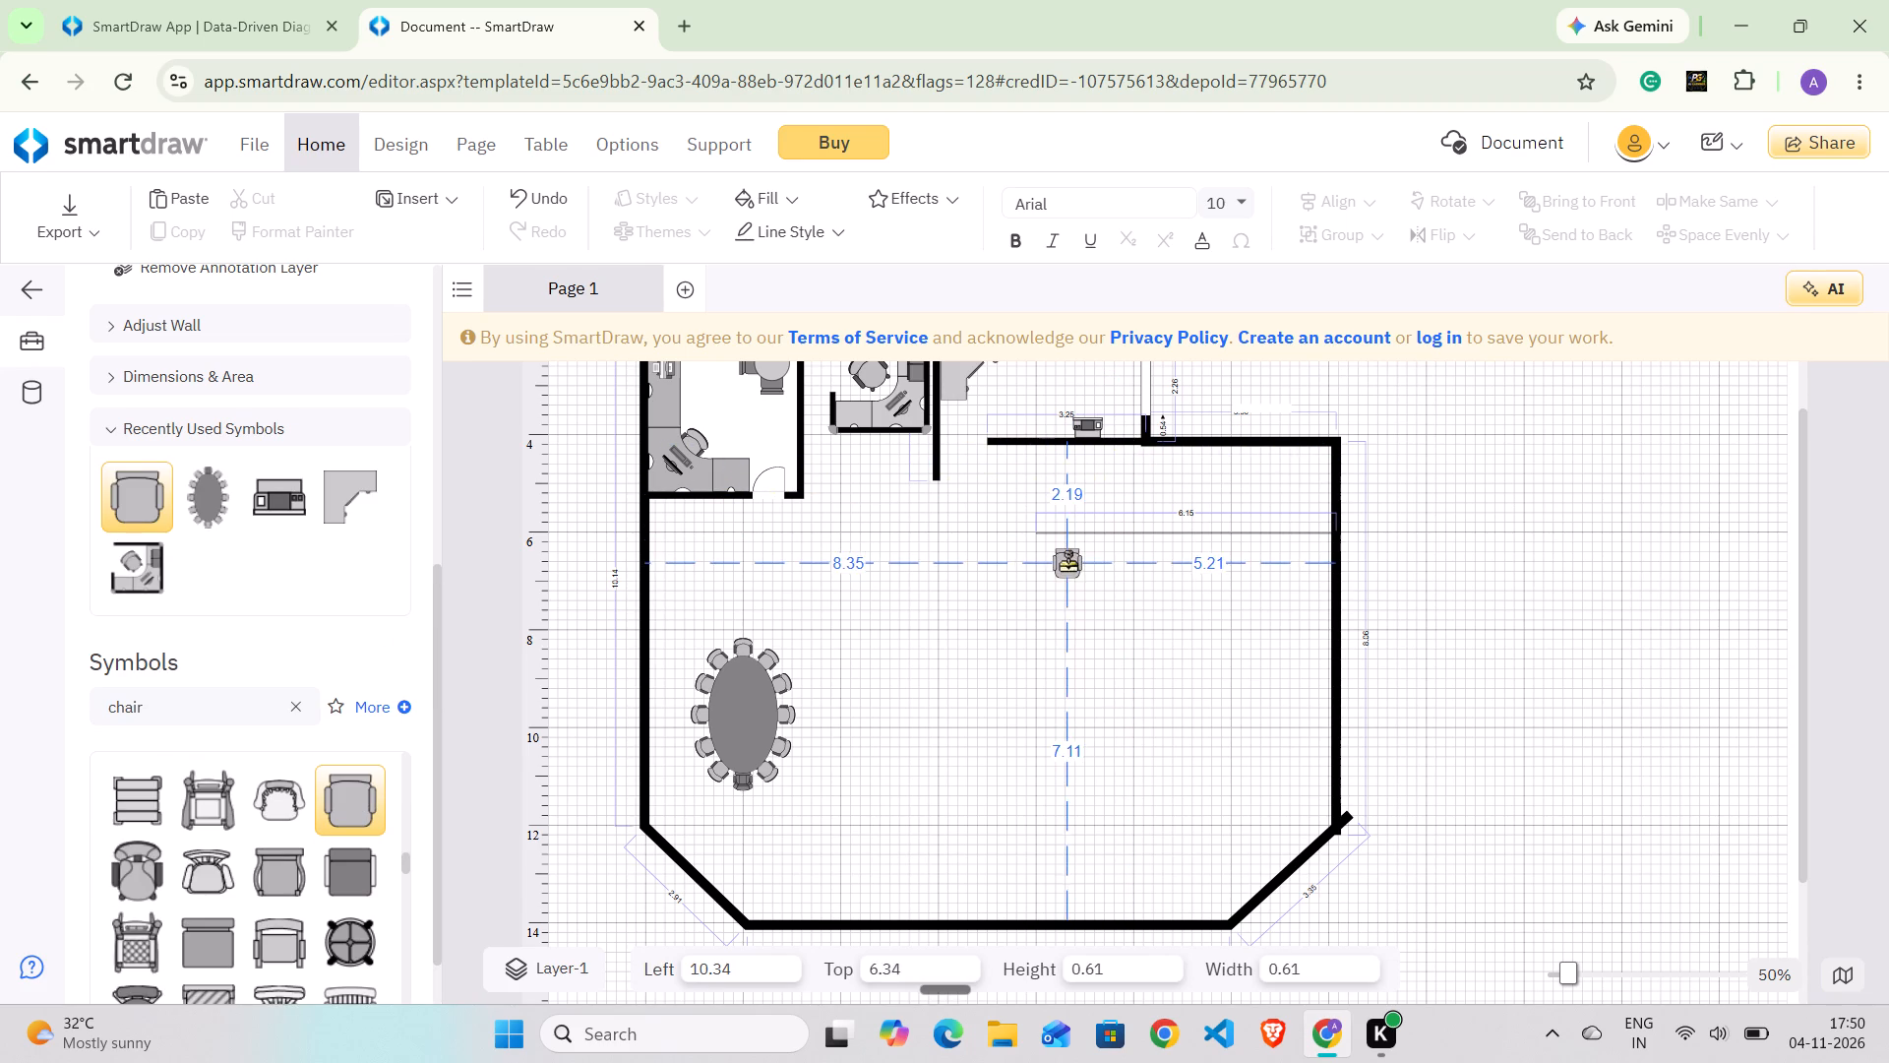
pyautogui.moveTo(1067, 563); pyautogui.dragTo(1065, 559)
pyautogui.moveTo(351, 812); pyautogui.dragTo(1203, 569)
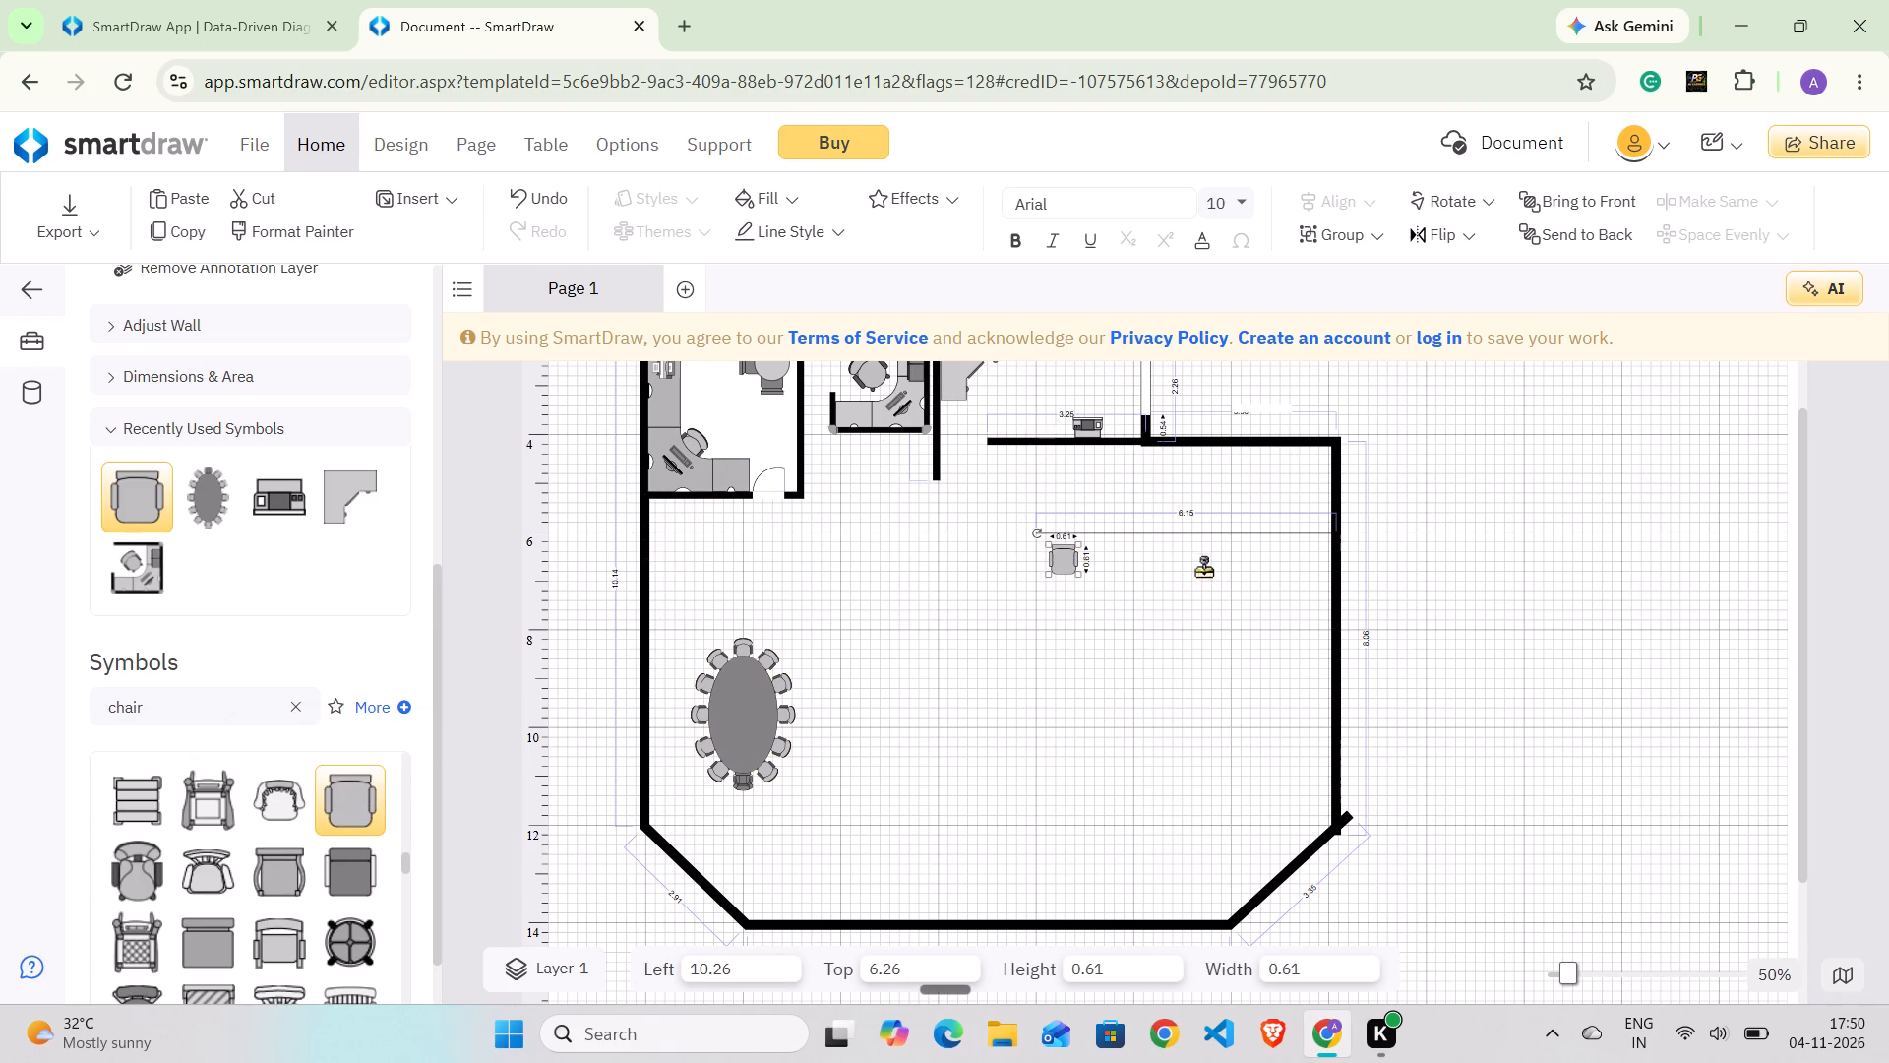
pyautogui.moveTo(1203, 569); pyautogui.dragTo(1129, 561)
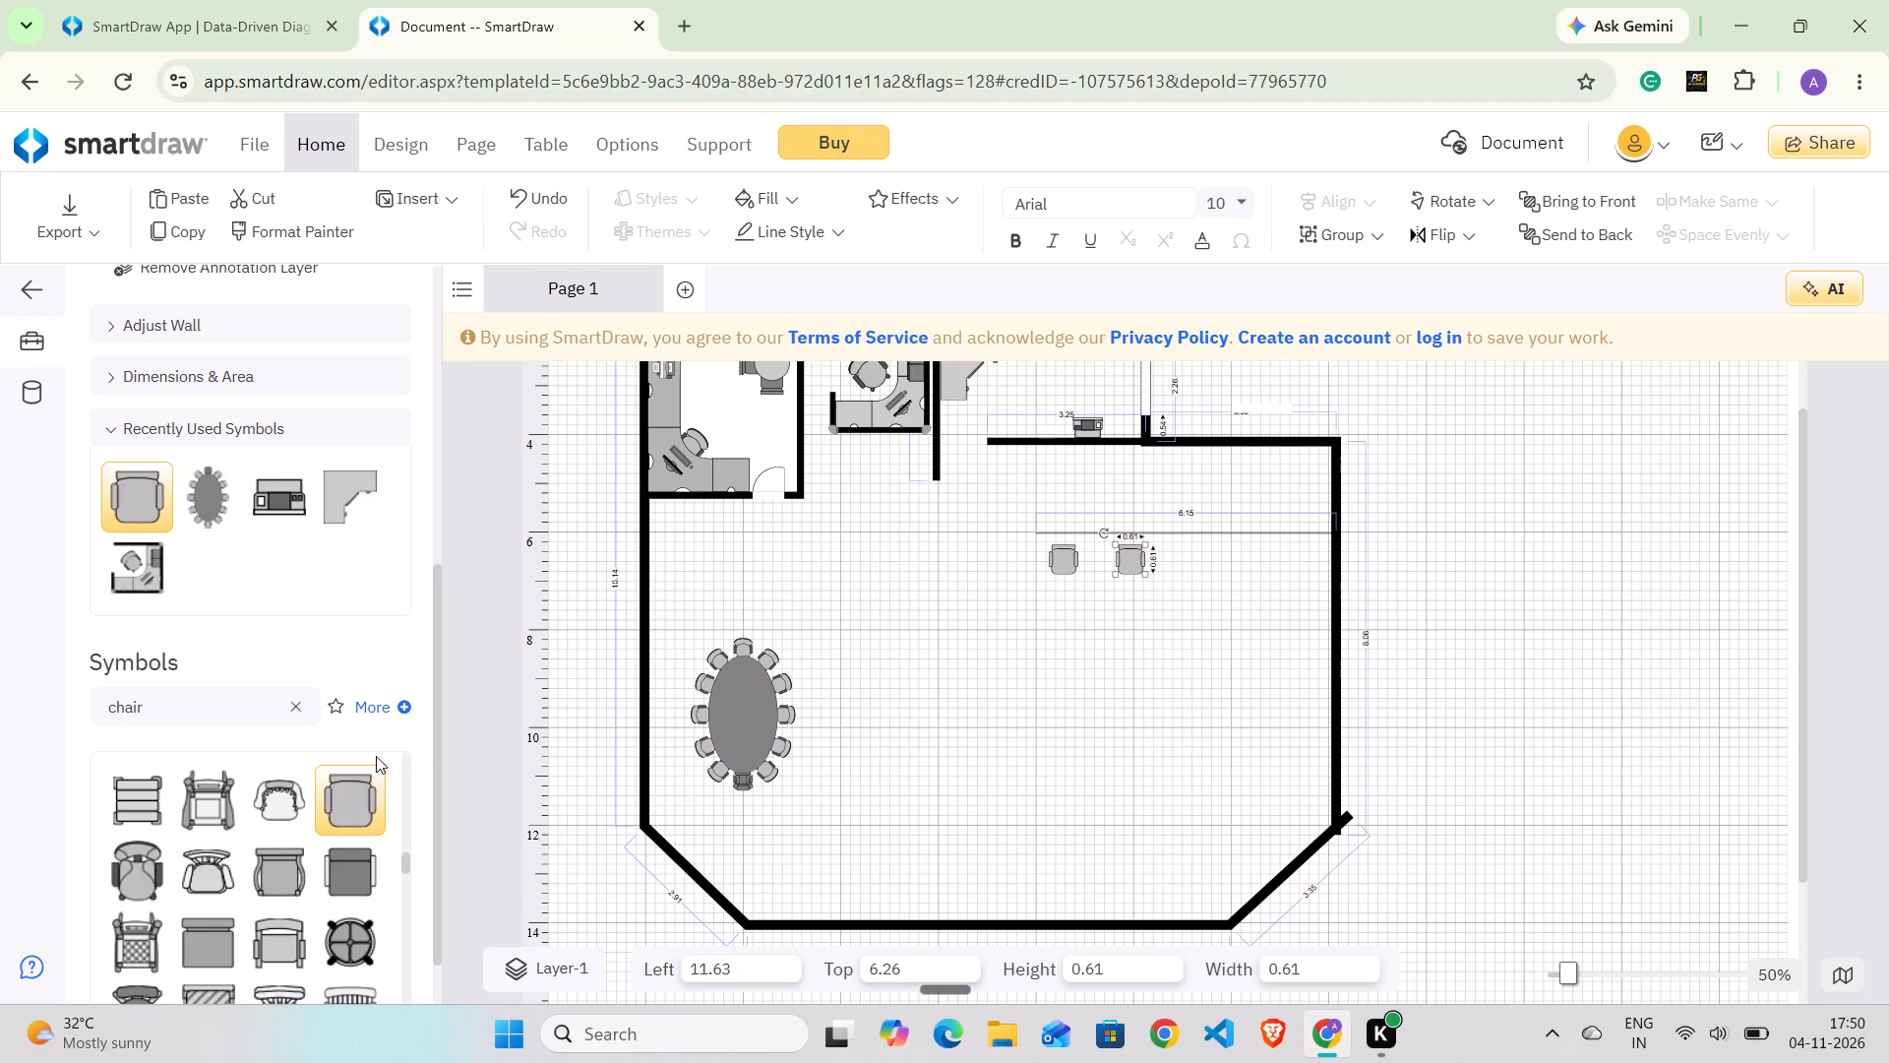
pyautogui.moveTo(338, 802); pyautogui.dragTo(1196, 566)
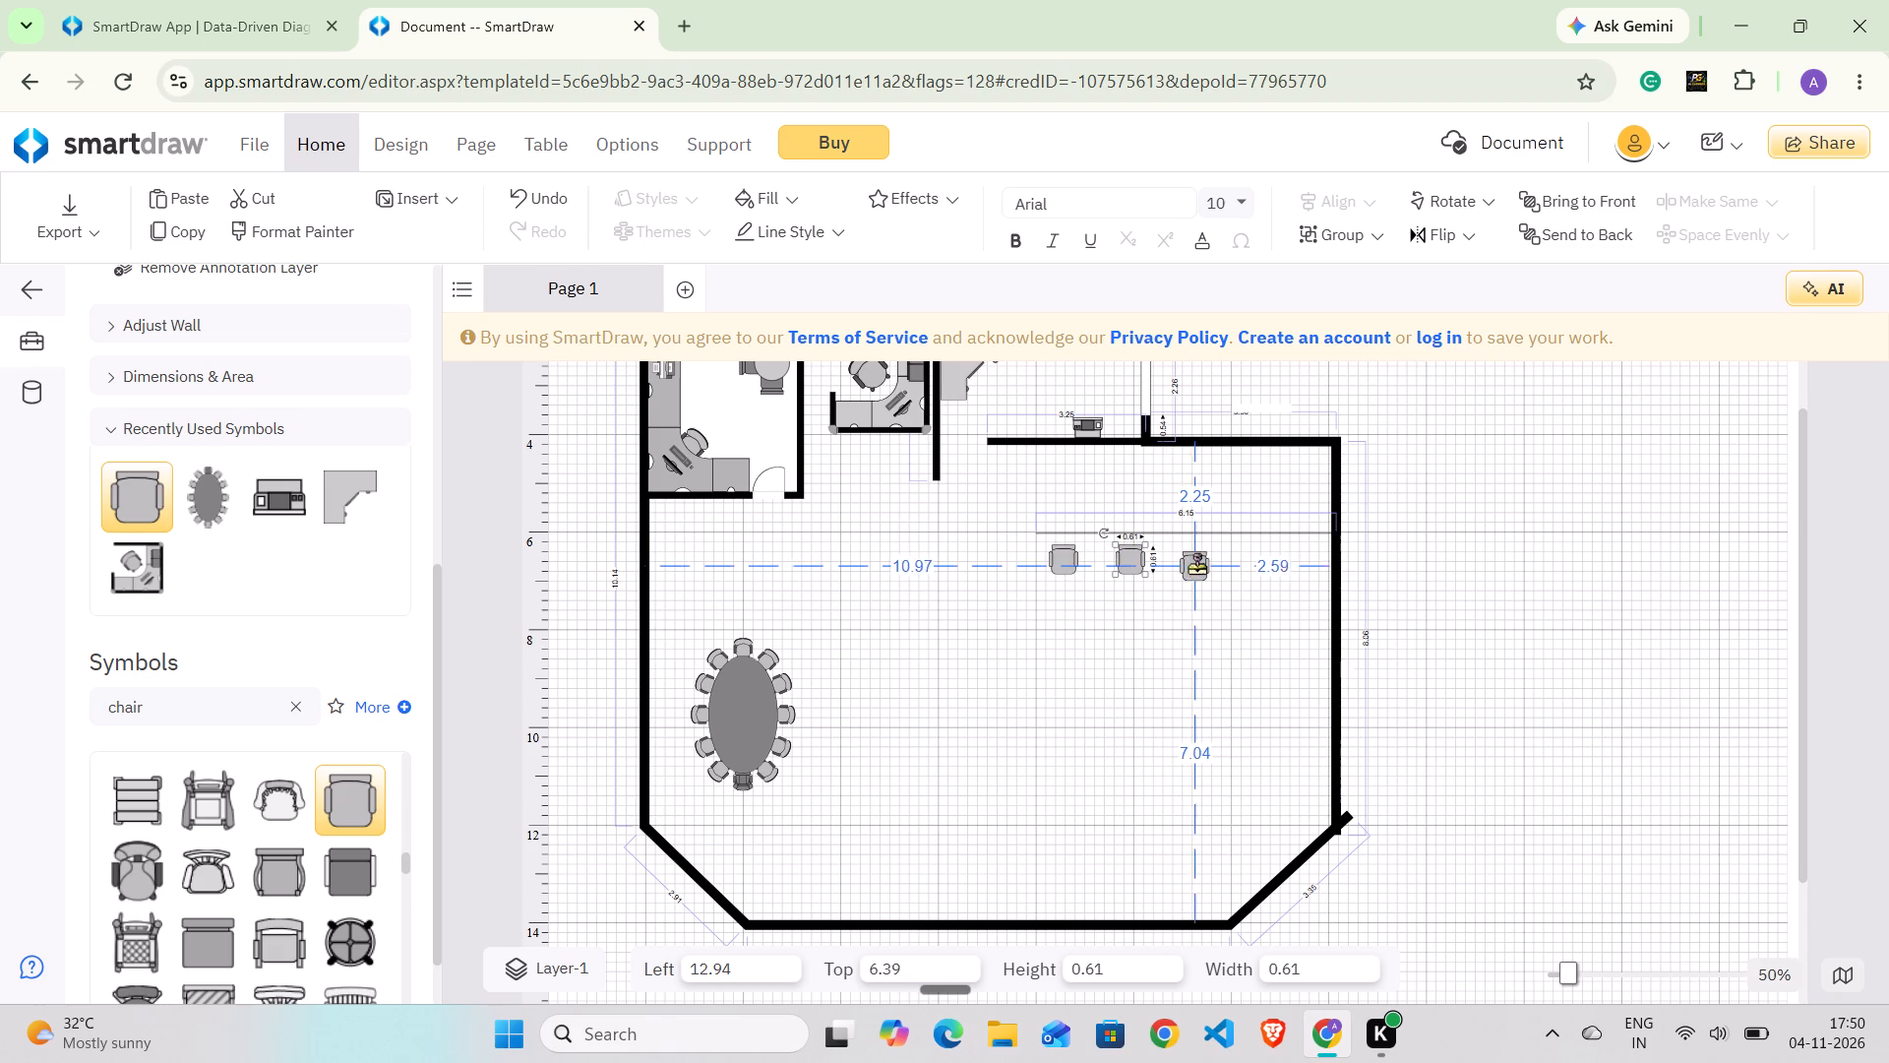
pyautogui.moveTo(1196, 566); pyautogui.dragTo(1203, 559)
pyautogui.moveTo(347, 819); pyautogui.dragTo(1282, 558)
# Place four Rolling Executive Chairs in a row just above the drawn line, at about top 5.17, aligned with the chairs below.
pyautogui.moveTo(338, 793); pyautogui.dragTo(995, 540)
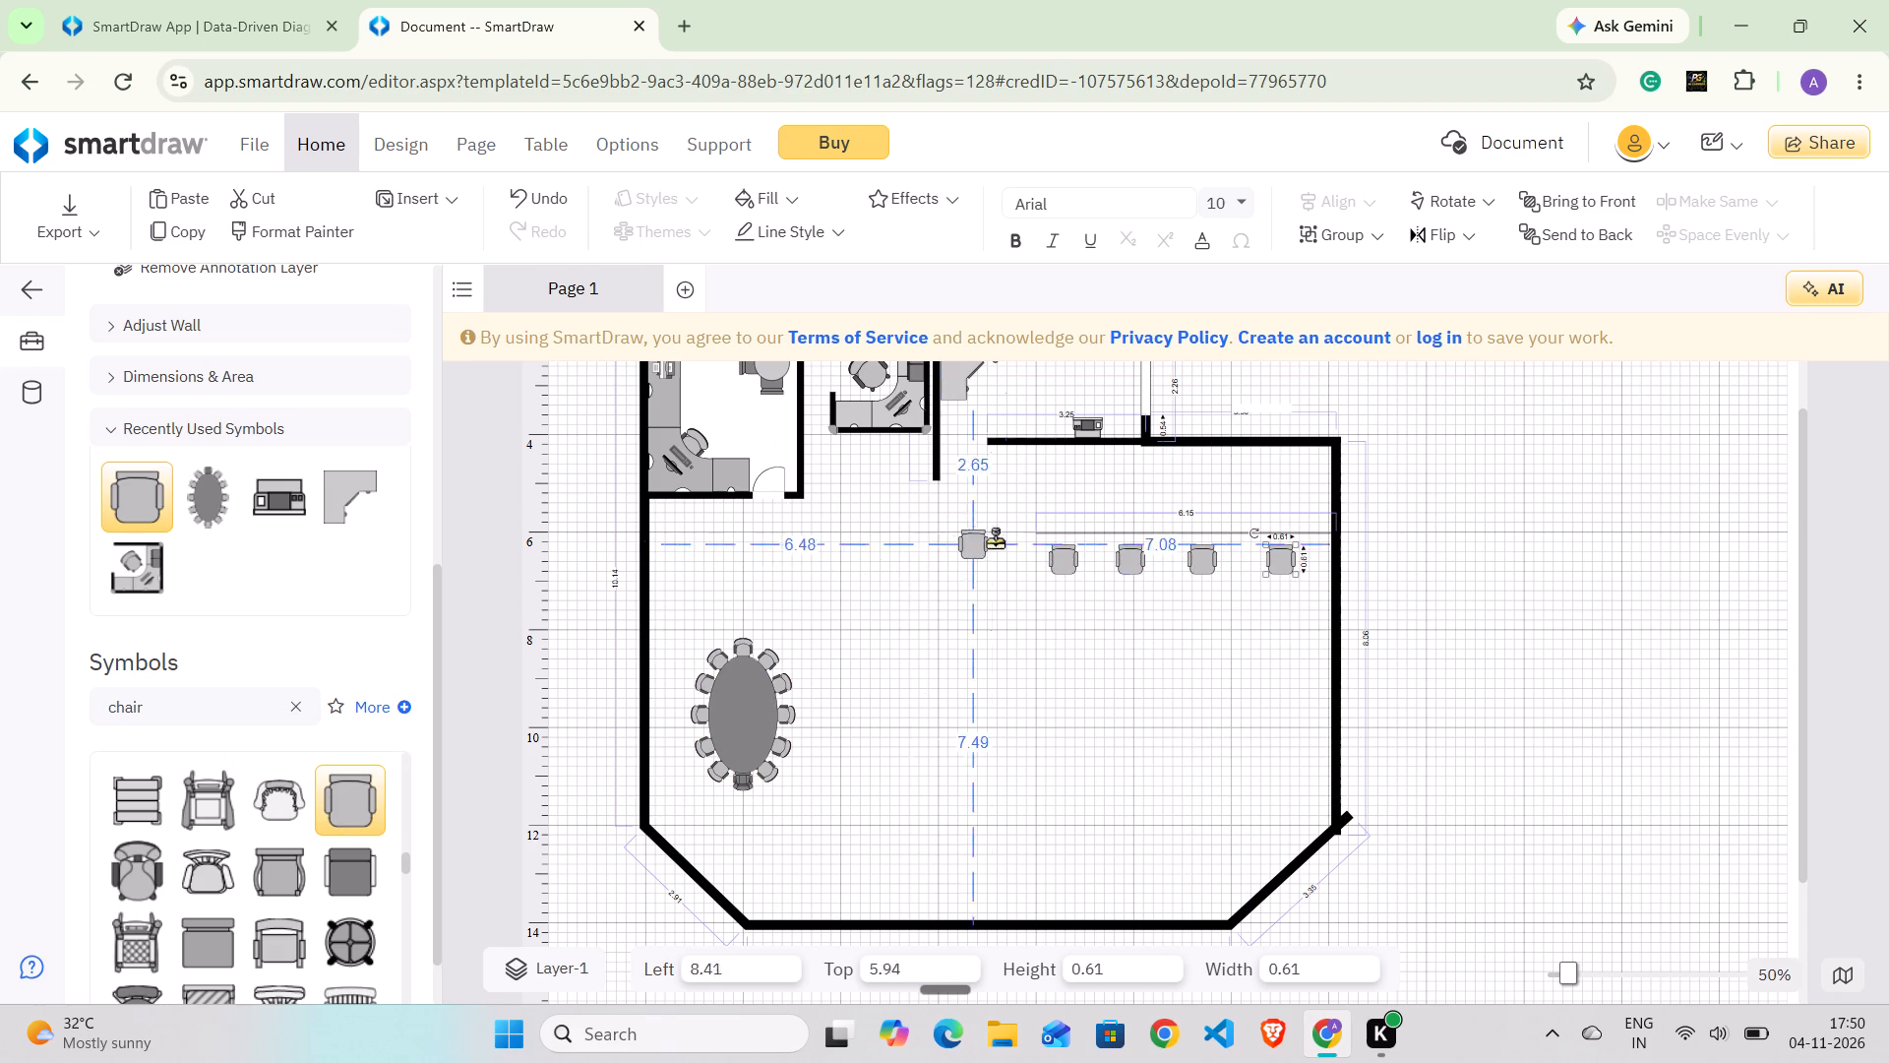
pyautogui.moveTo(995, 540); pyautogui.dragTo(1063, 507)
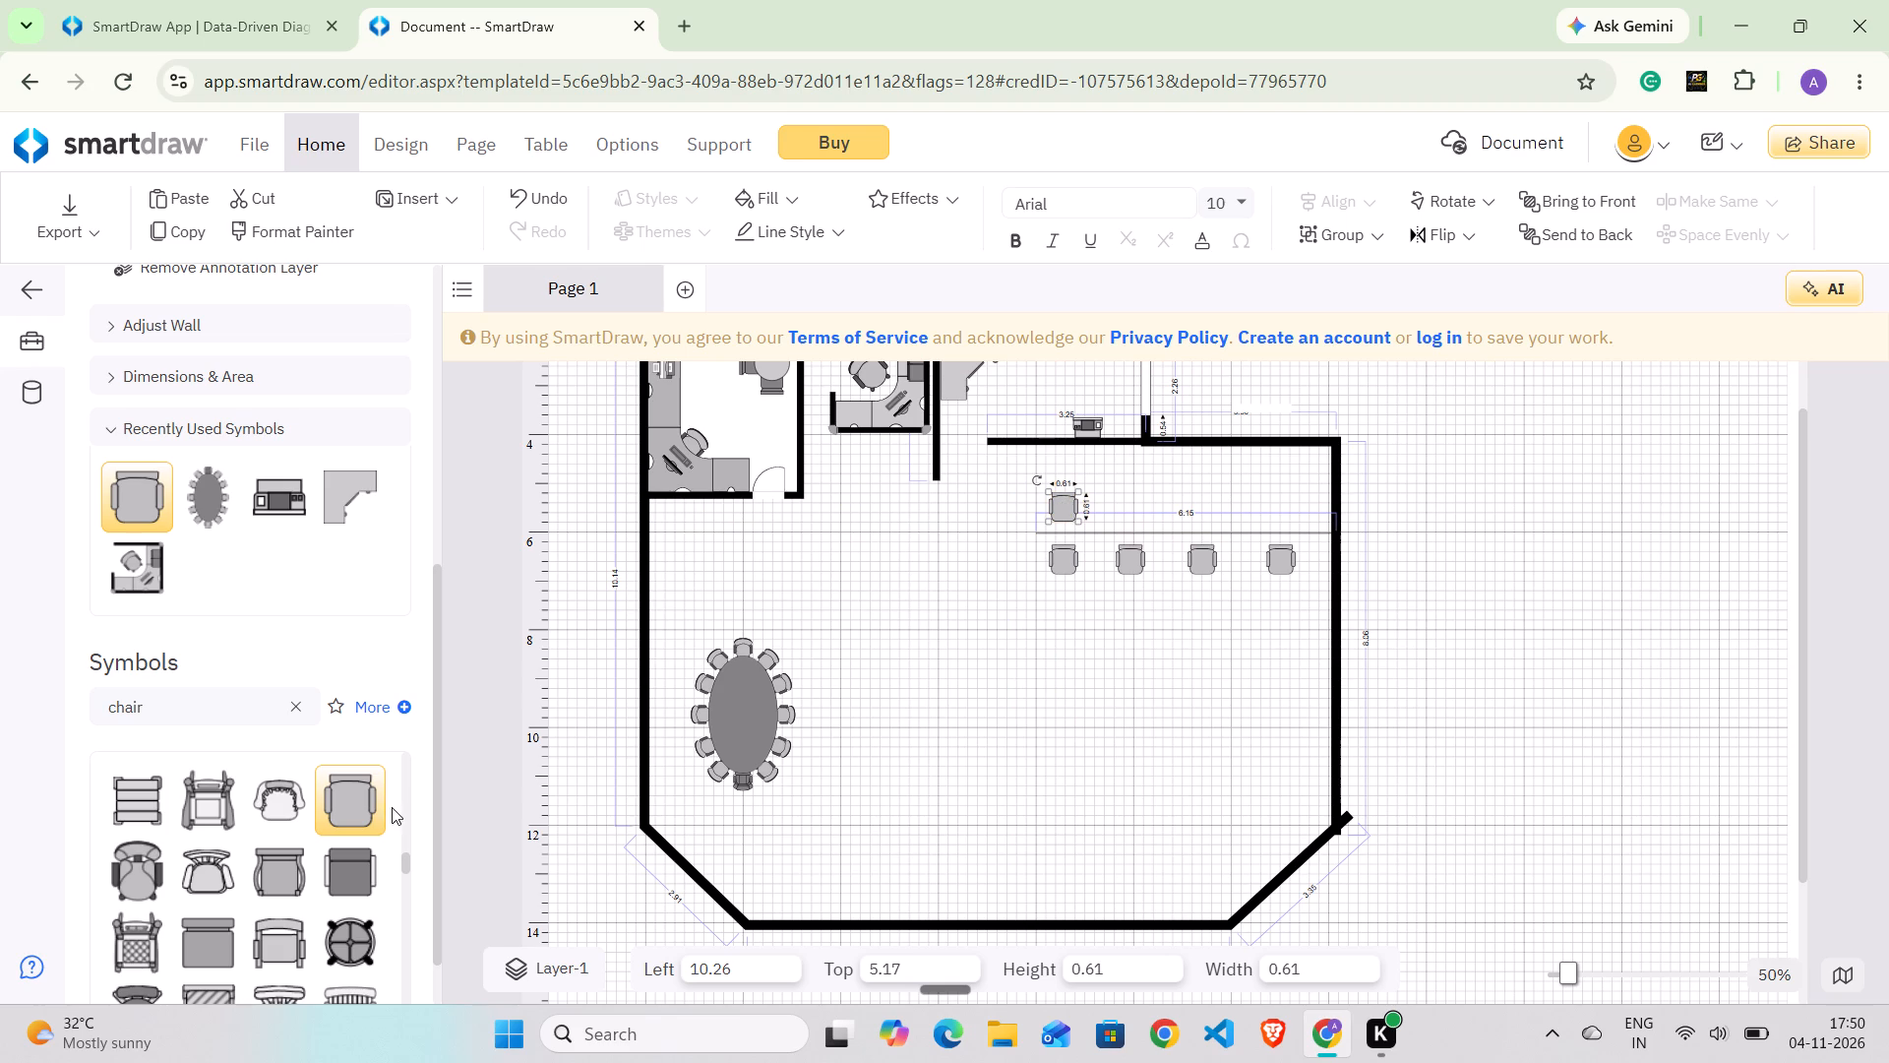
pyautogui.click(359, 800)
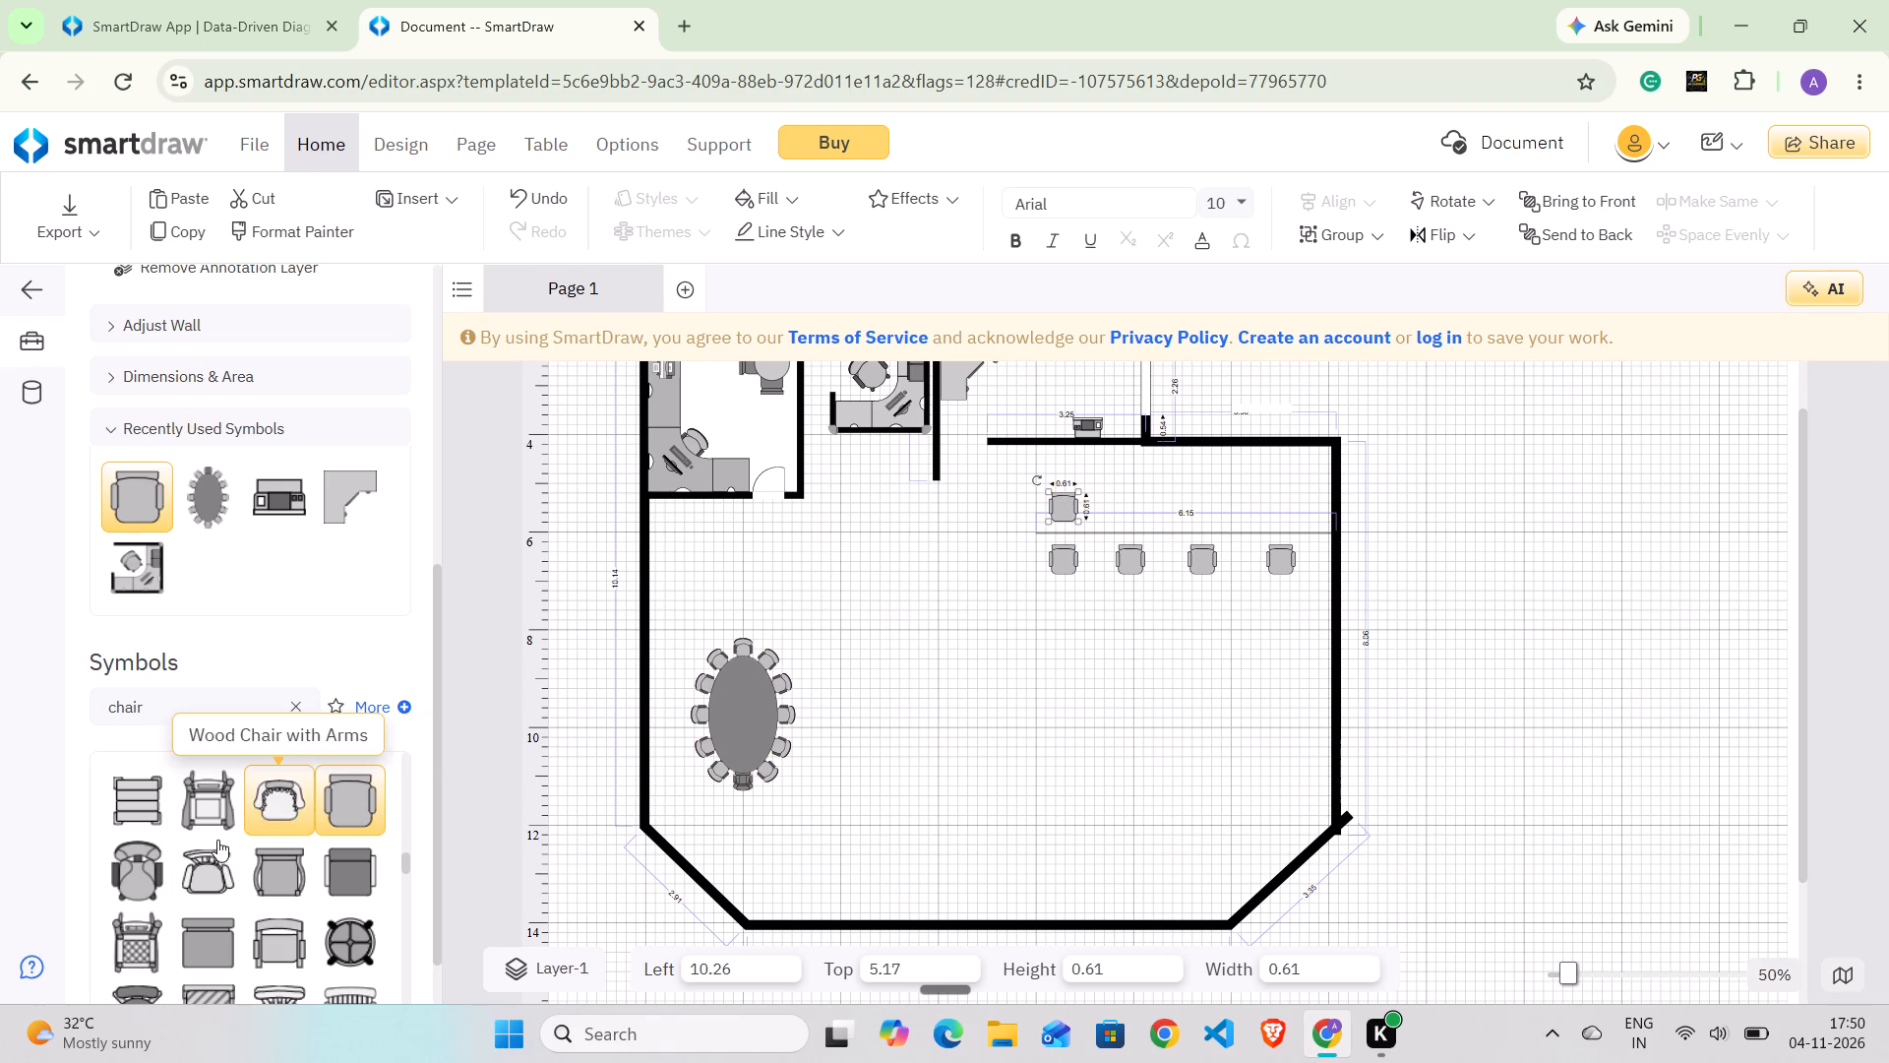
pyautogui.moveTo(321, 798); pyautogui.dragTo(1134, 526)
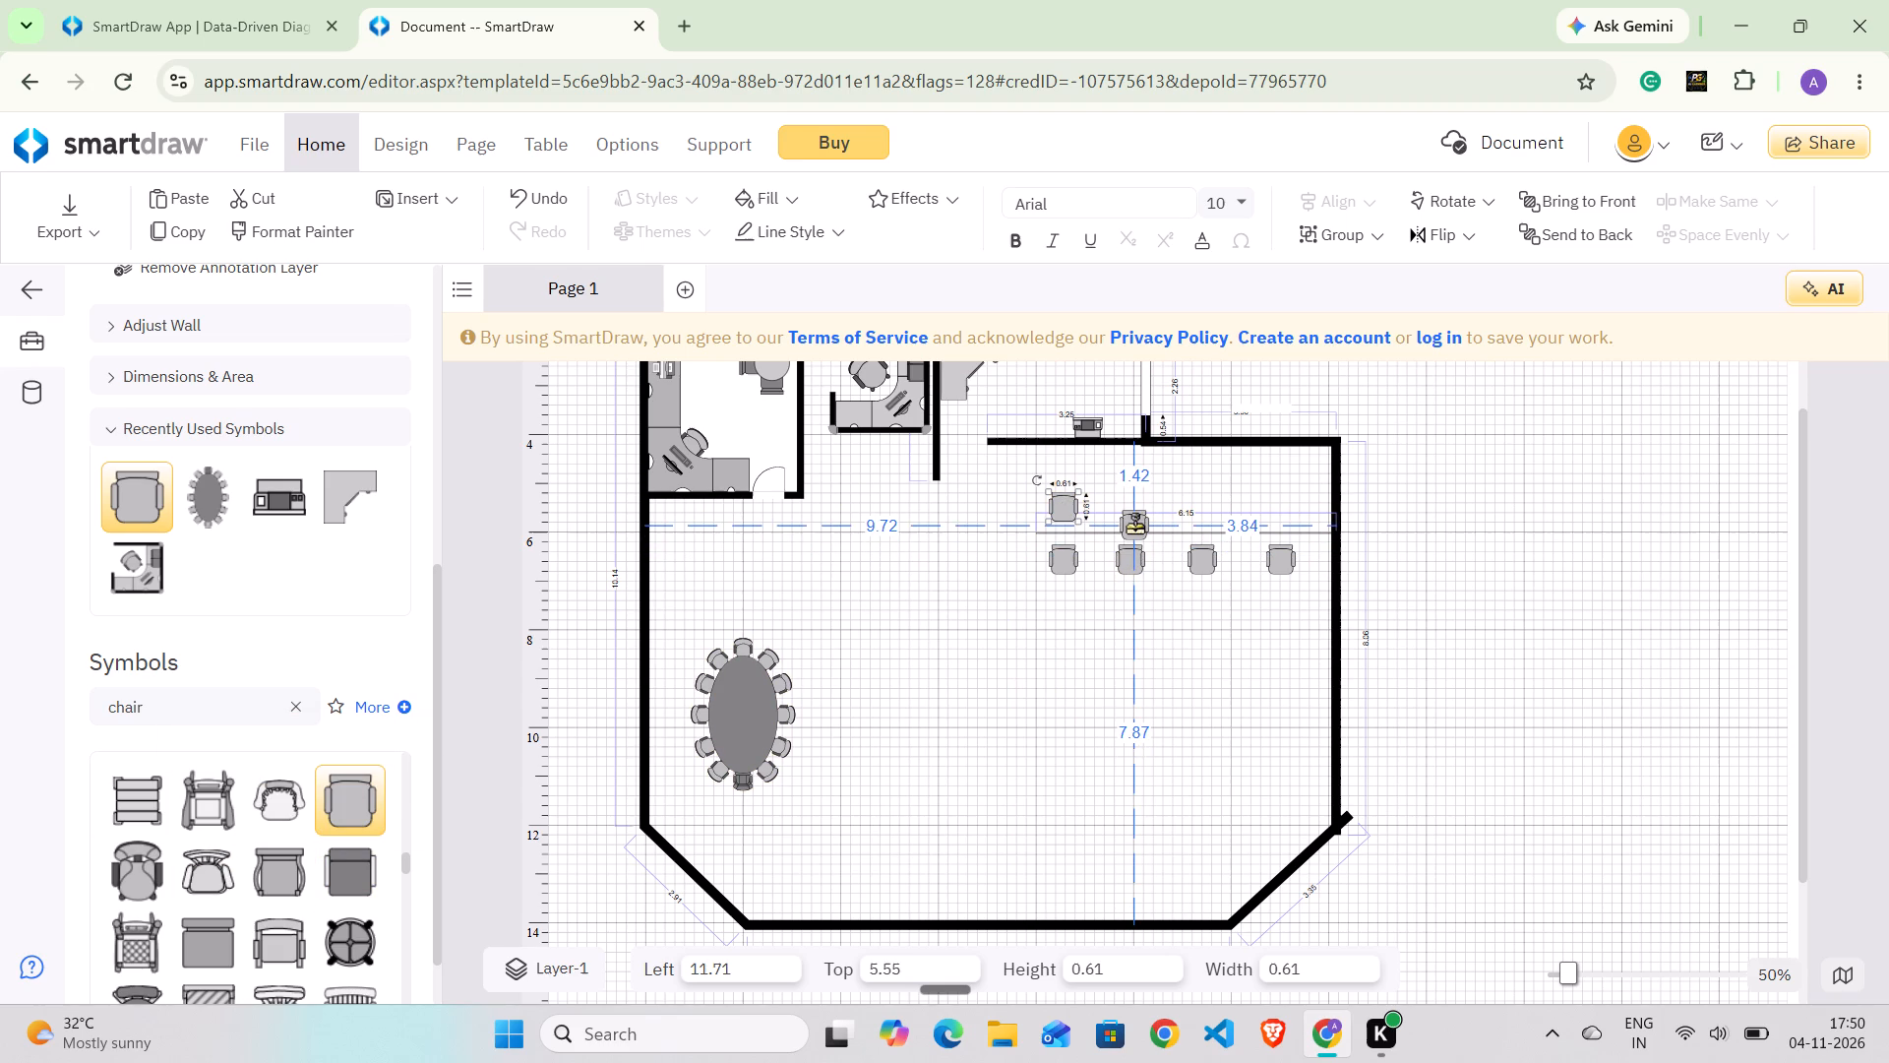
pyautogui.moveTo(1134, 526); pyautogui.dragTo(1128, 505)
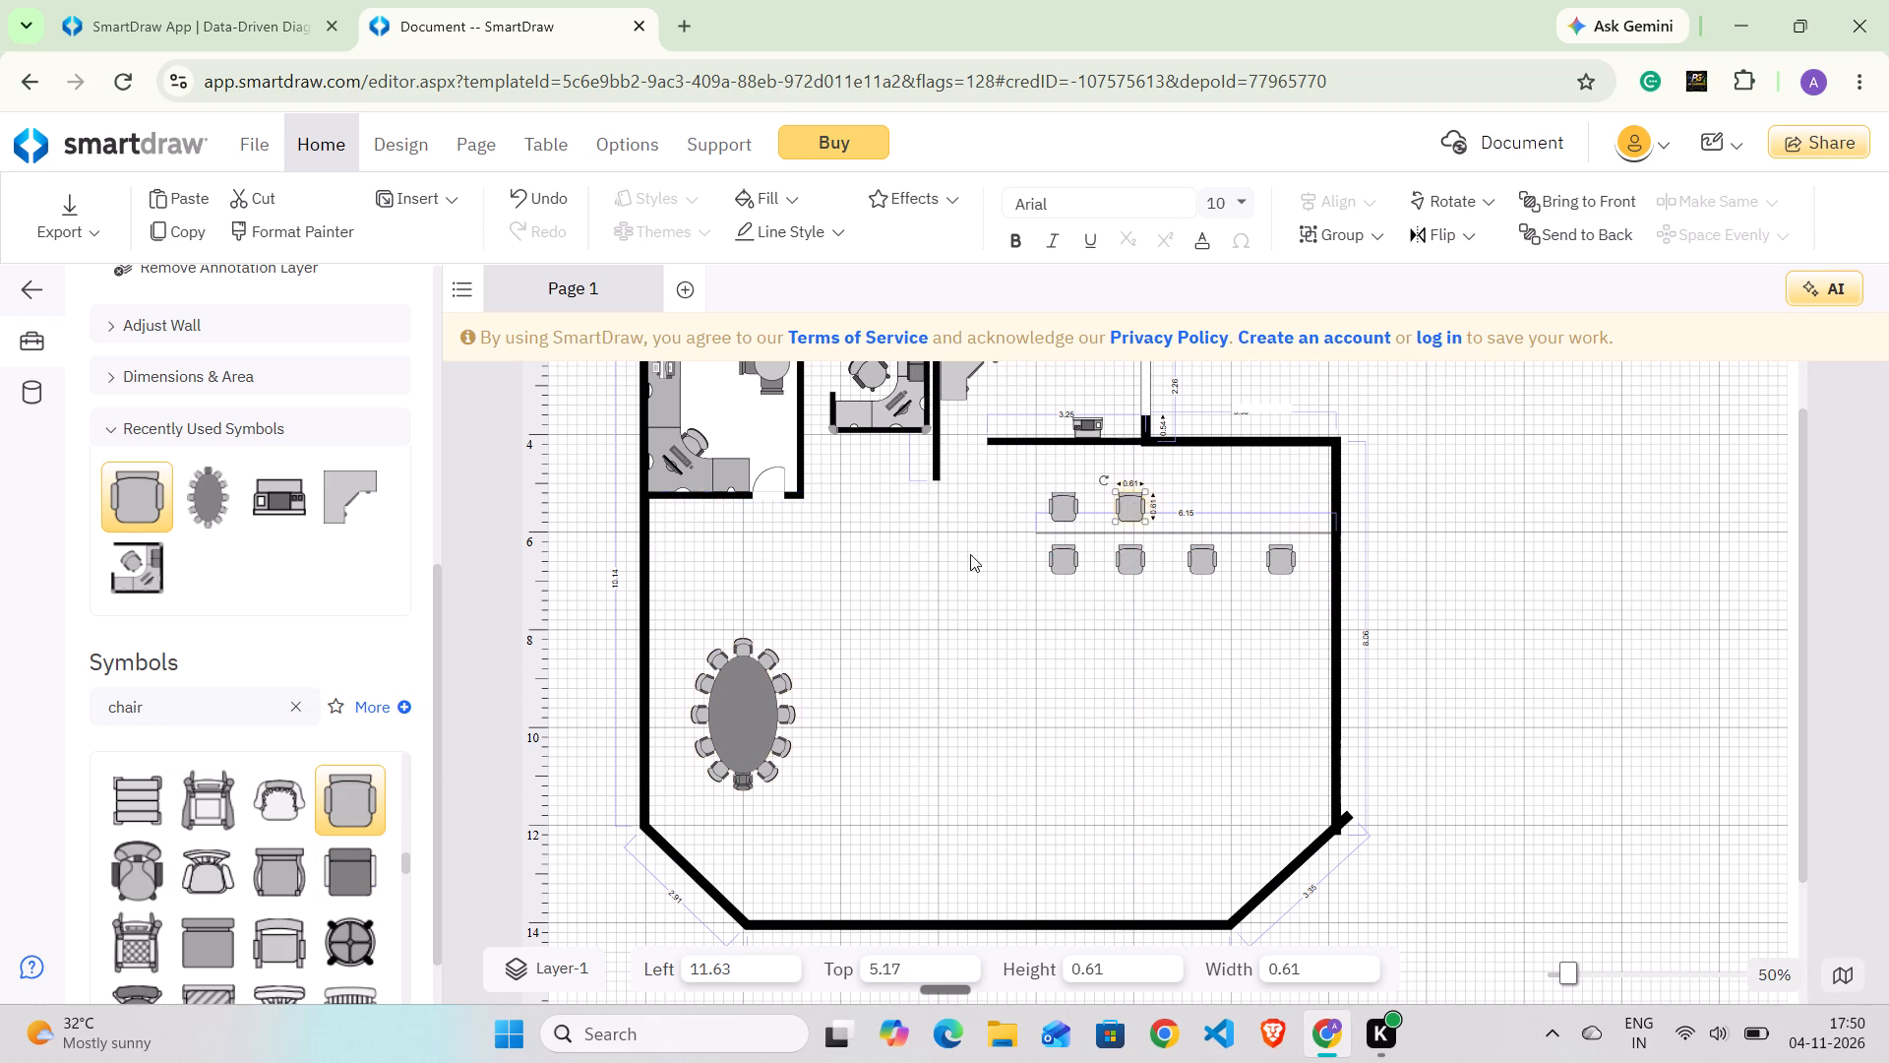
pyautogui.click(354, 789)
pyautogui.click(338, 811)
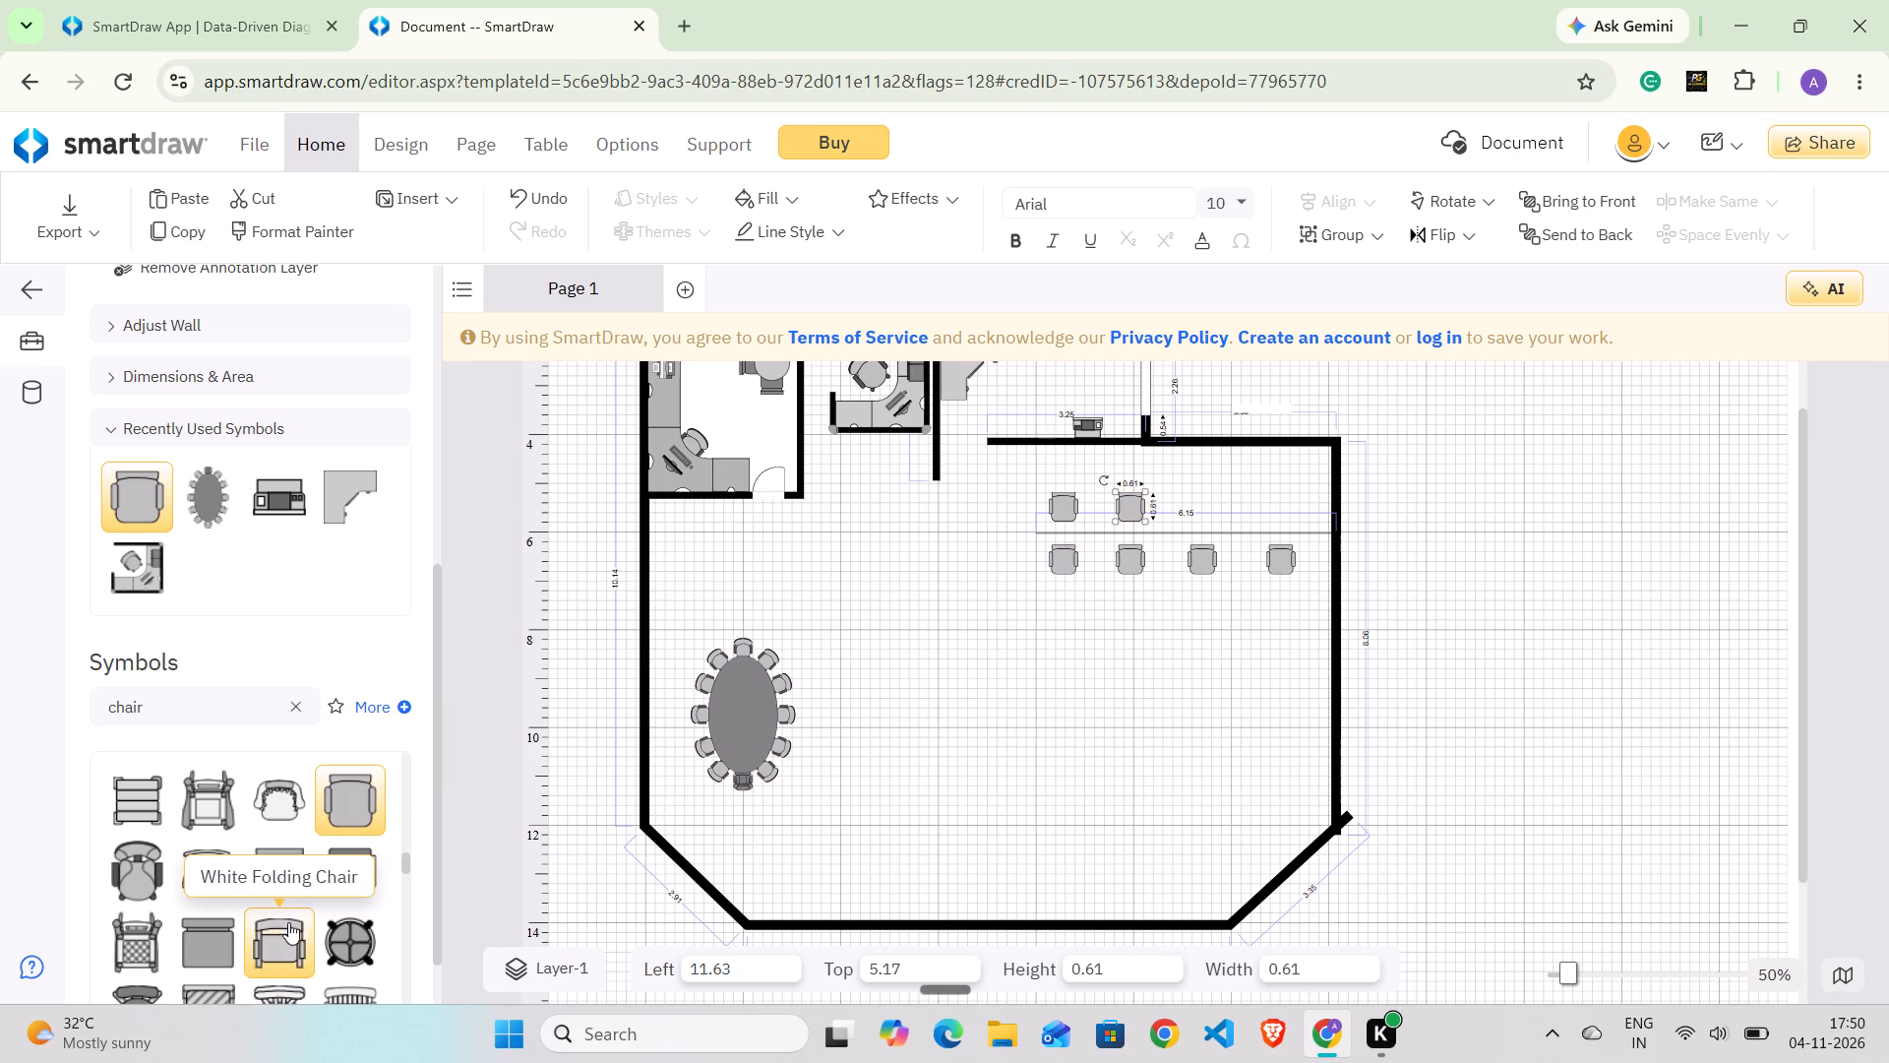
pyautogui.moveTo(349, 814); pyautogui.dragTo(1173, 511)
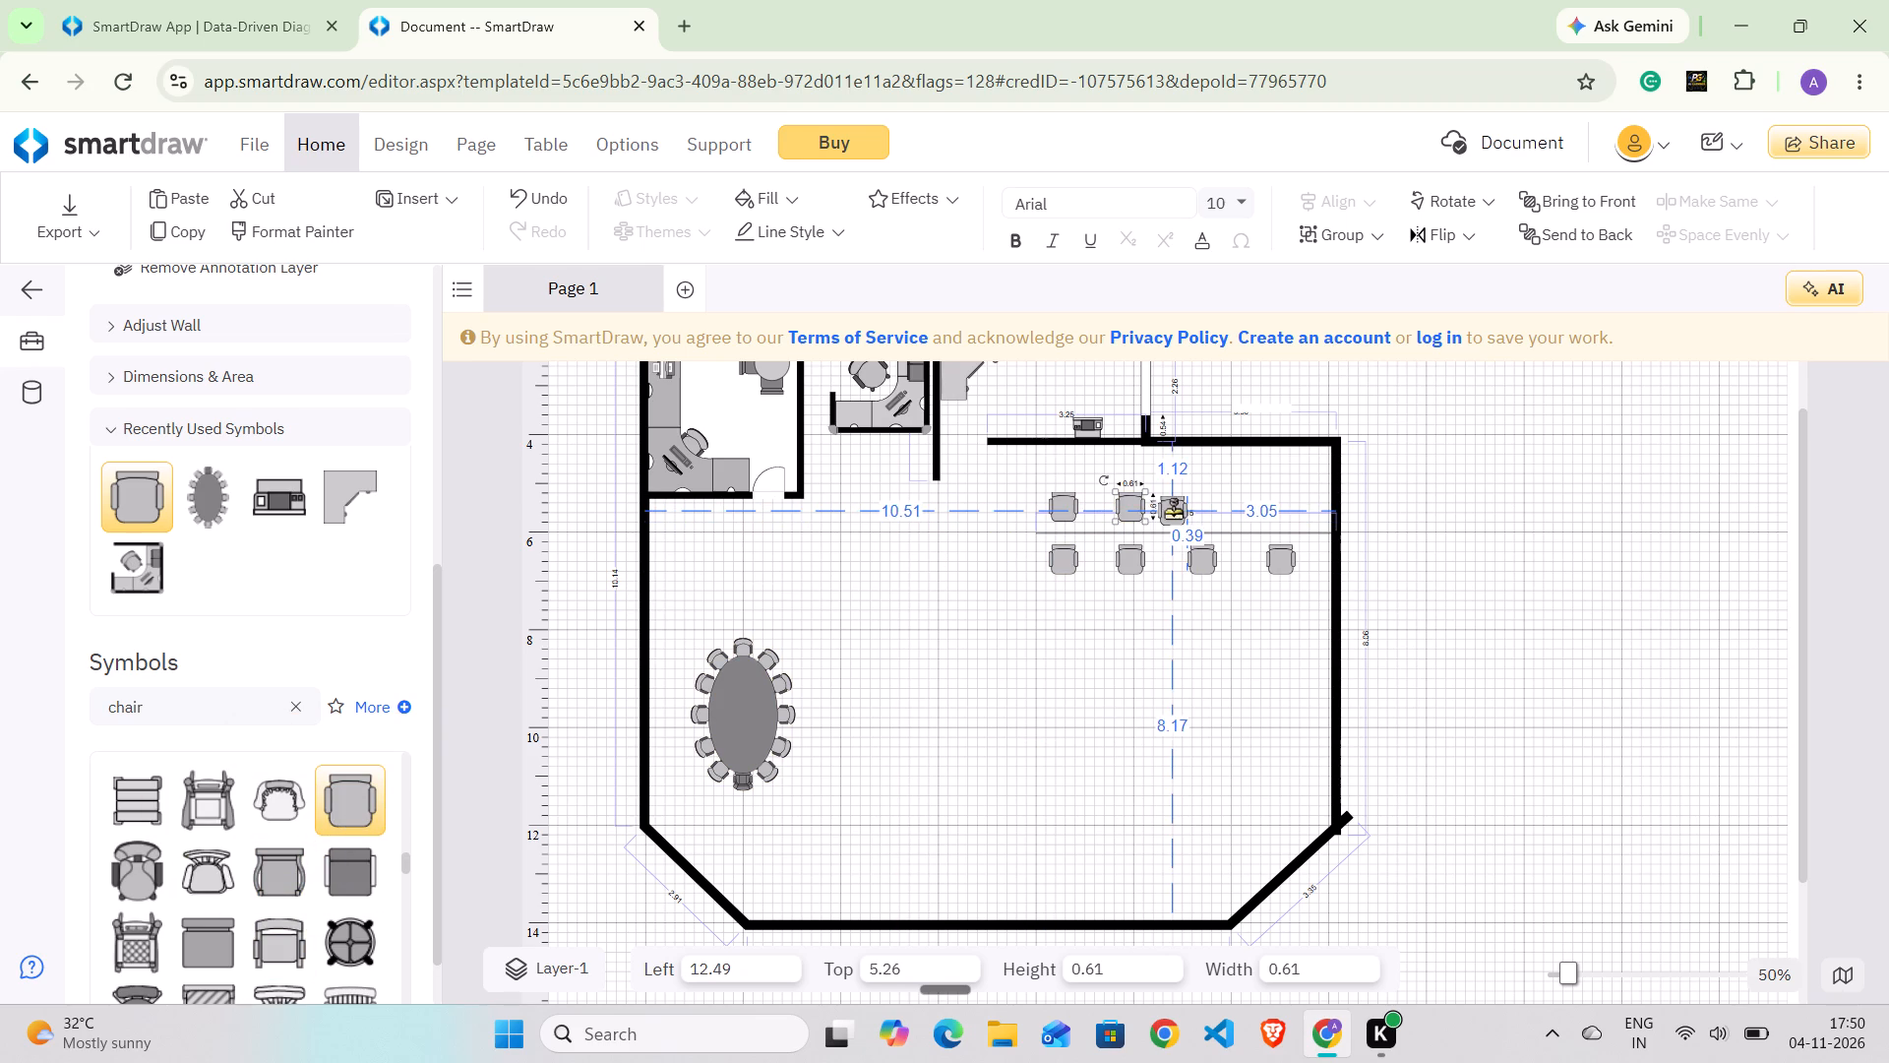
pyautogui.moveTo(1173, 511); pyautogui.dragTo(1204, 509)
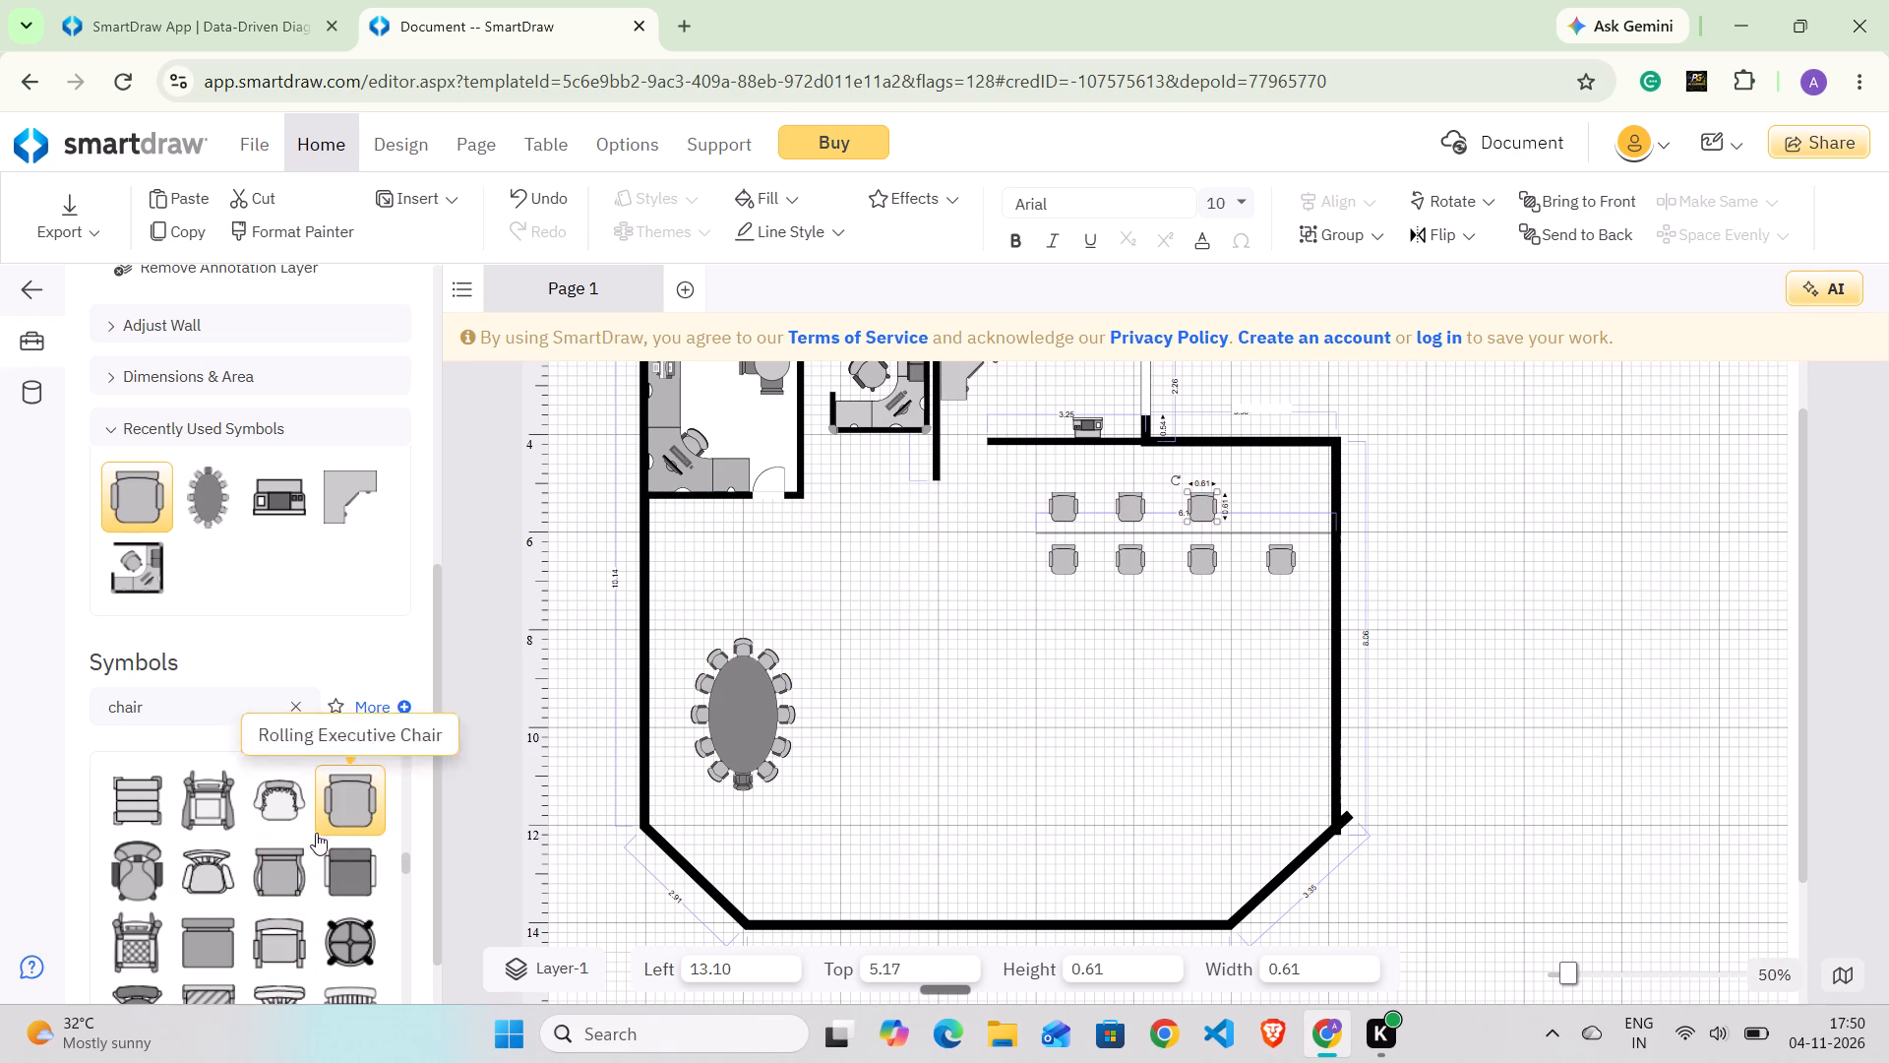
pyautogui.moveTo(338, 808); pyautogui.dragTo(1281, 509)
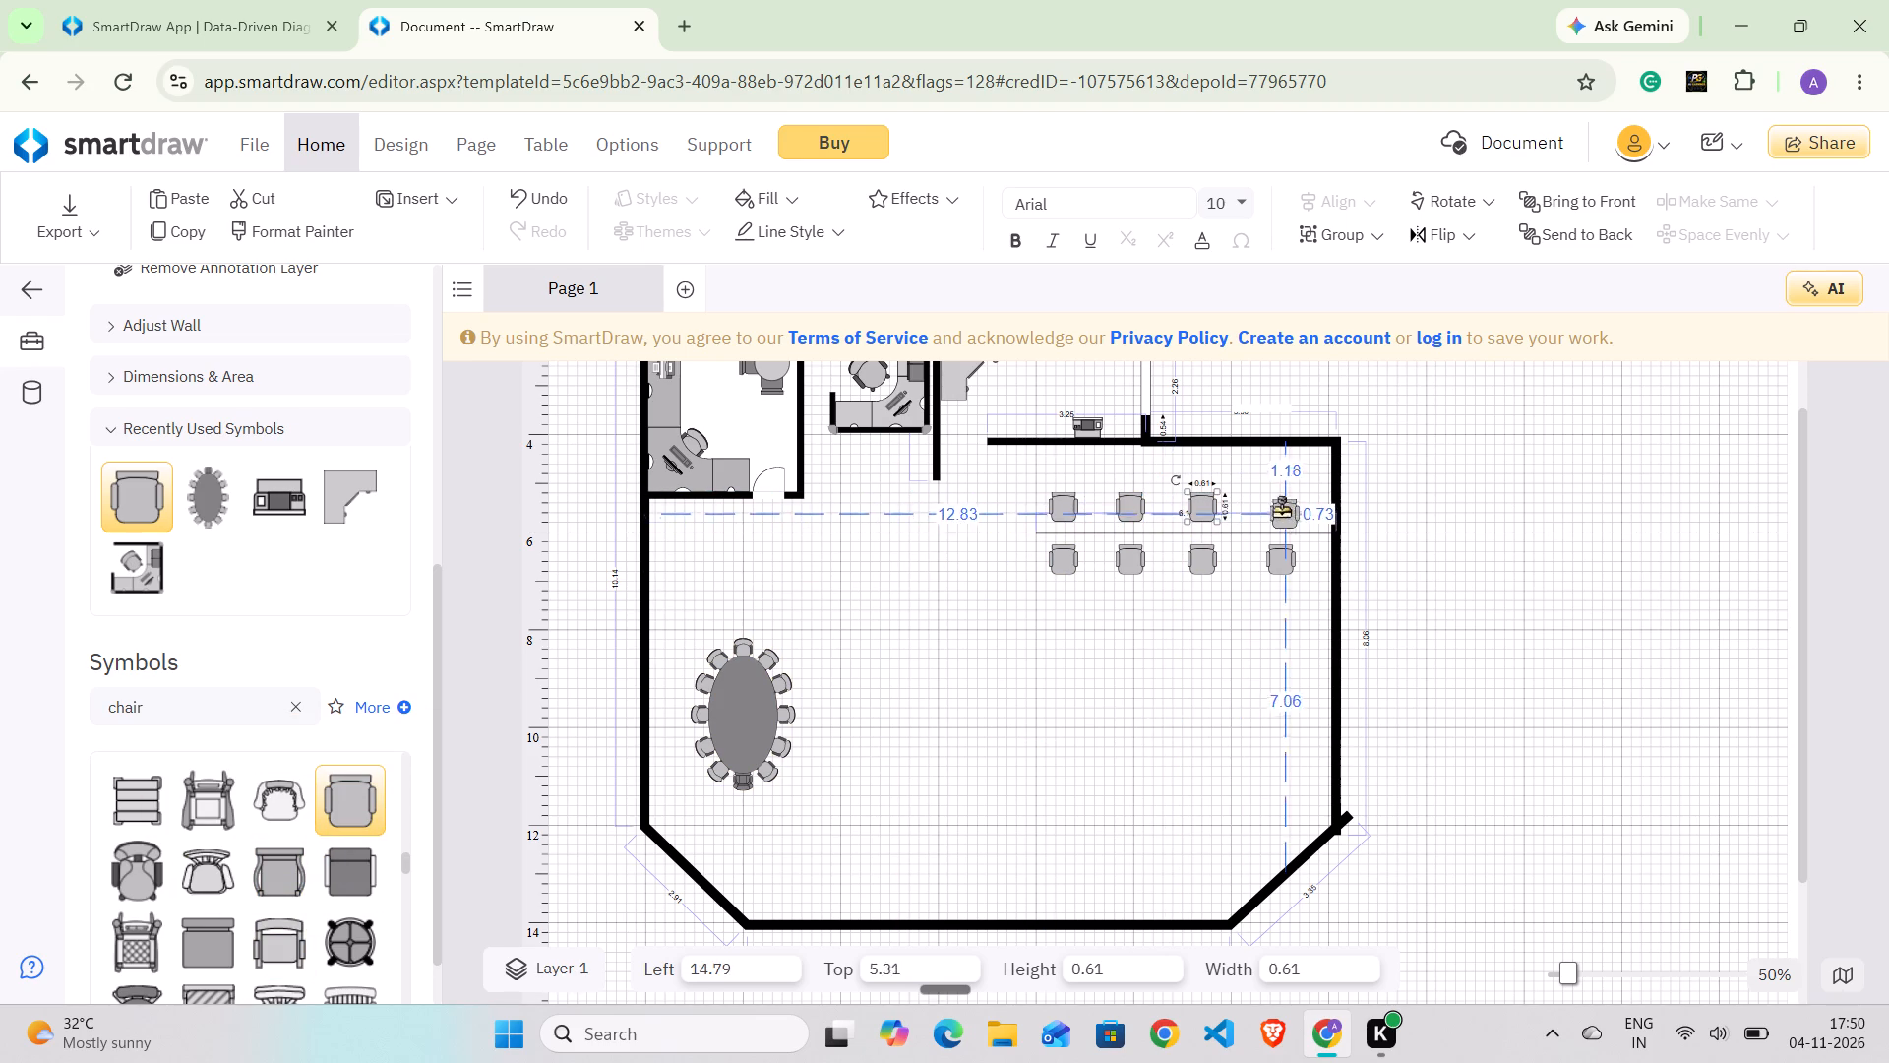
pyautogui.moveTo(1281, 509); pyautogui.dragTo(1276, 501)
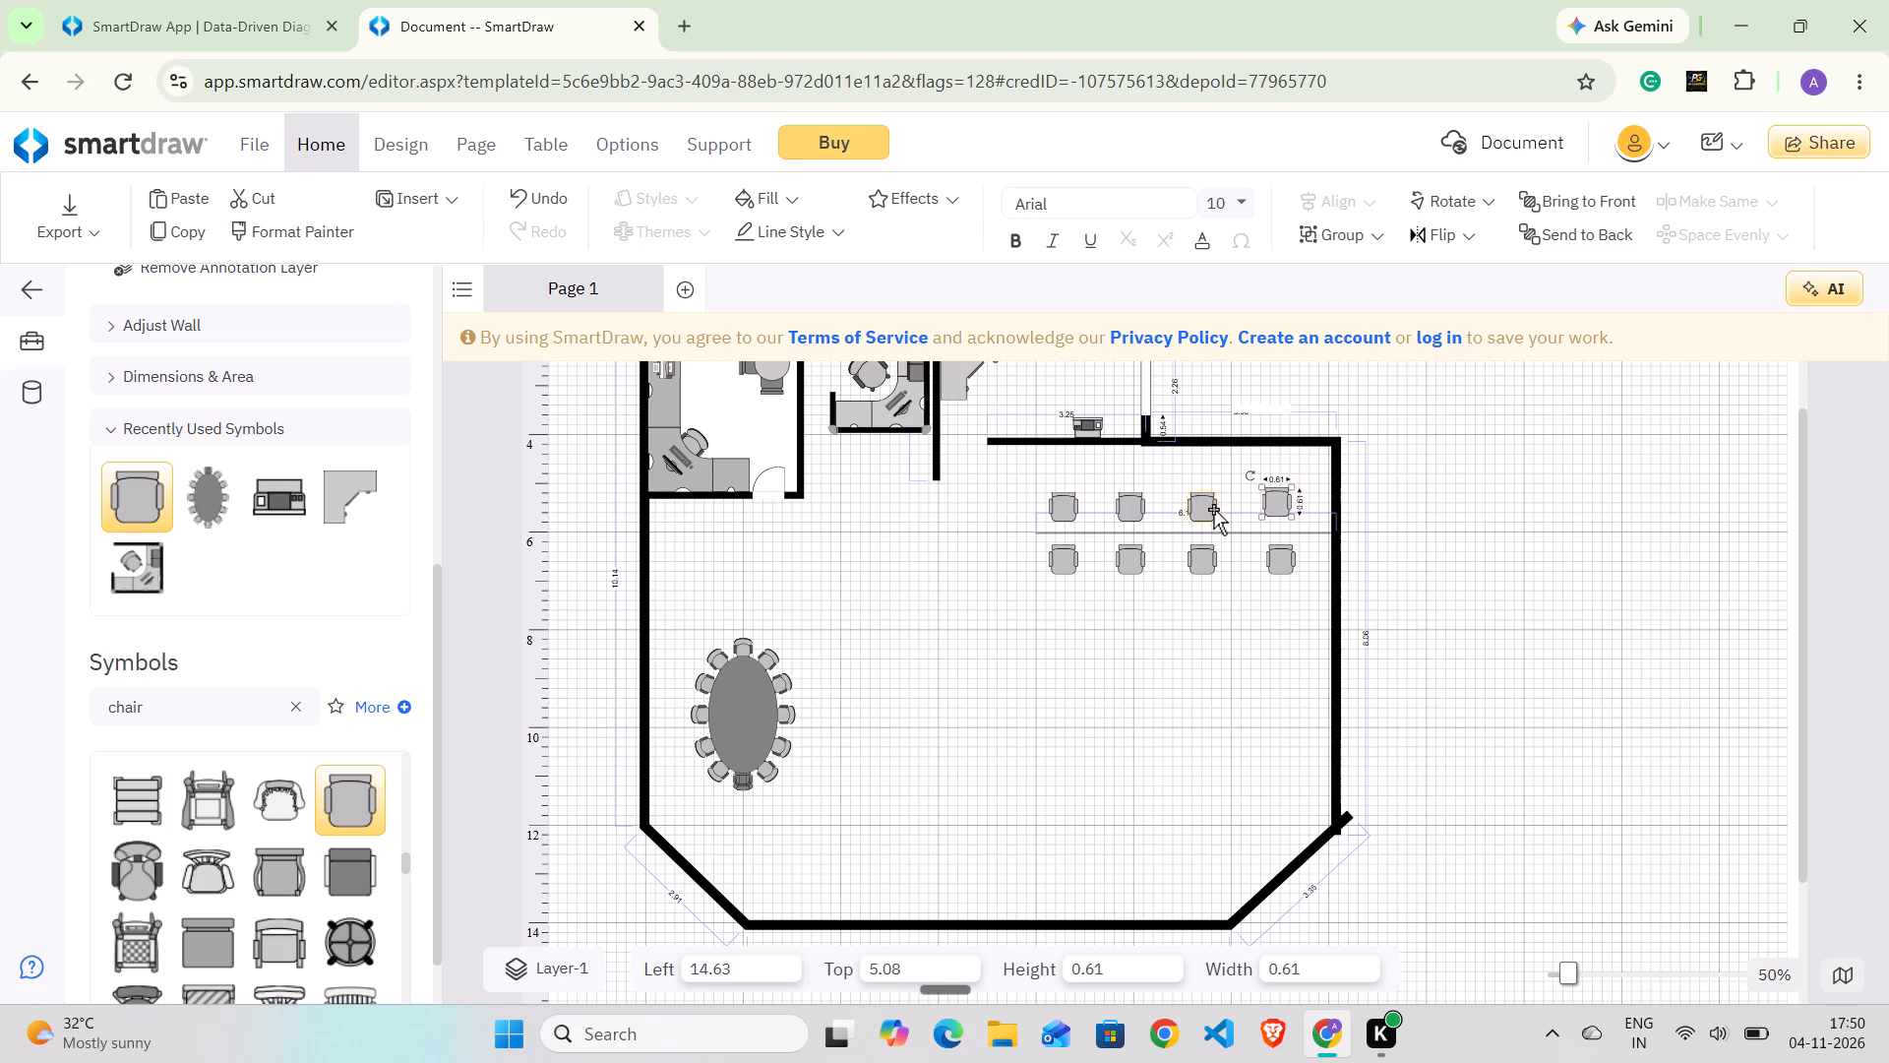
pyautogui.click(1278, 502)
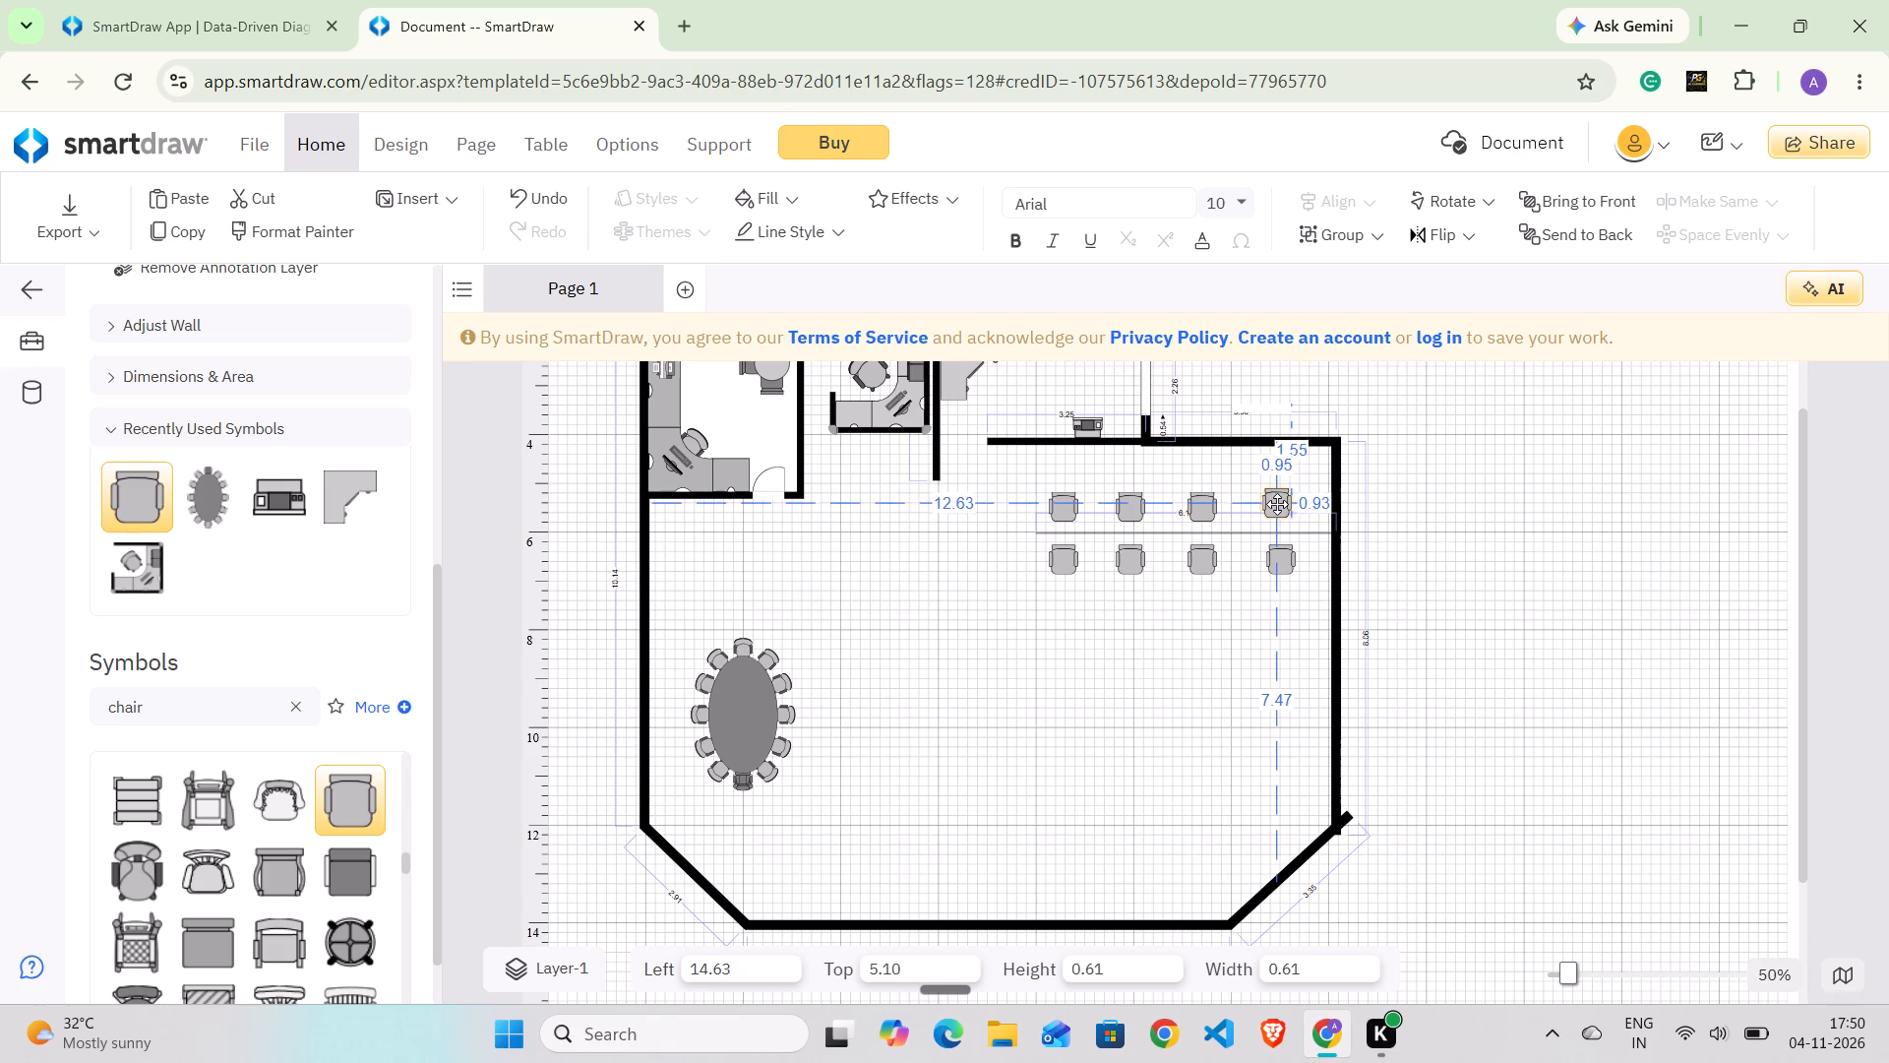
# Rotate the two chairs nearest the right wall in the row below the line by 180°.
pyautogui.hscroll(-1, 1280, 555)
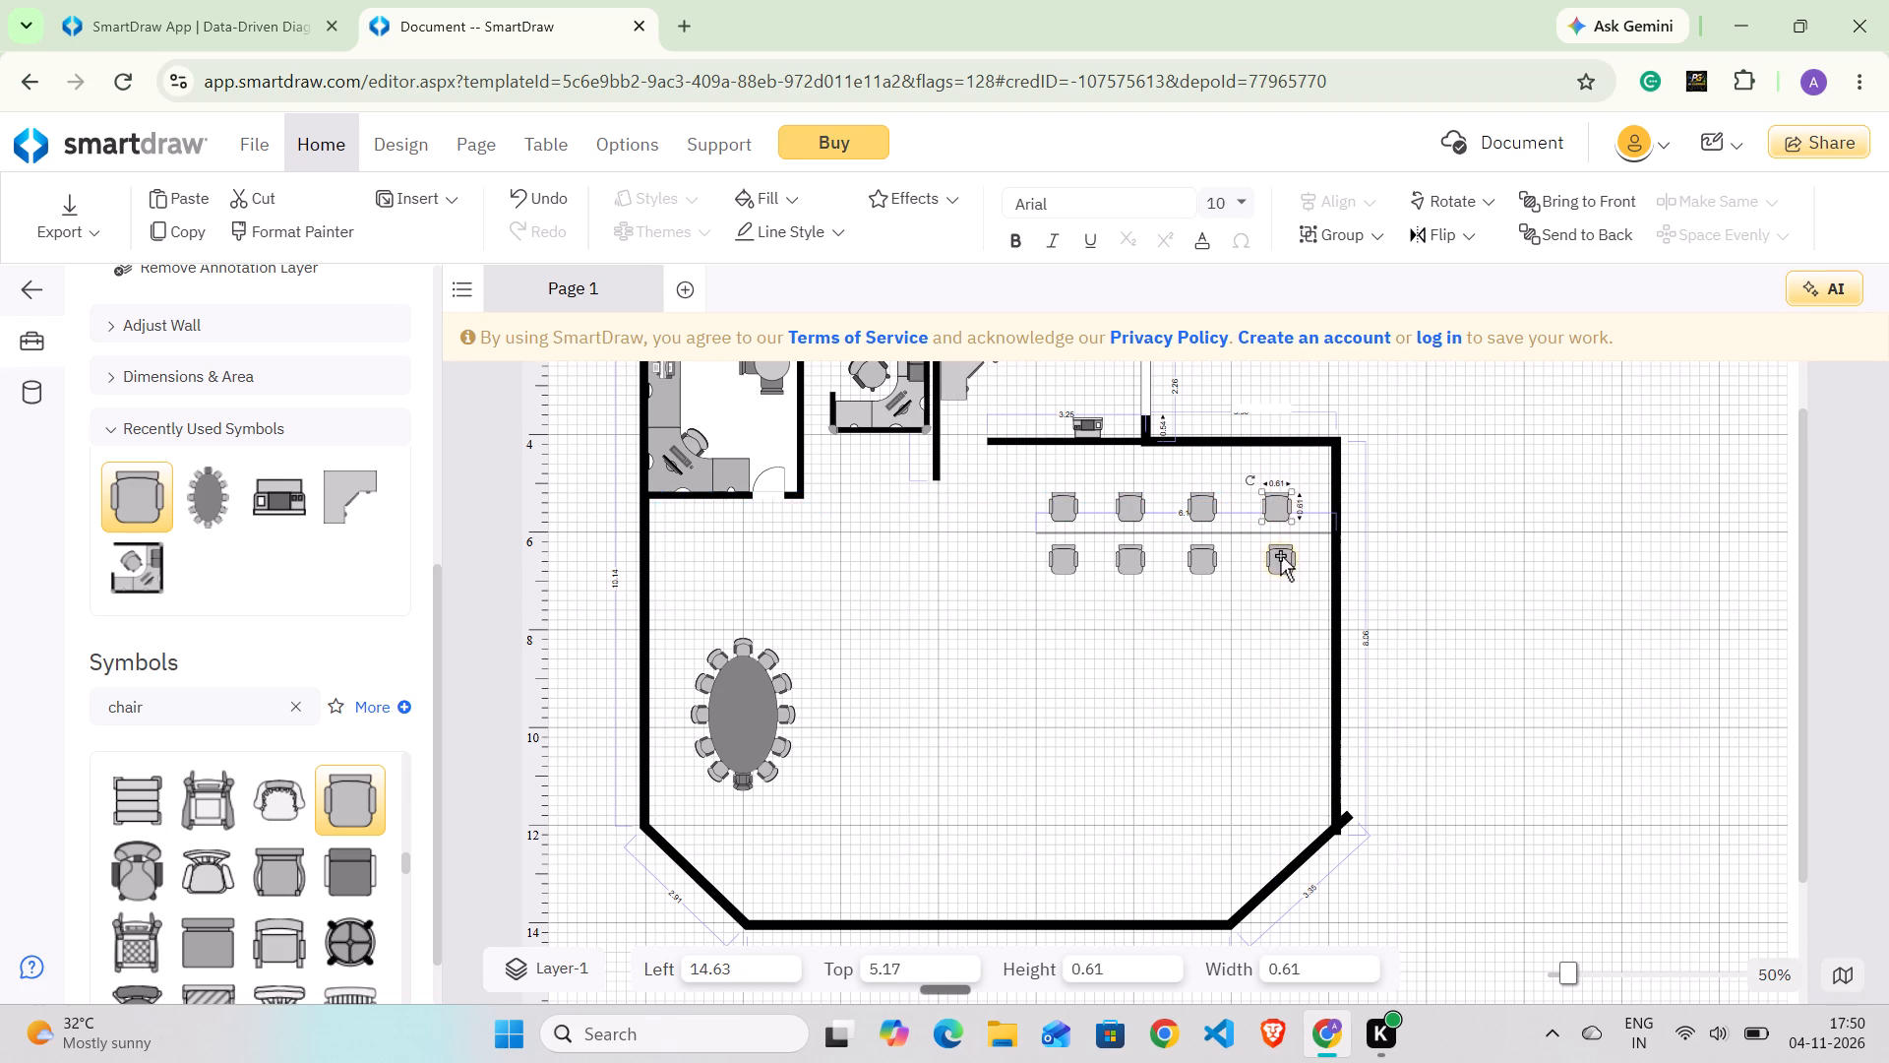
pyautogui.click(1280, 583)
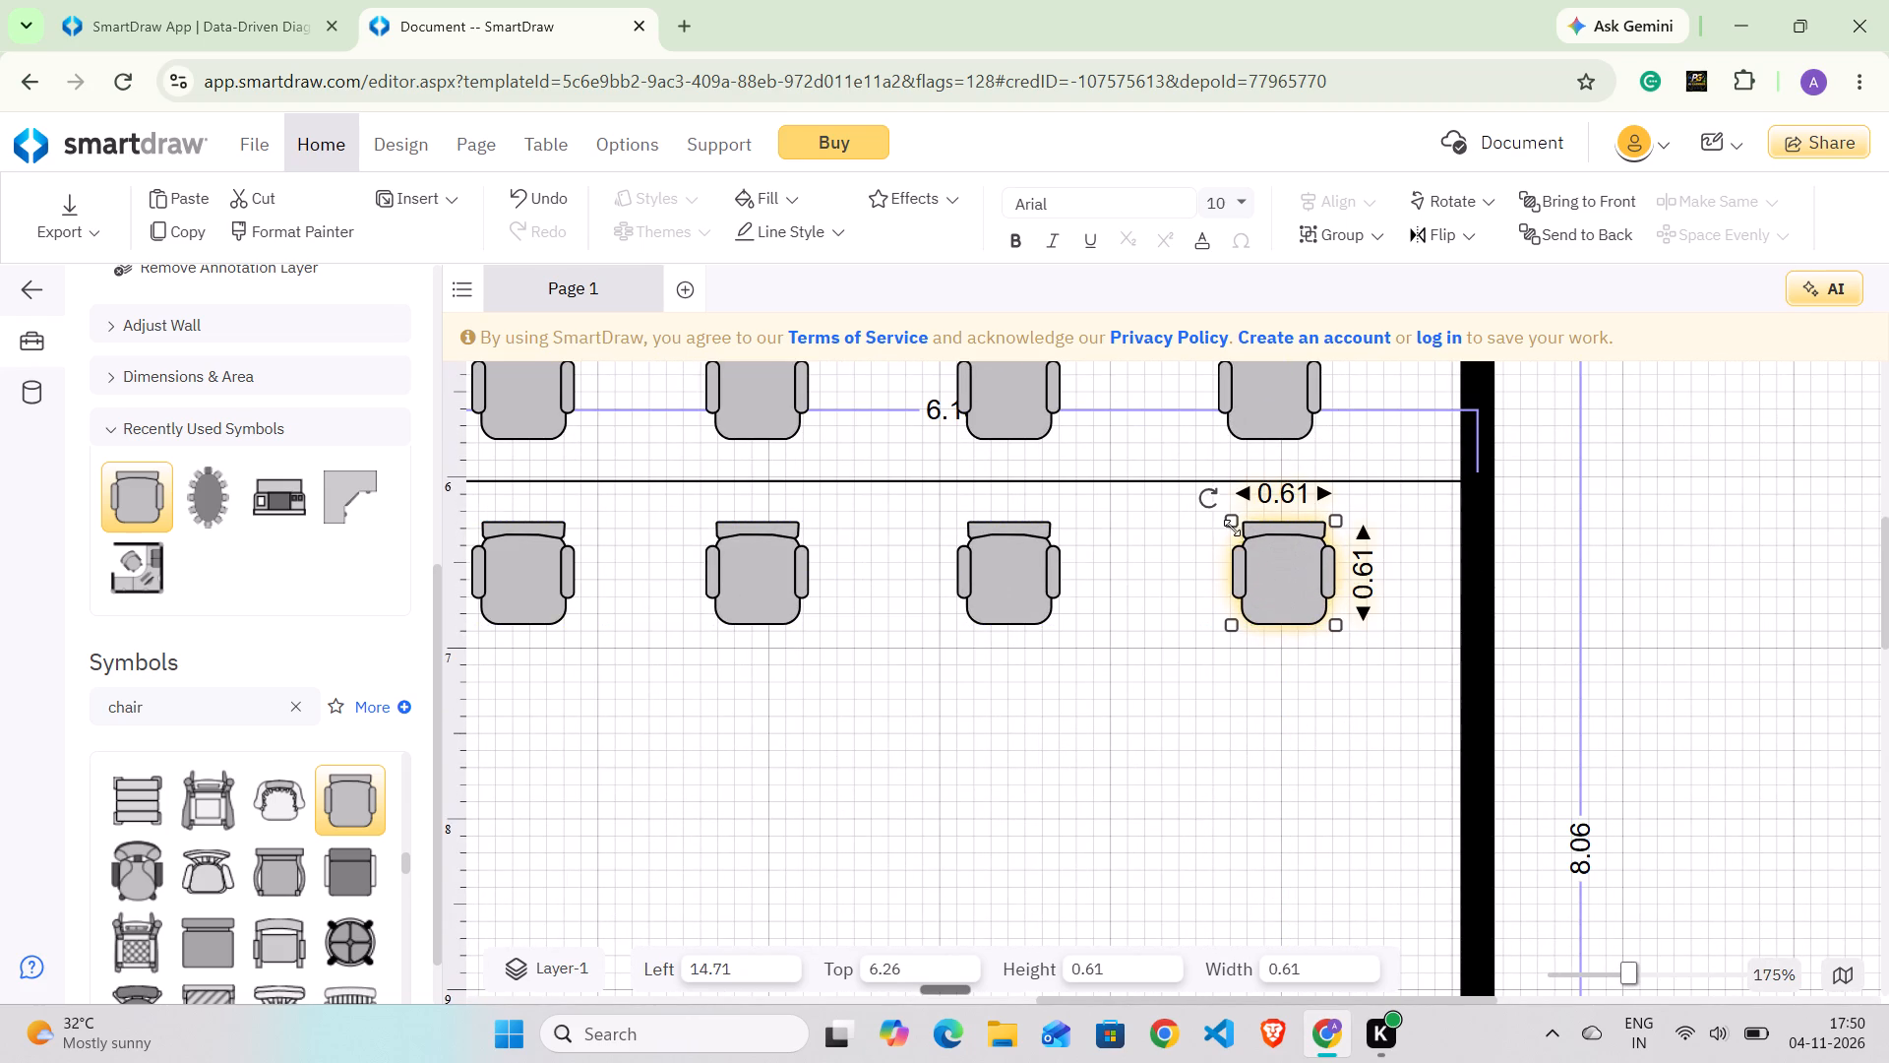
pyautogui.moveTo(1232, 520); pyautogui.dragTo(1235, 536)
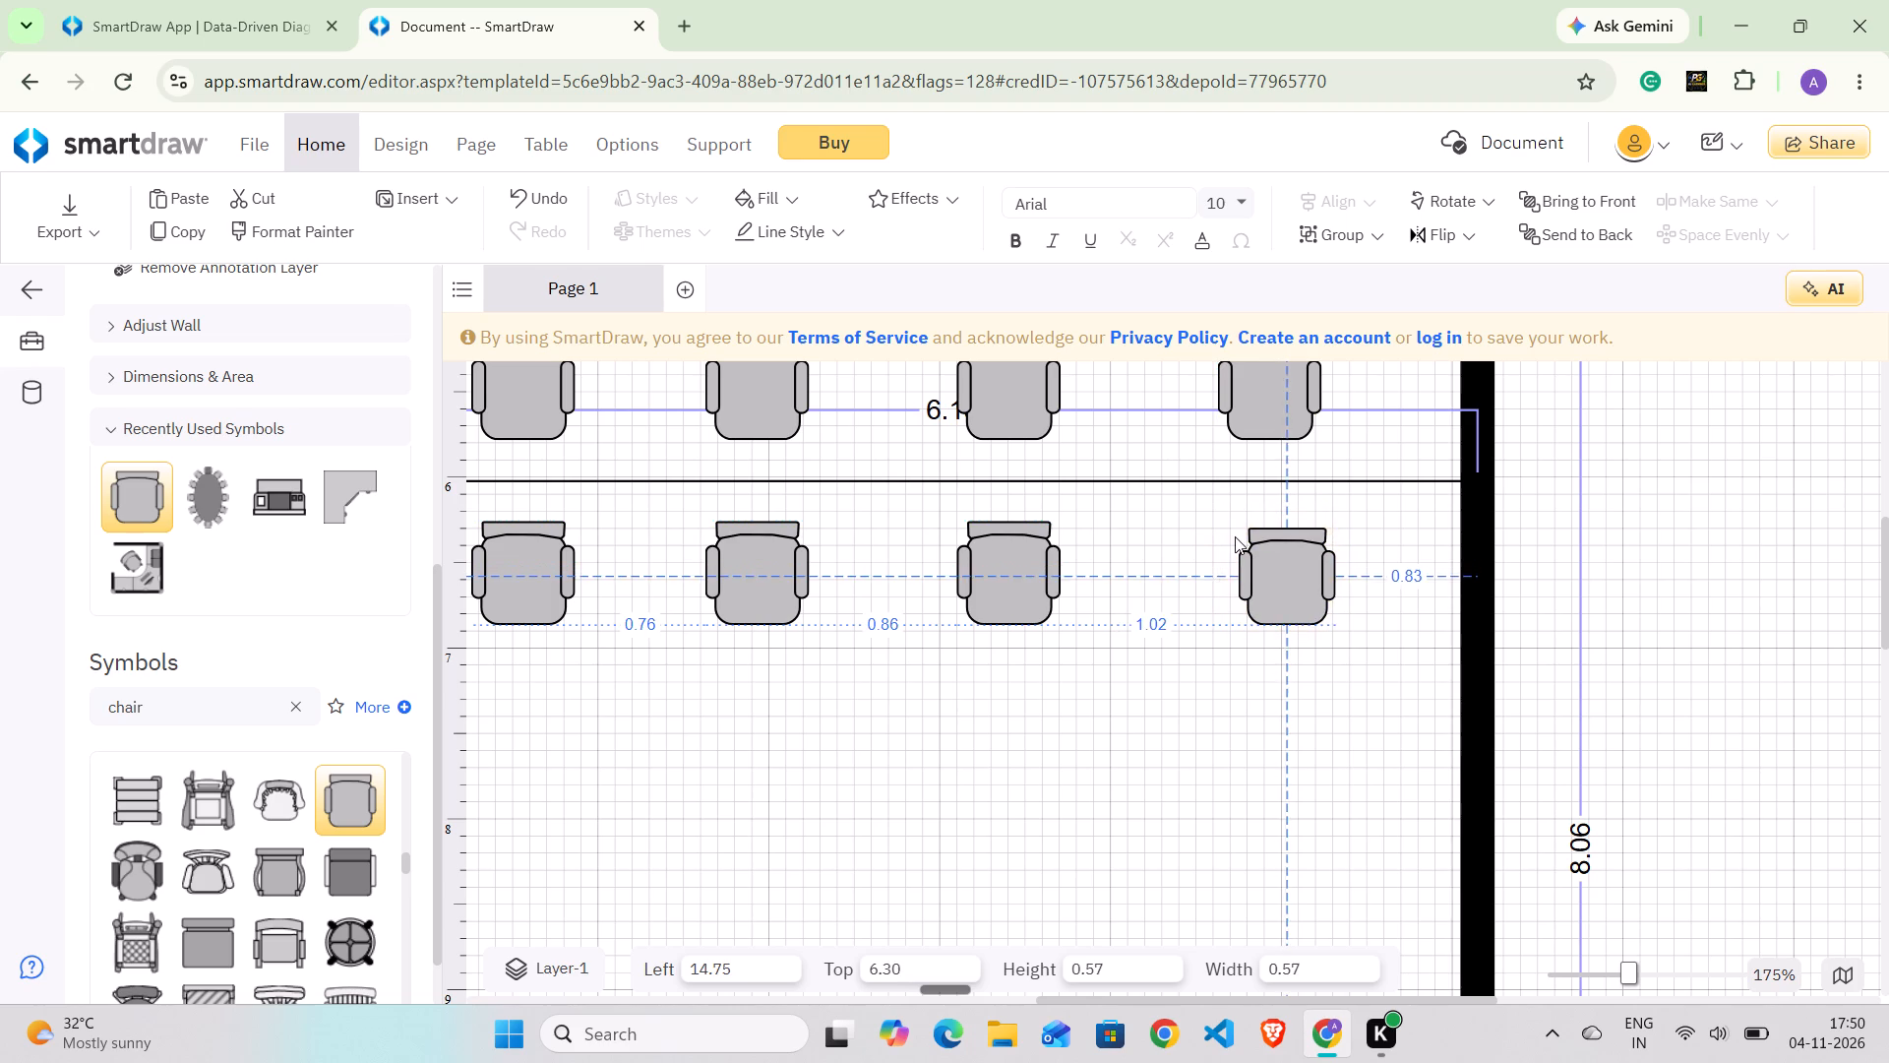
pyautogui.click(1235, 528)
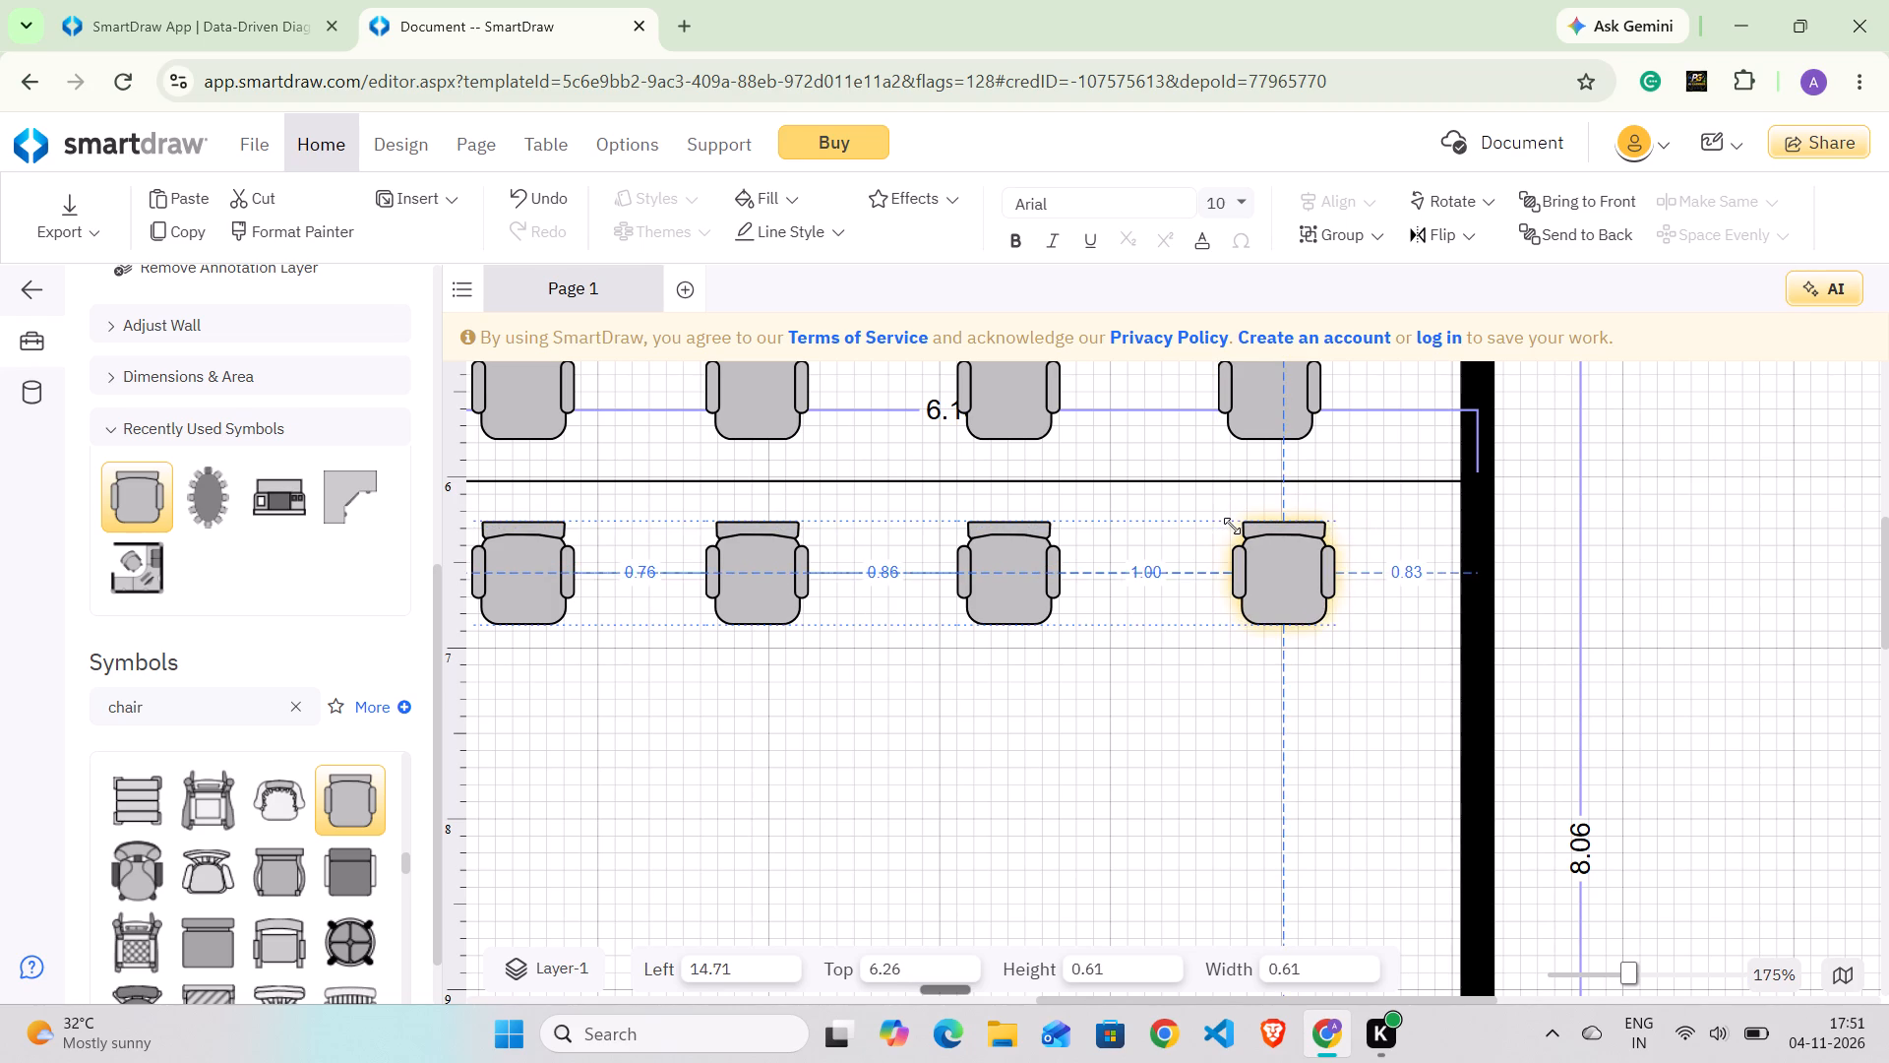
pyautogui.moveTo(1210, 501); pyautogui.dragTo(1359, 654)
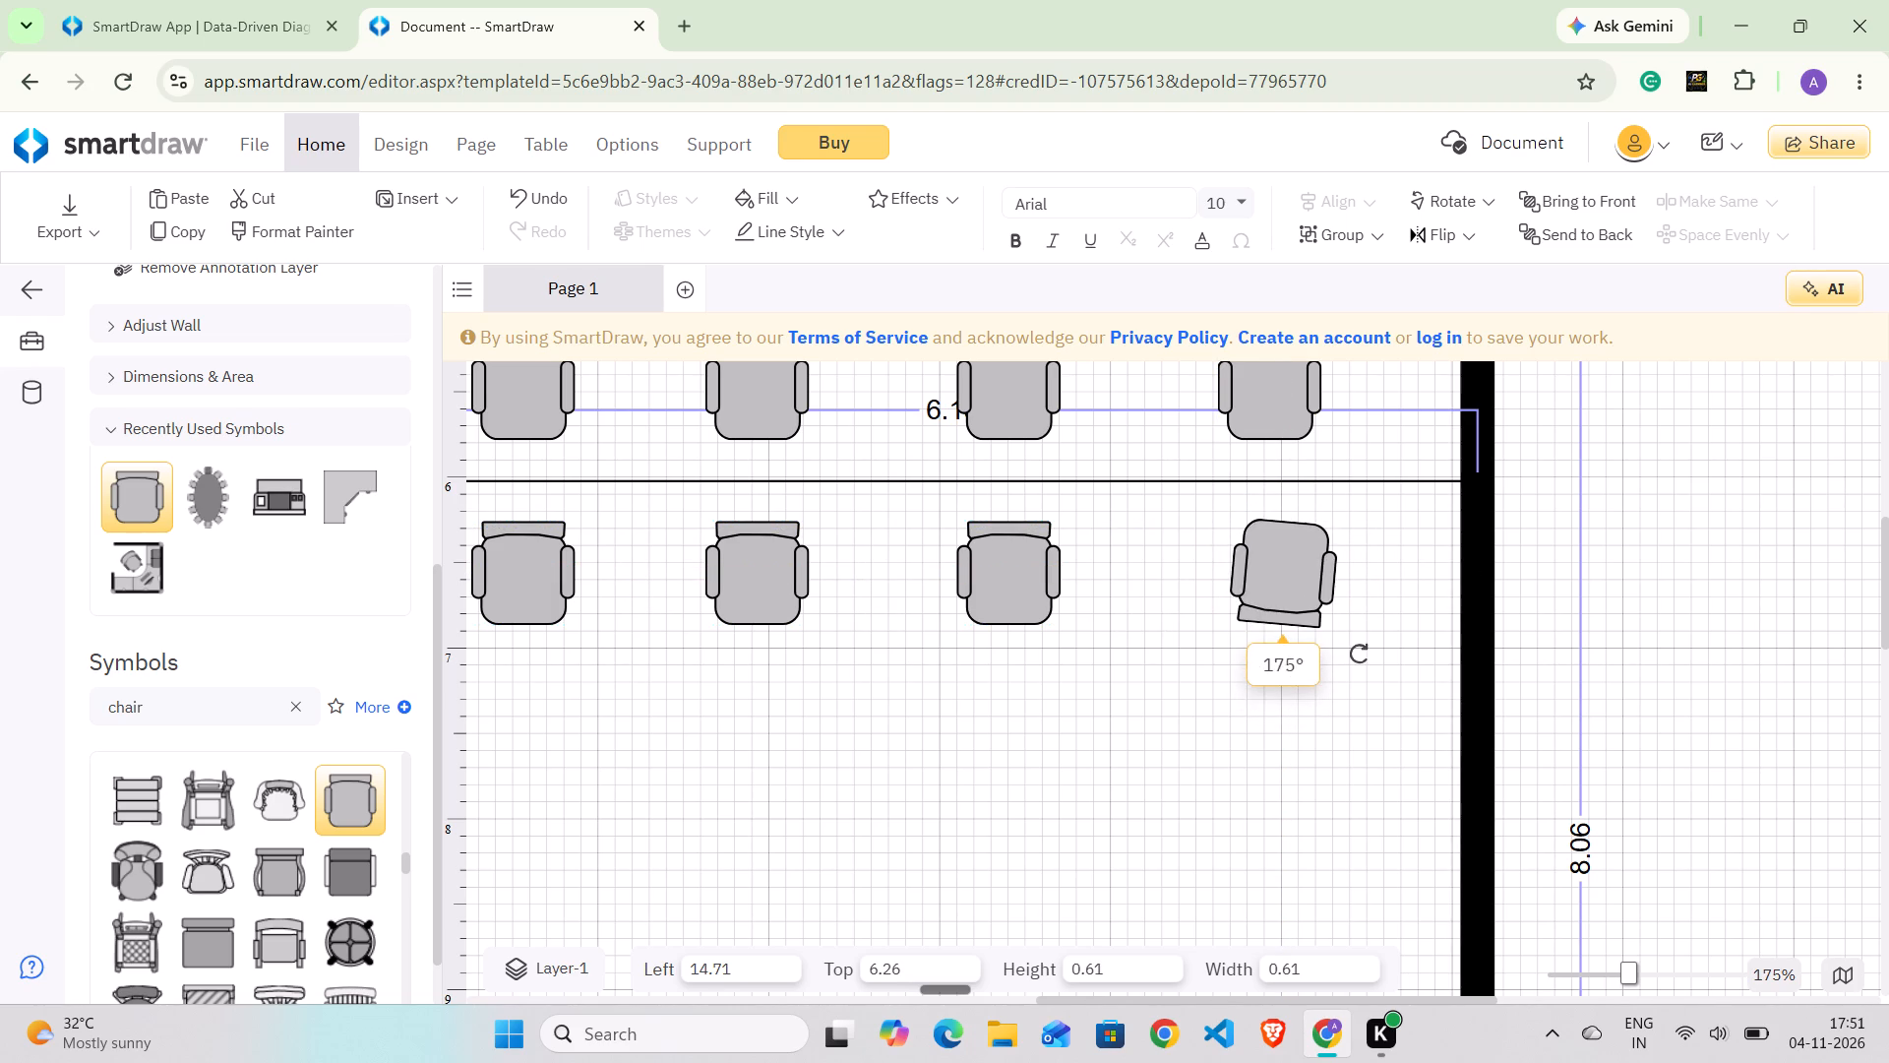
pyautogui.moveTo(1359, 654); pyautogui.dragTo(1363, 647)
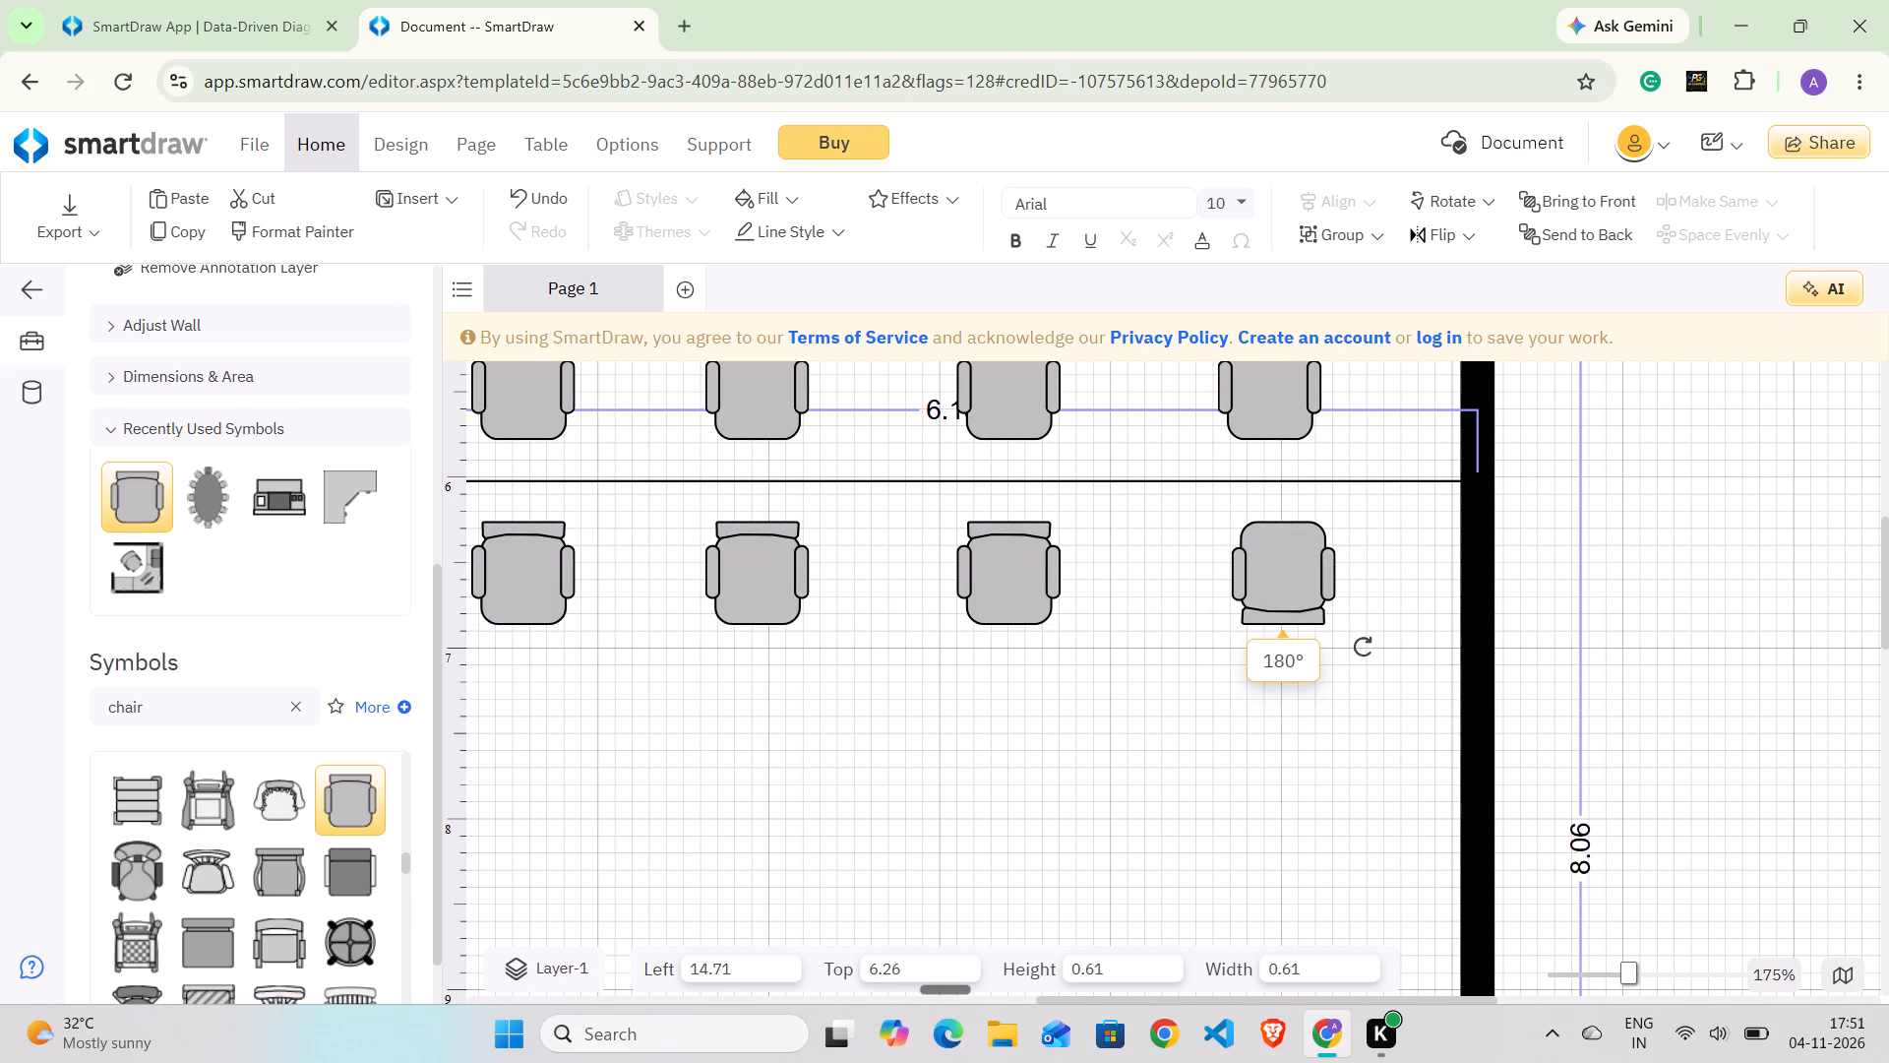
pyautogui.click(966, 557)
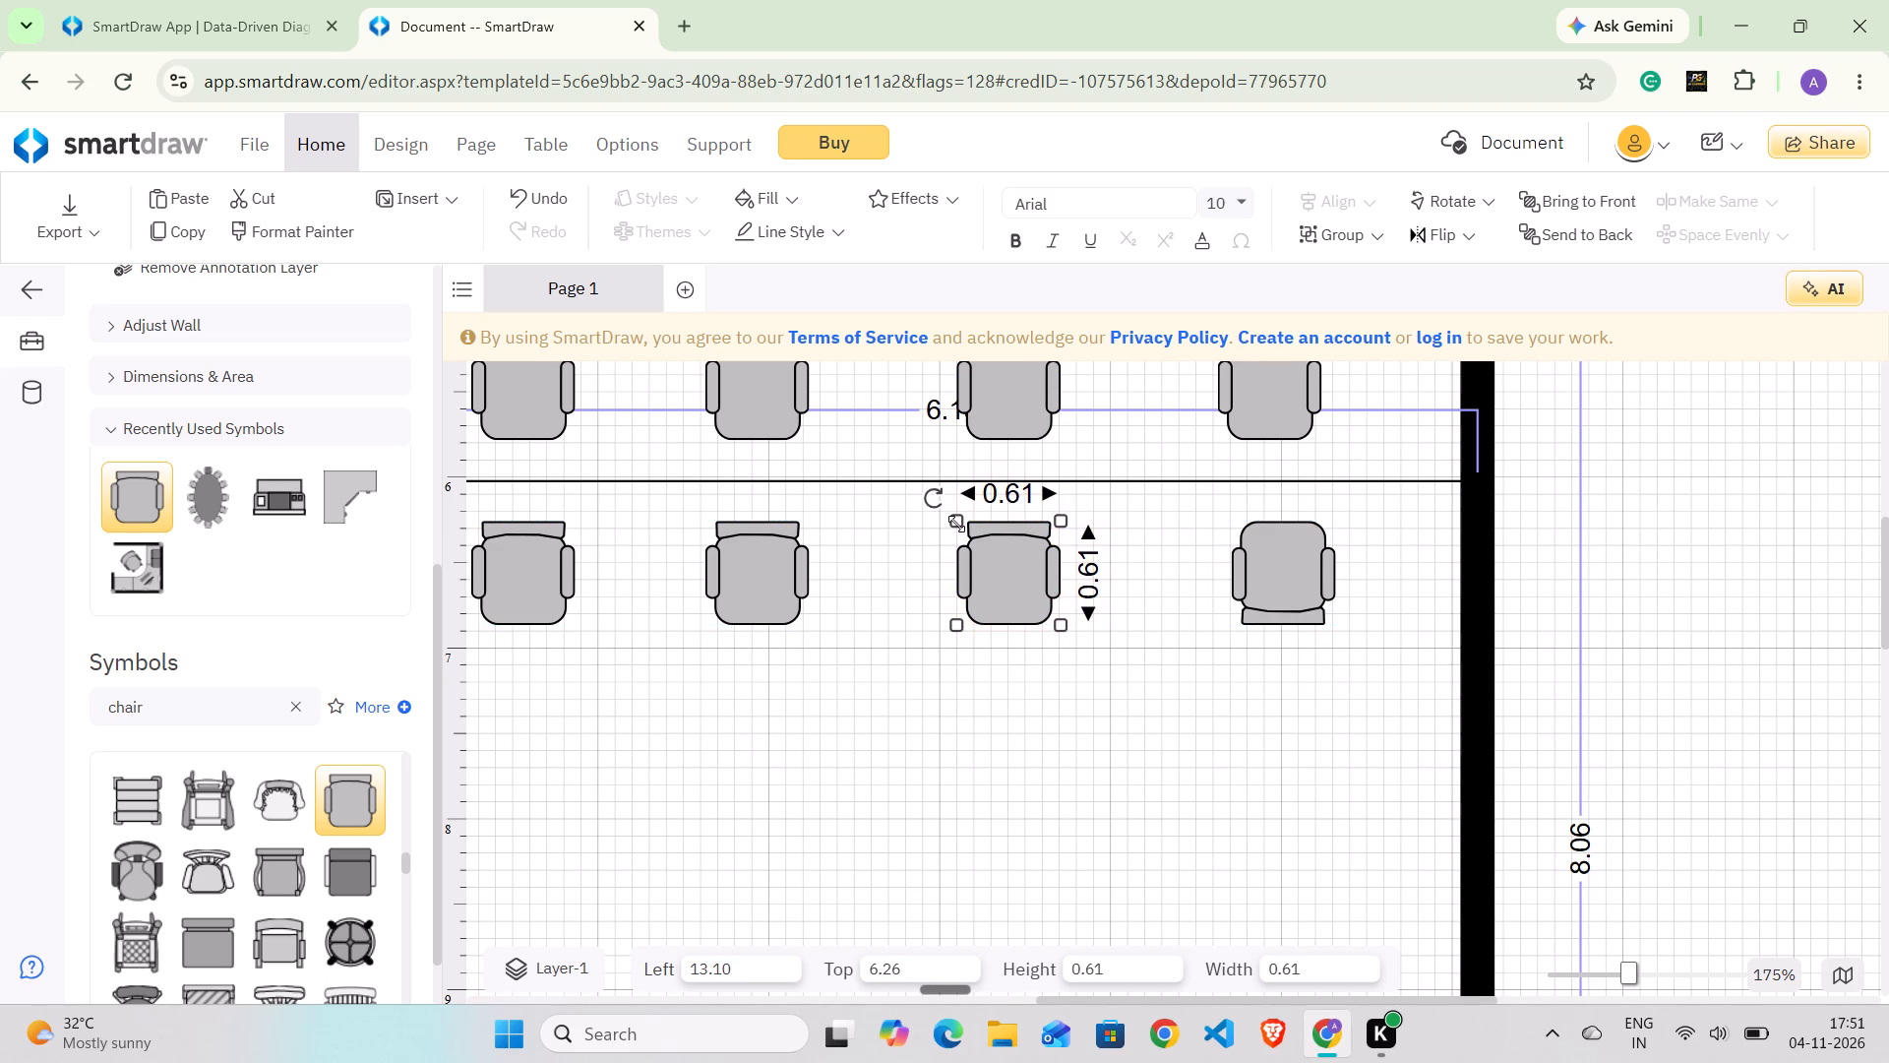
pyautogui.moveTo(956, 524); pyautogui.dragTo(956, 564)
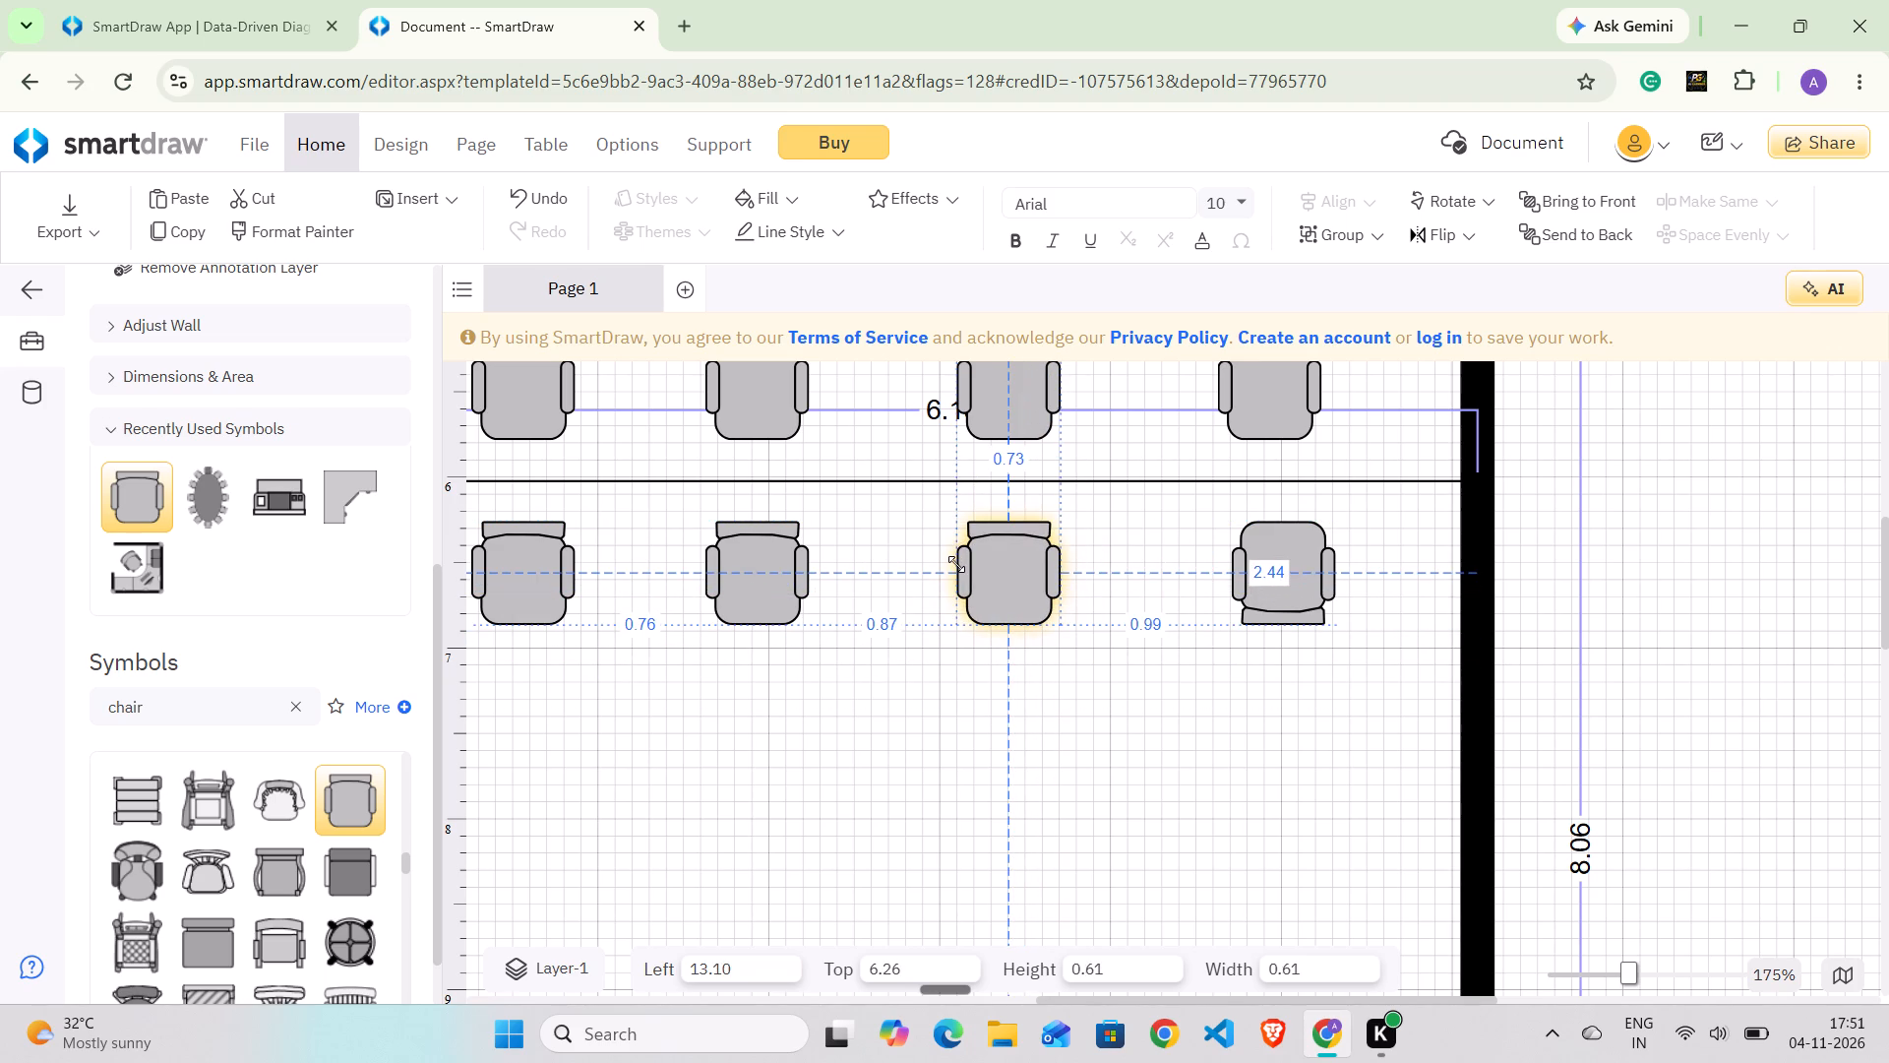
pyautogui.moveTo(956, 564); pyautogui.dragTo(964, 566)
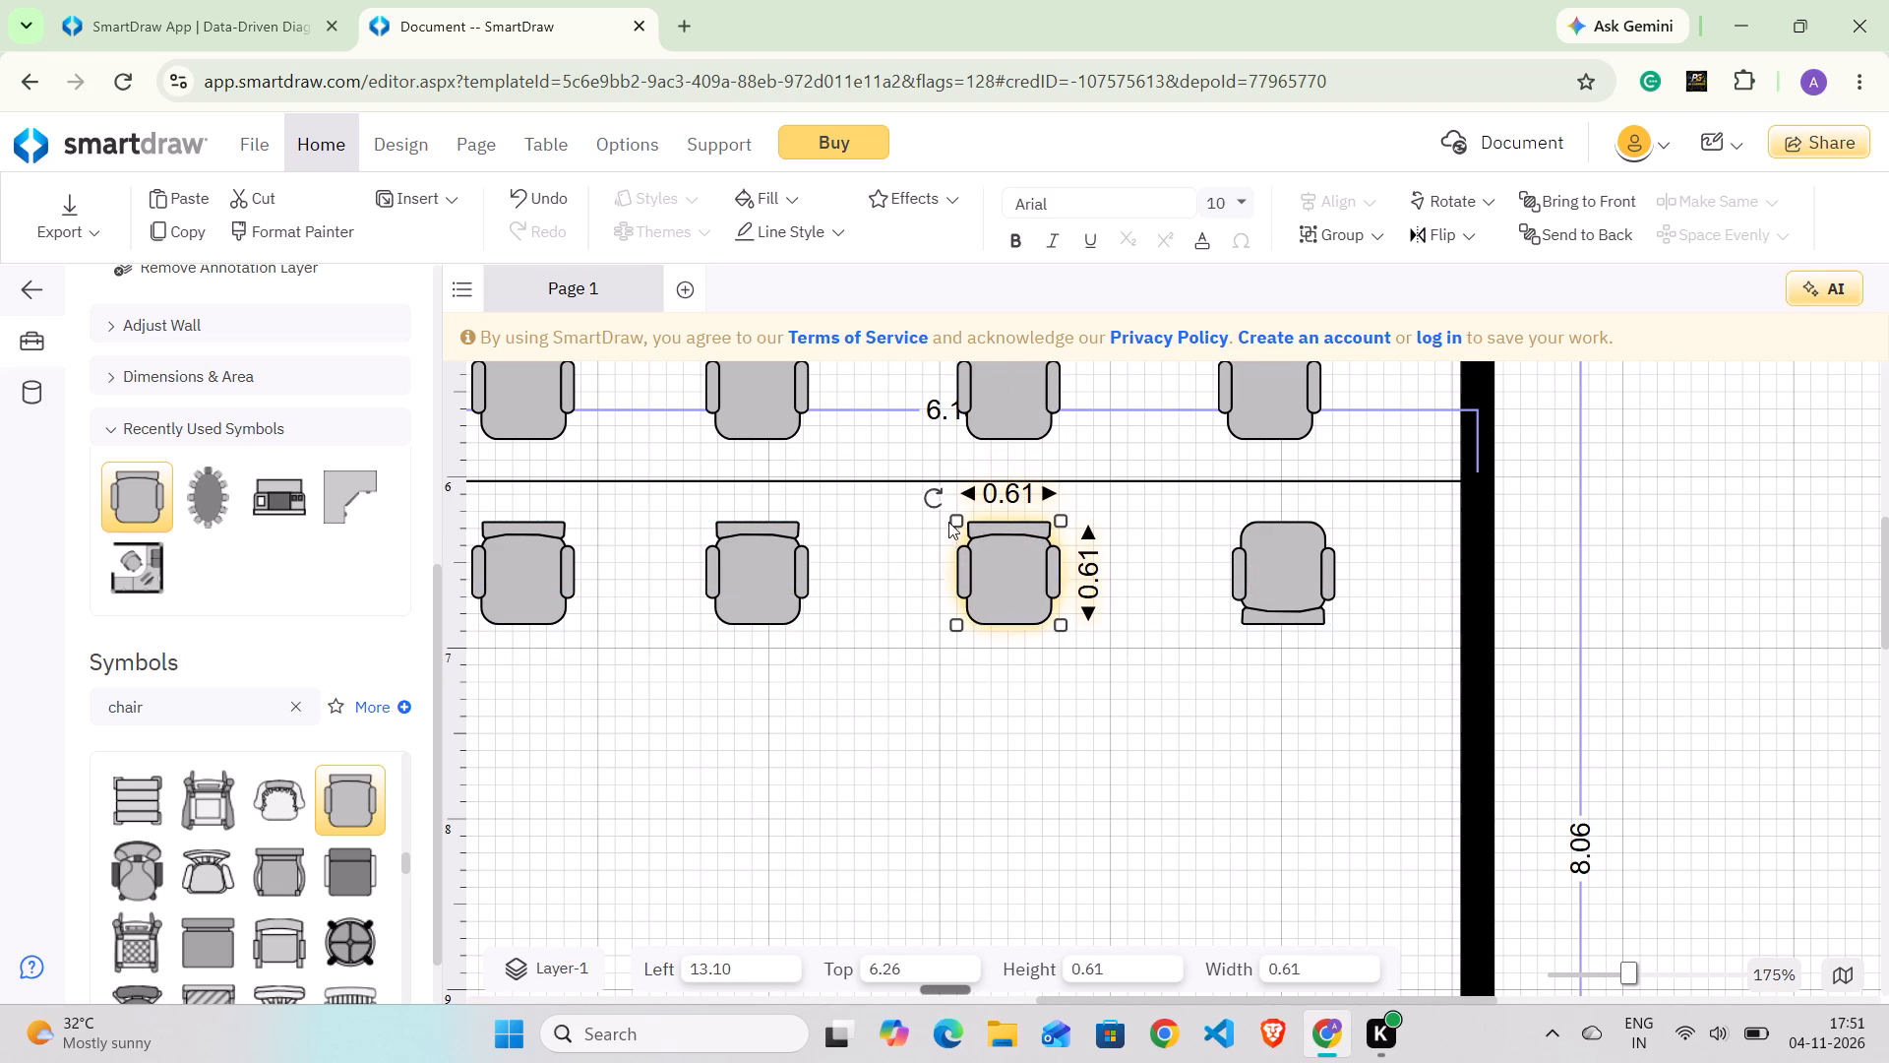
pyautogui.moveTo(936, 495); pyautogui.dragTo(1078, 634)
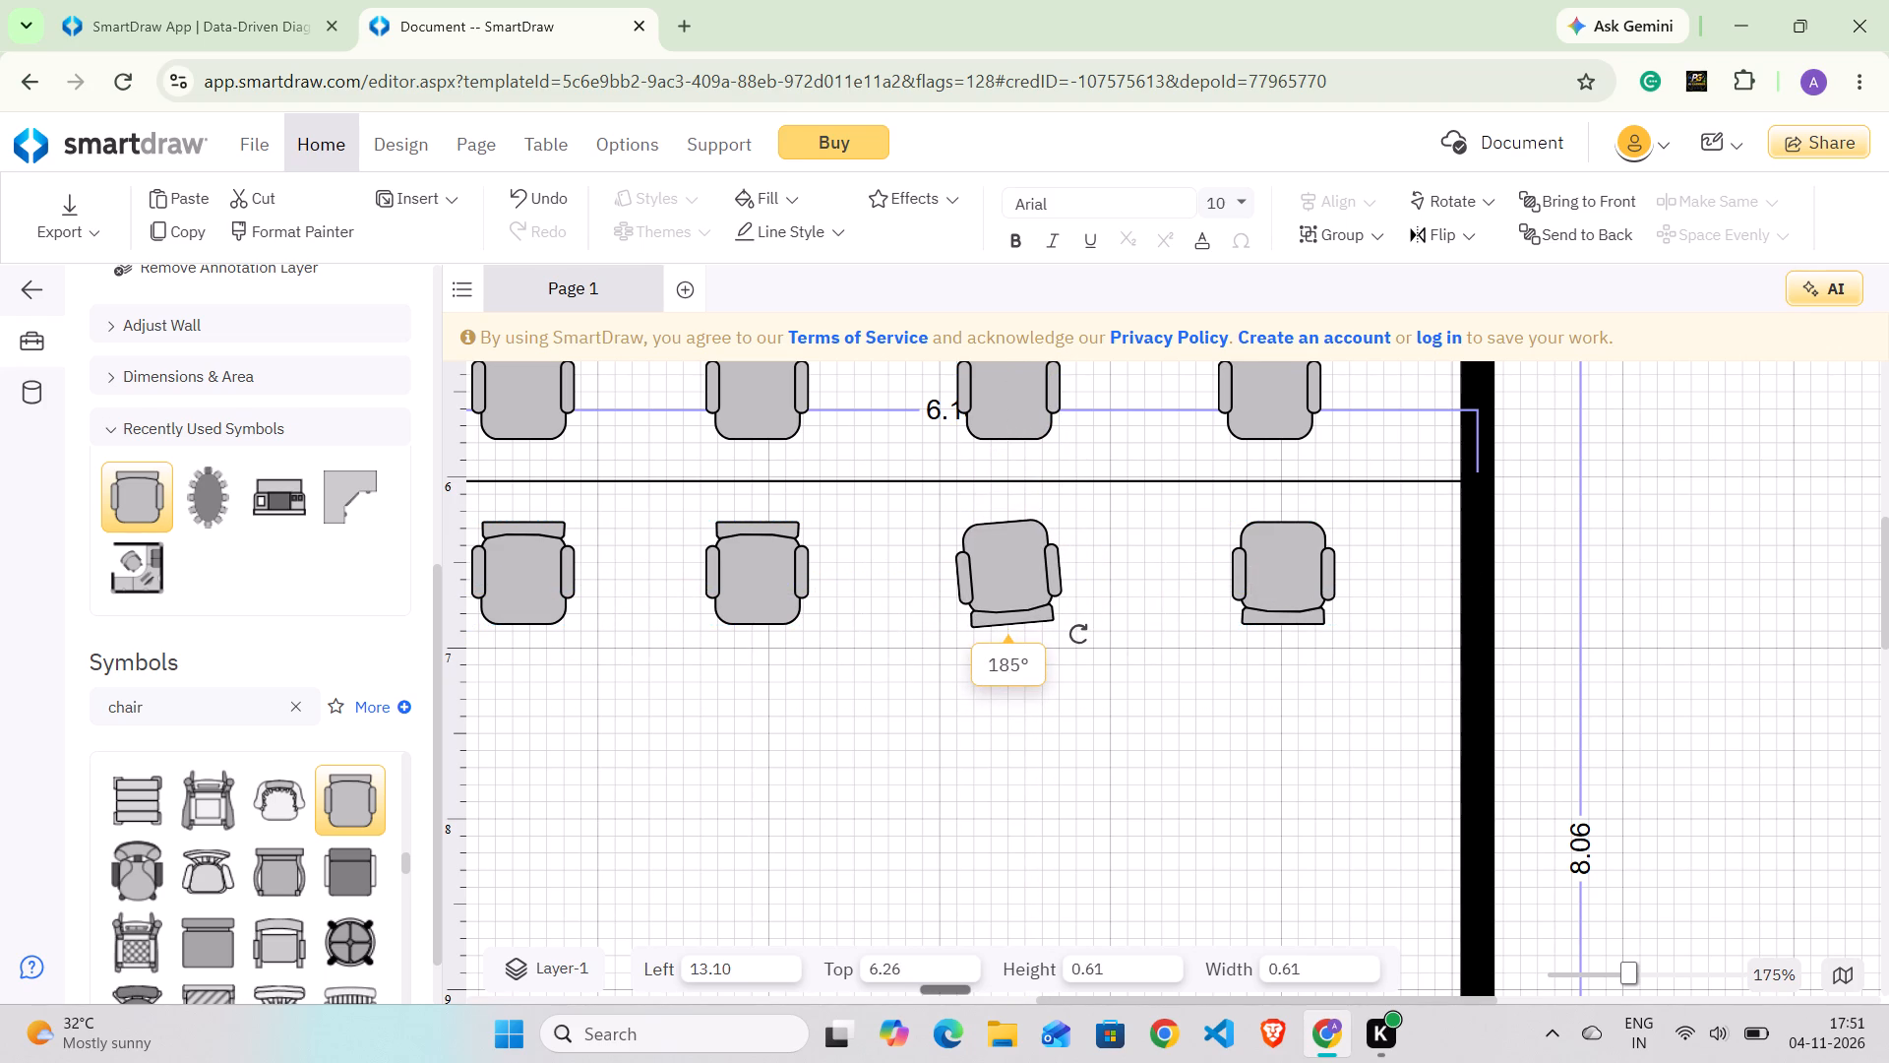
pyautogui.moveTo(1078, 634); pyautogui.dragTo(1070, 634)
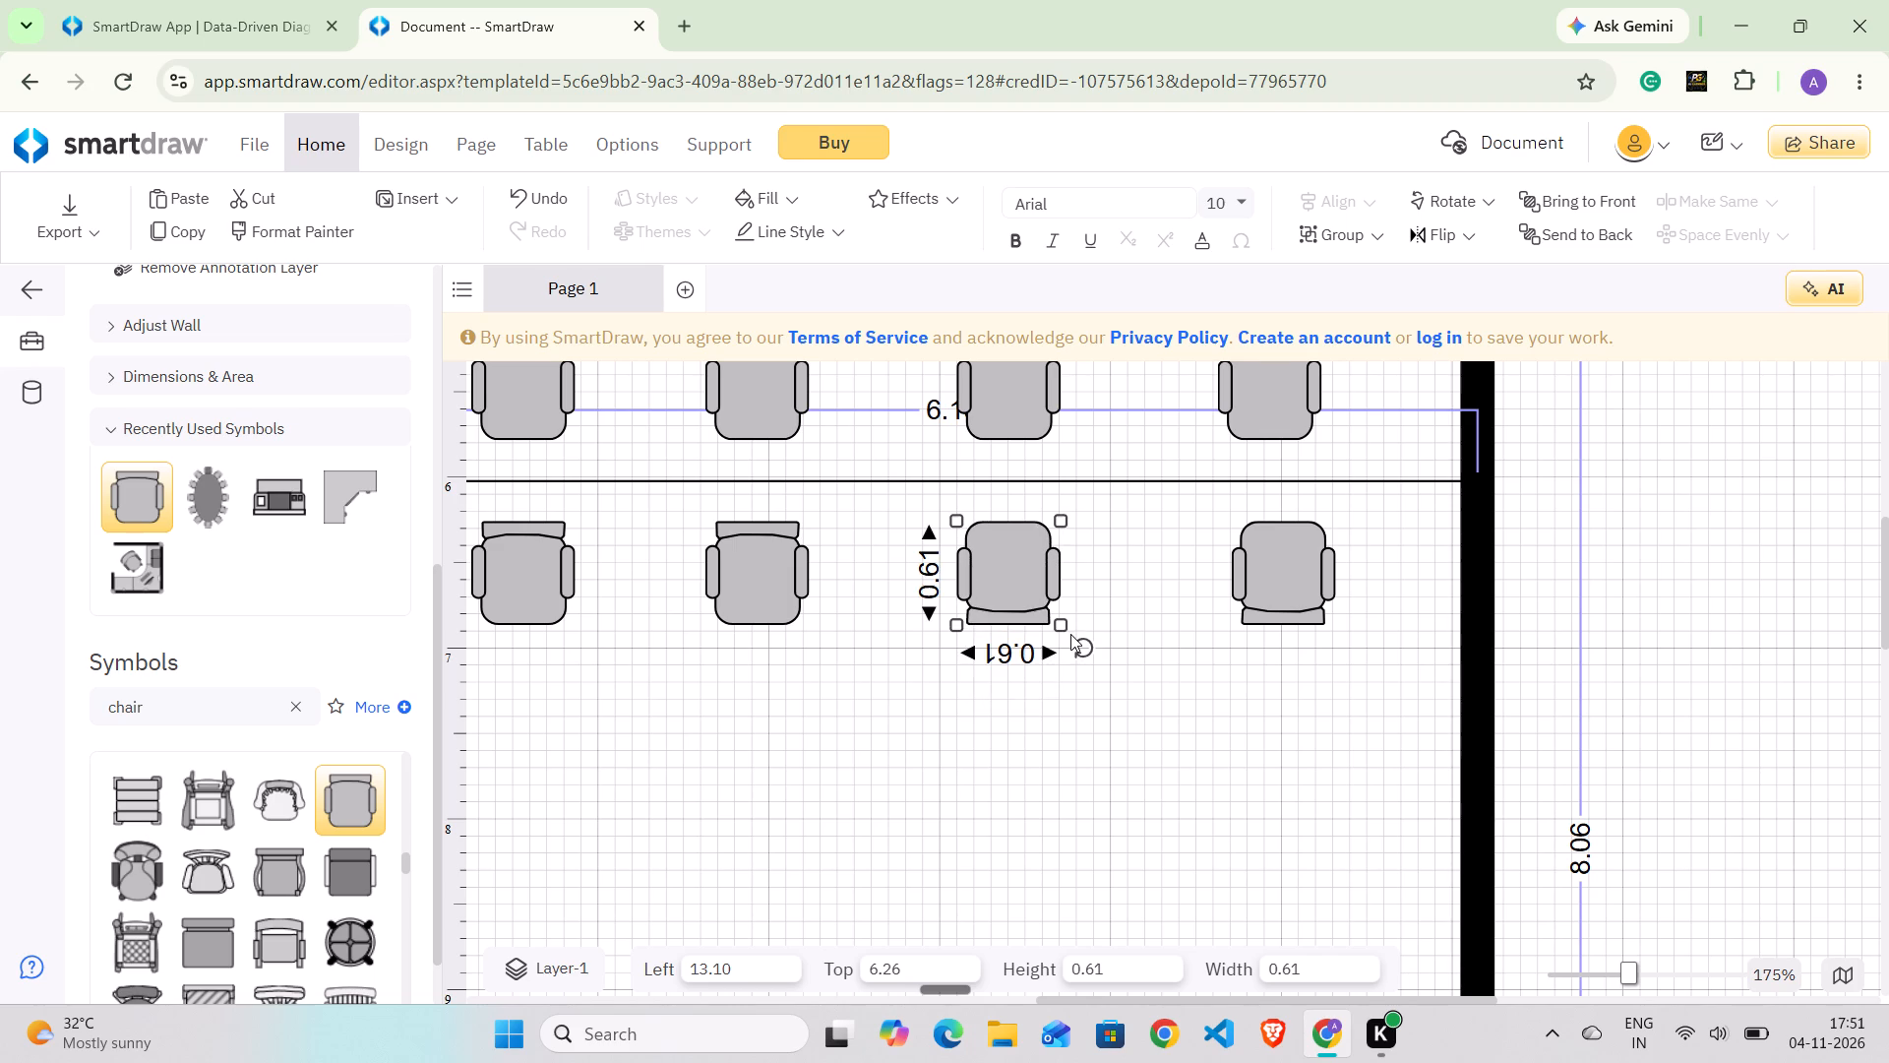
# Rotate the remaining two chairs in the row below the line by 180°.
pyautogui.click(765, 564)
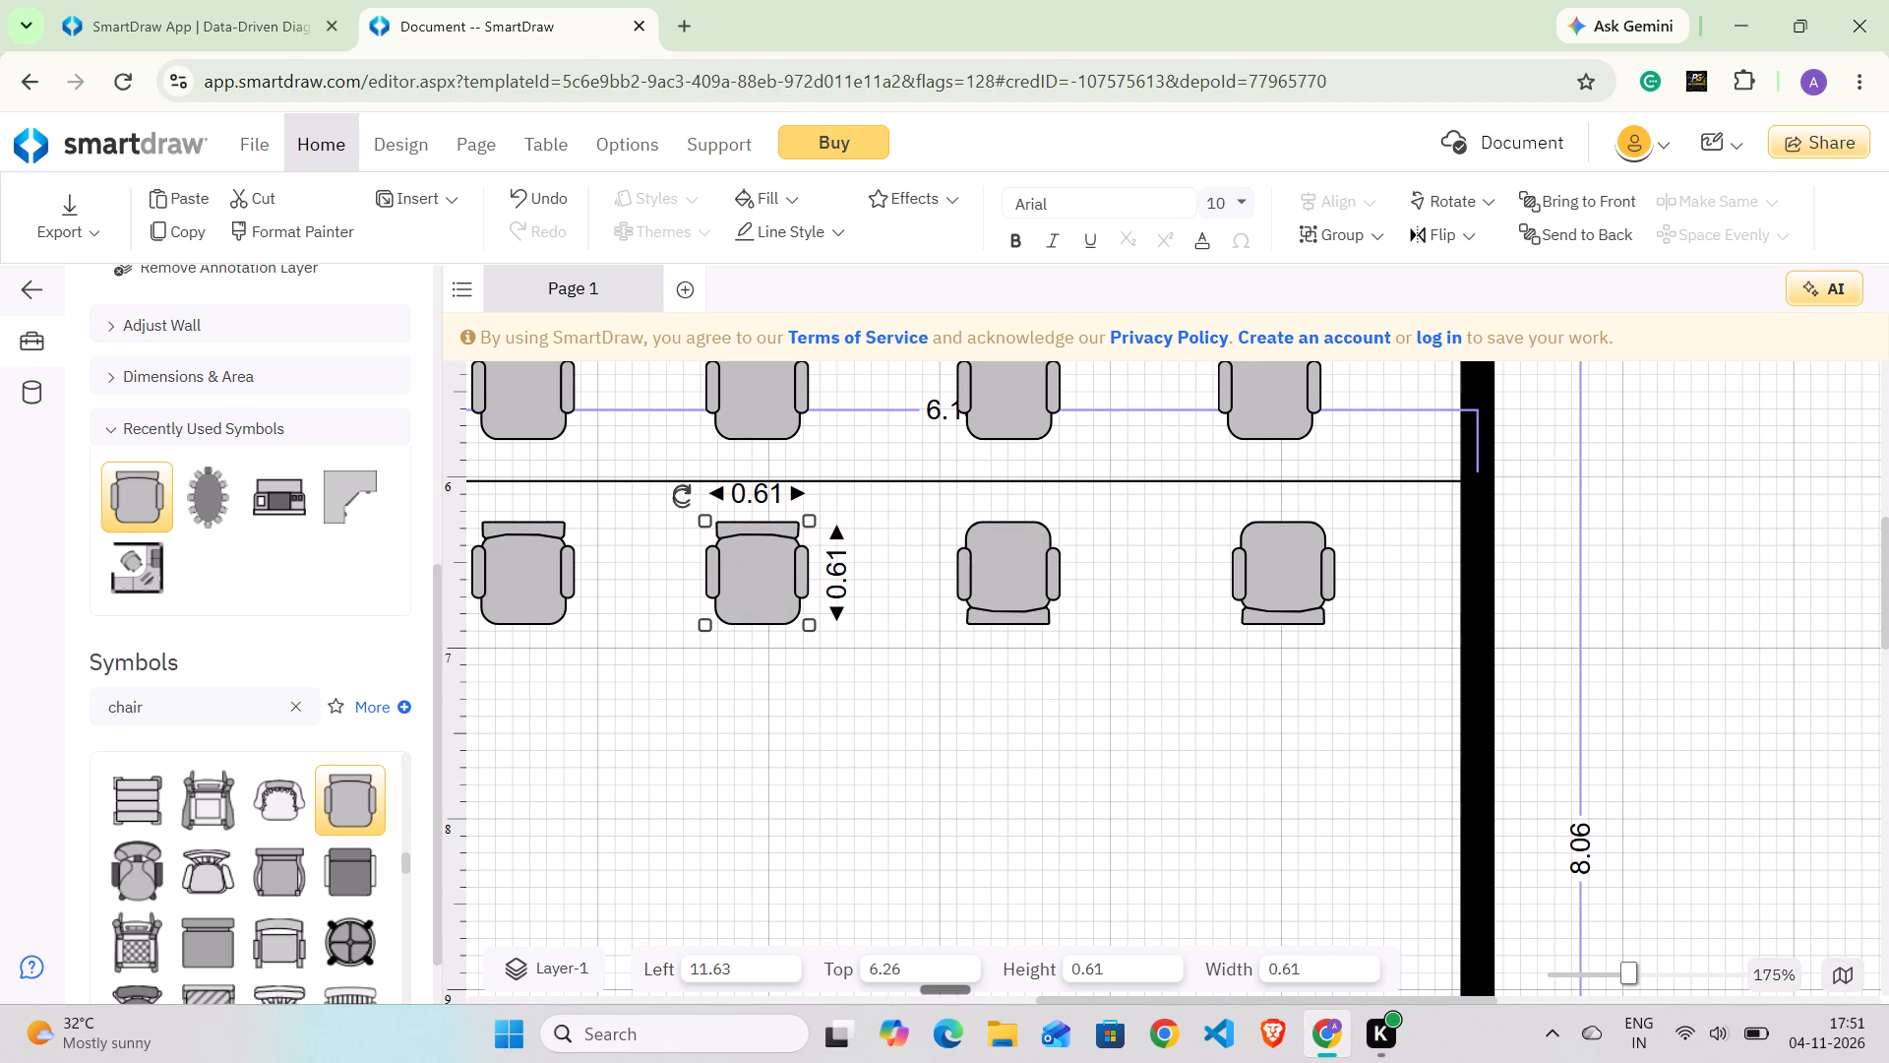
pyautogui.moveTo(682, 495); pyautogui.dragTo(753, 629)
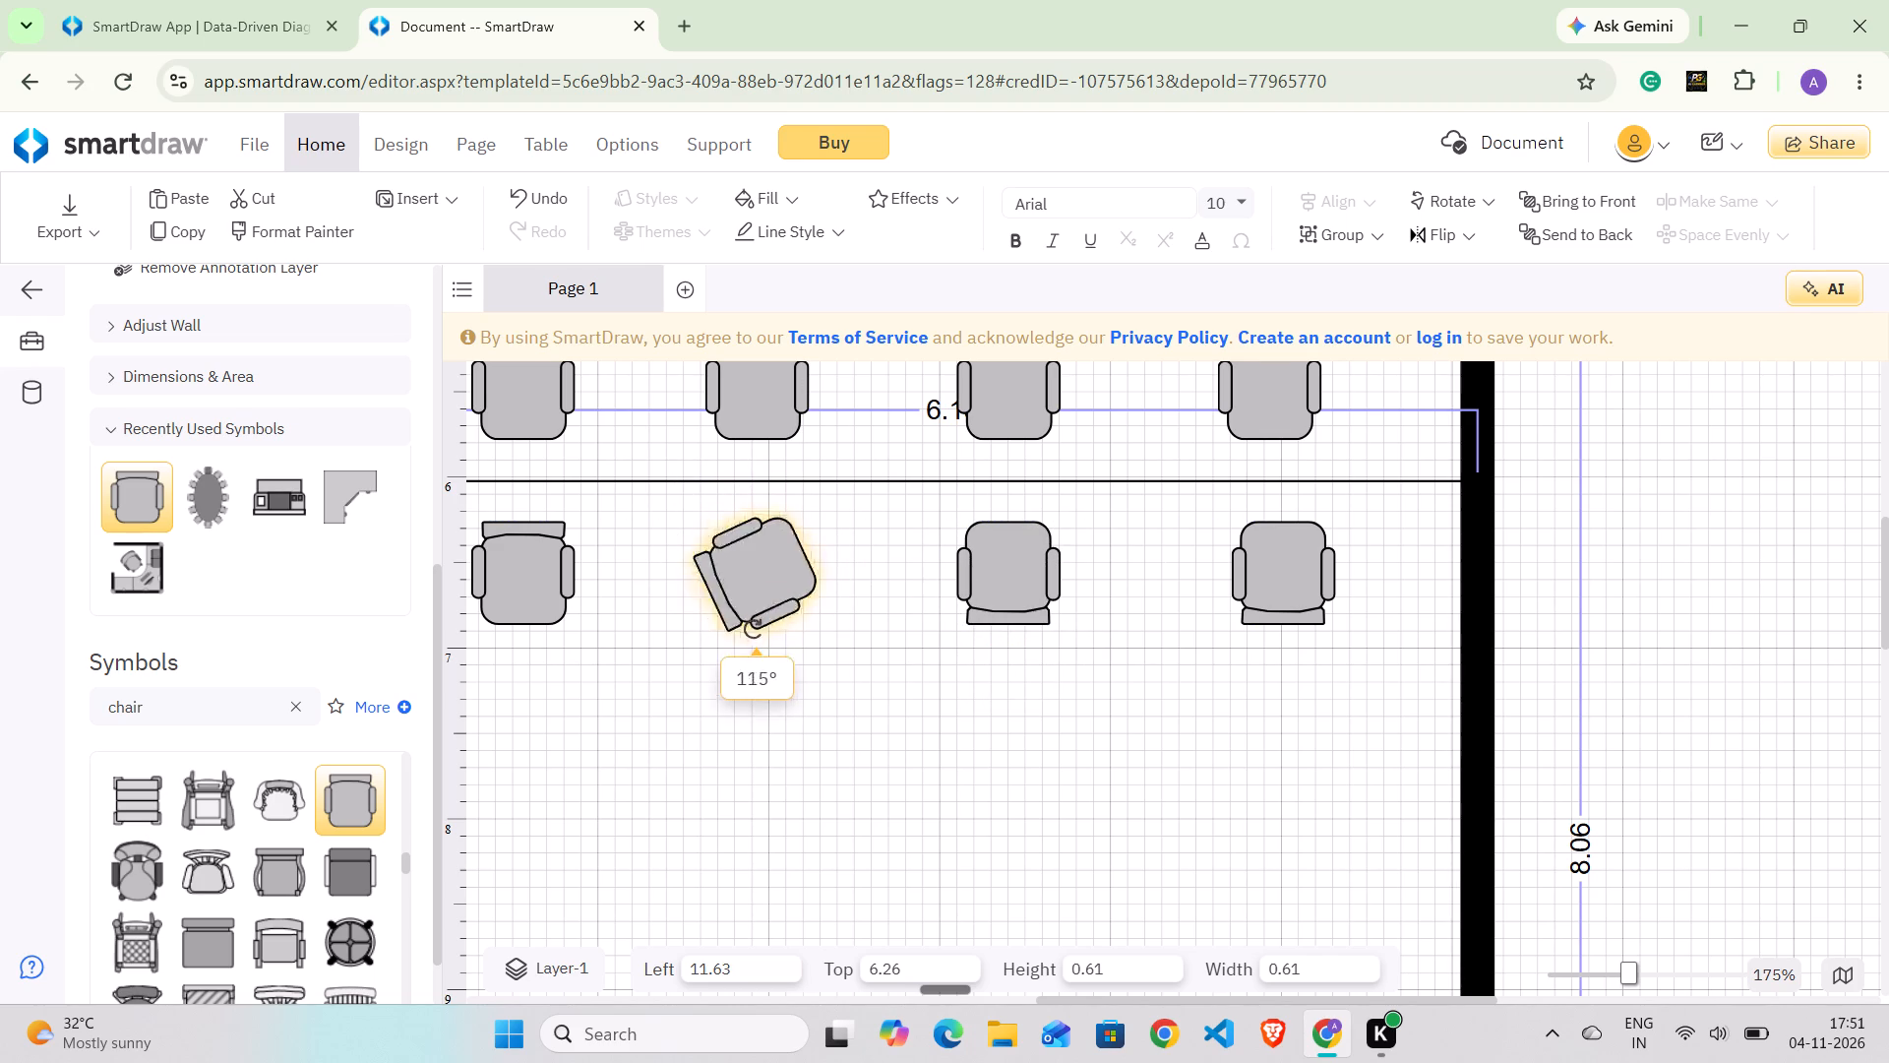
pyautogui.moveTo(753, 629); pyautogui.dragTo(793, 622)
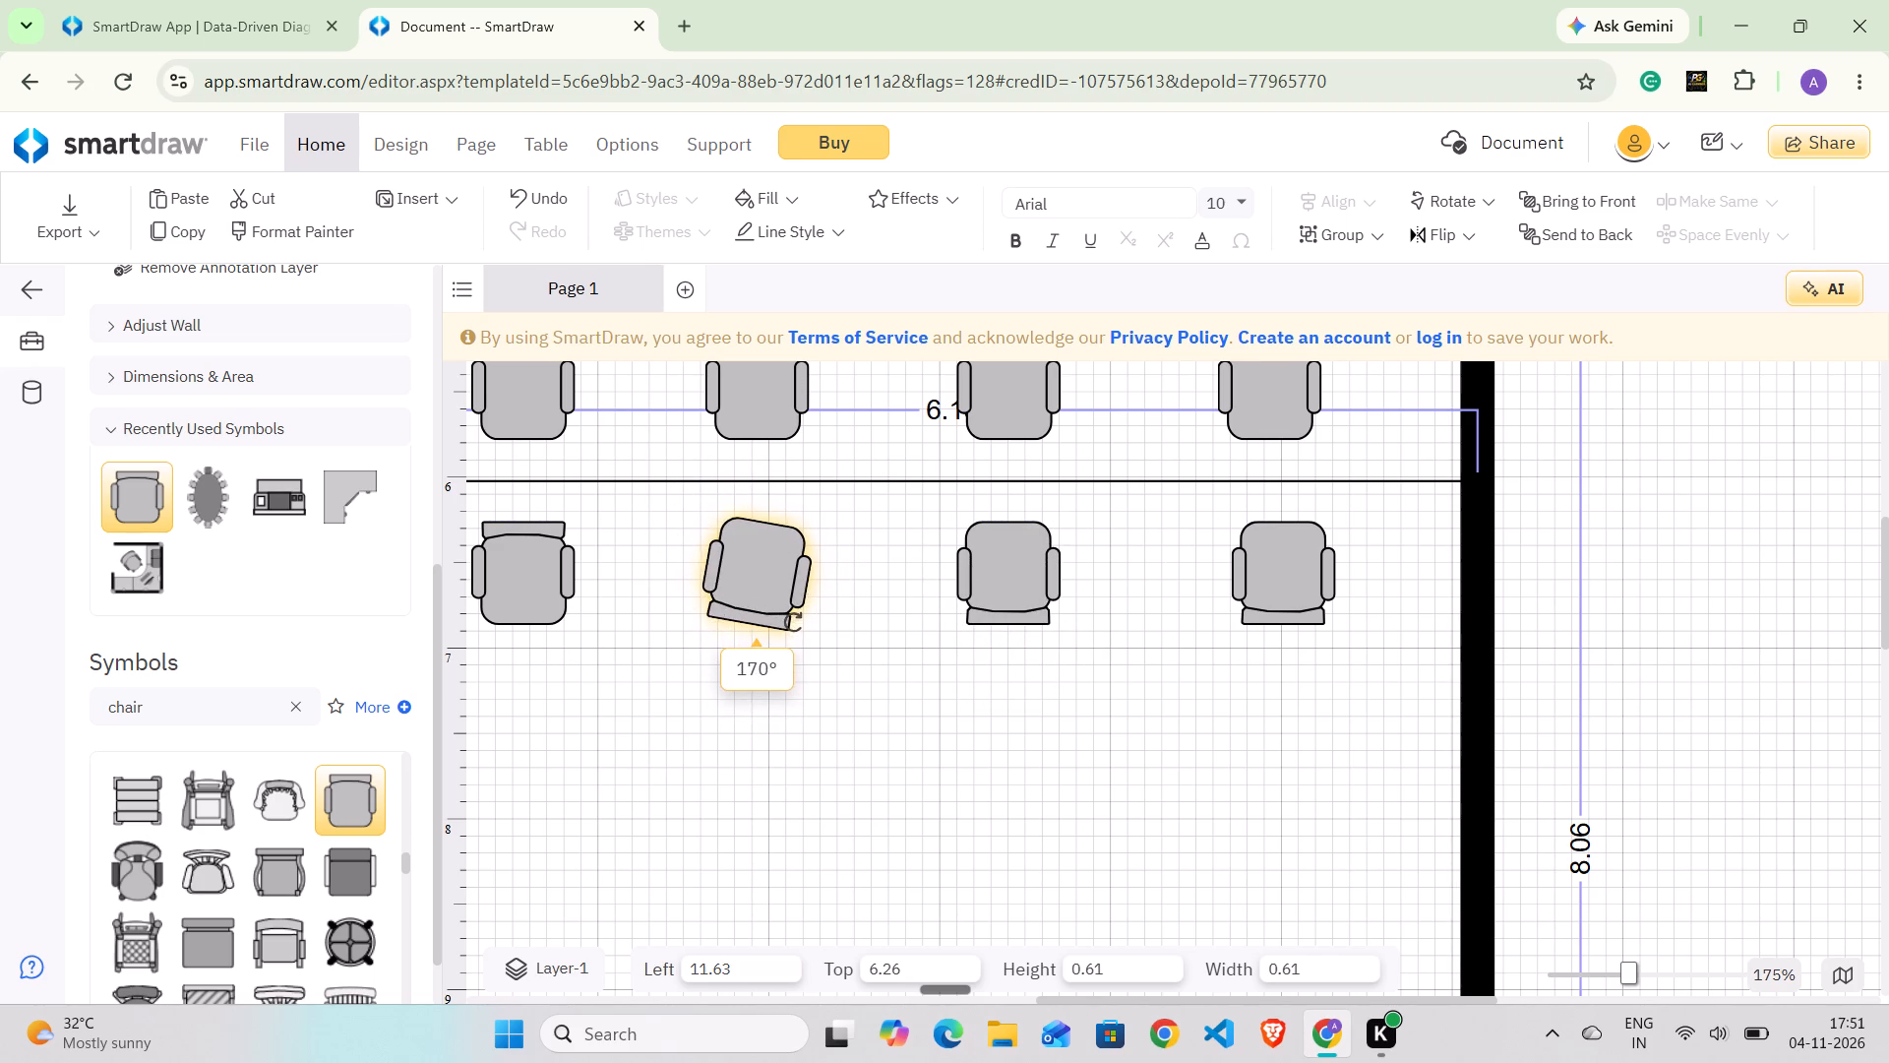
pyautogui.moveTo(793, 622); pyautogui.dragTo(801, 618)
pyautogui.hscroll(1, 531, 544)
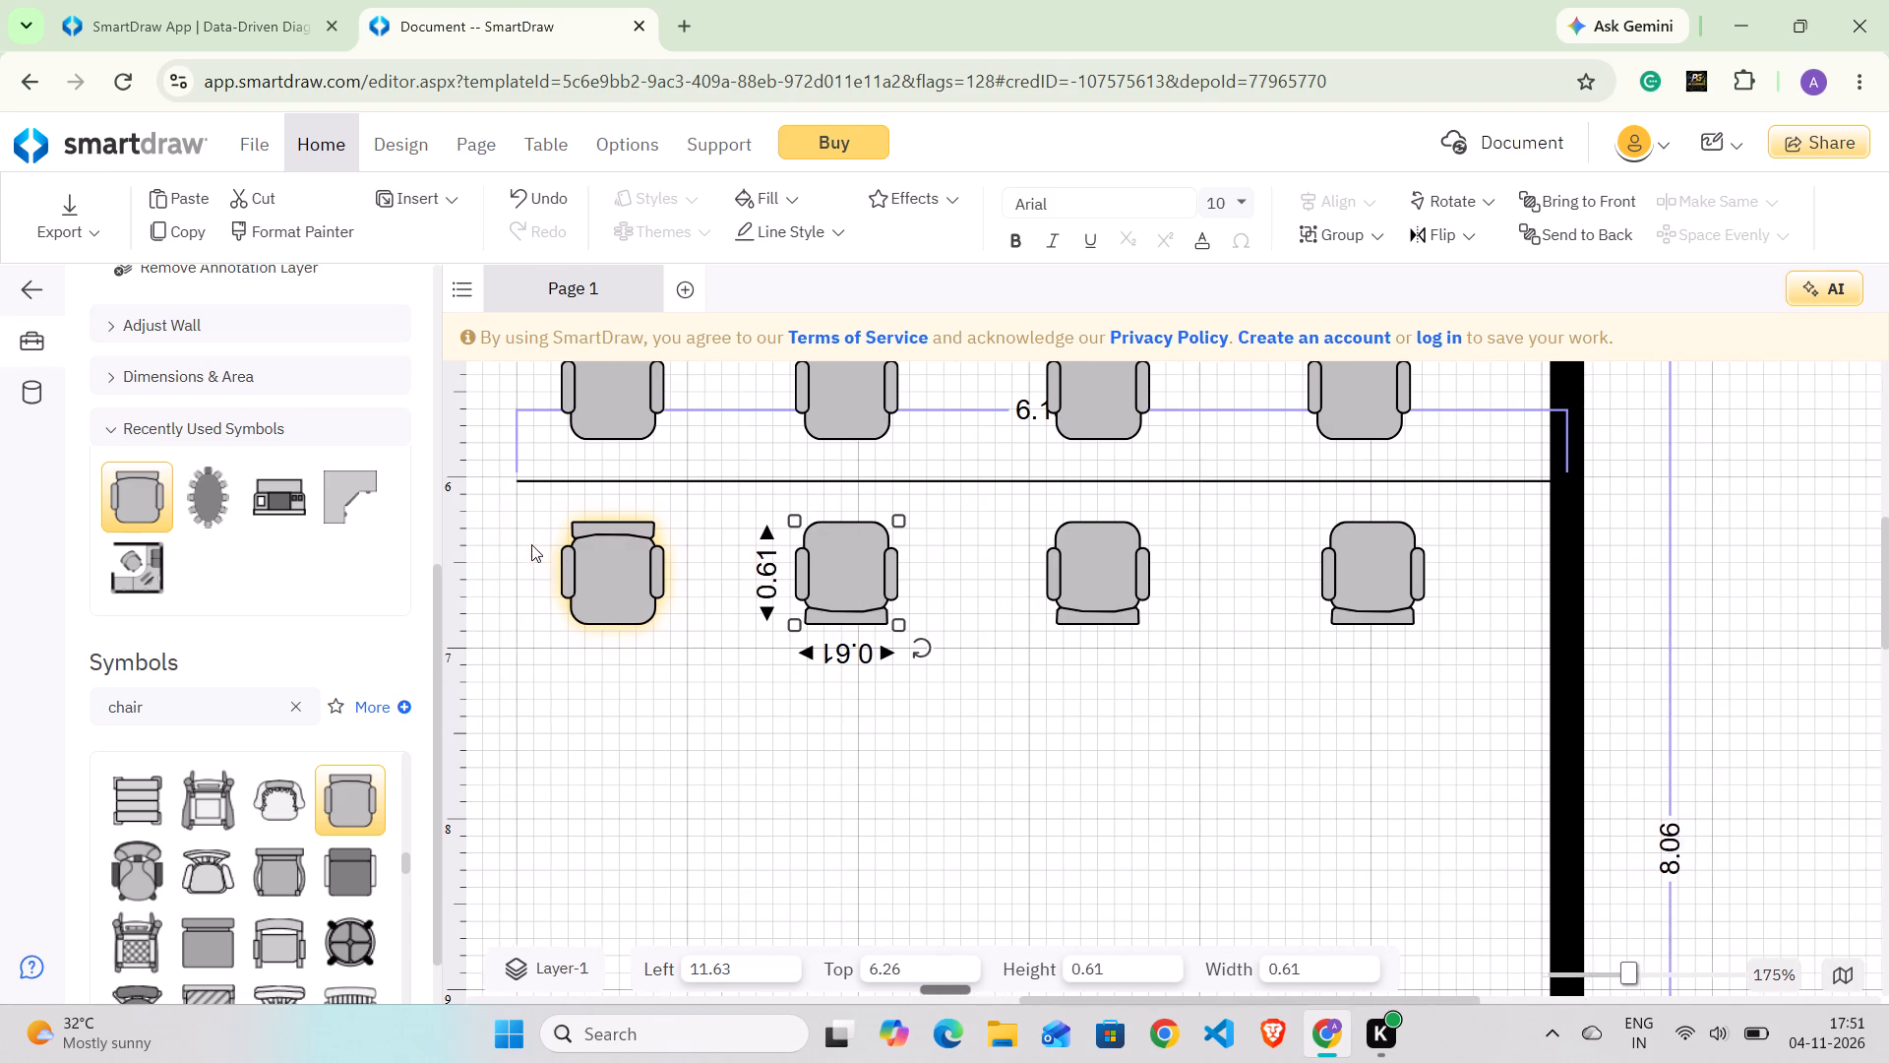
pyautogui.hscroll(1, 531, 544)
pyautogui.click(681, 590)
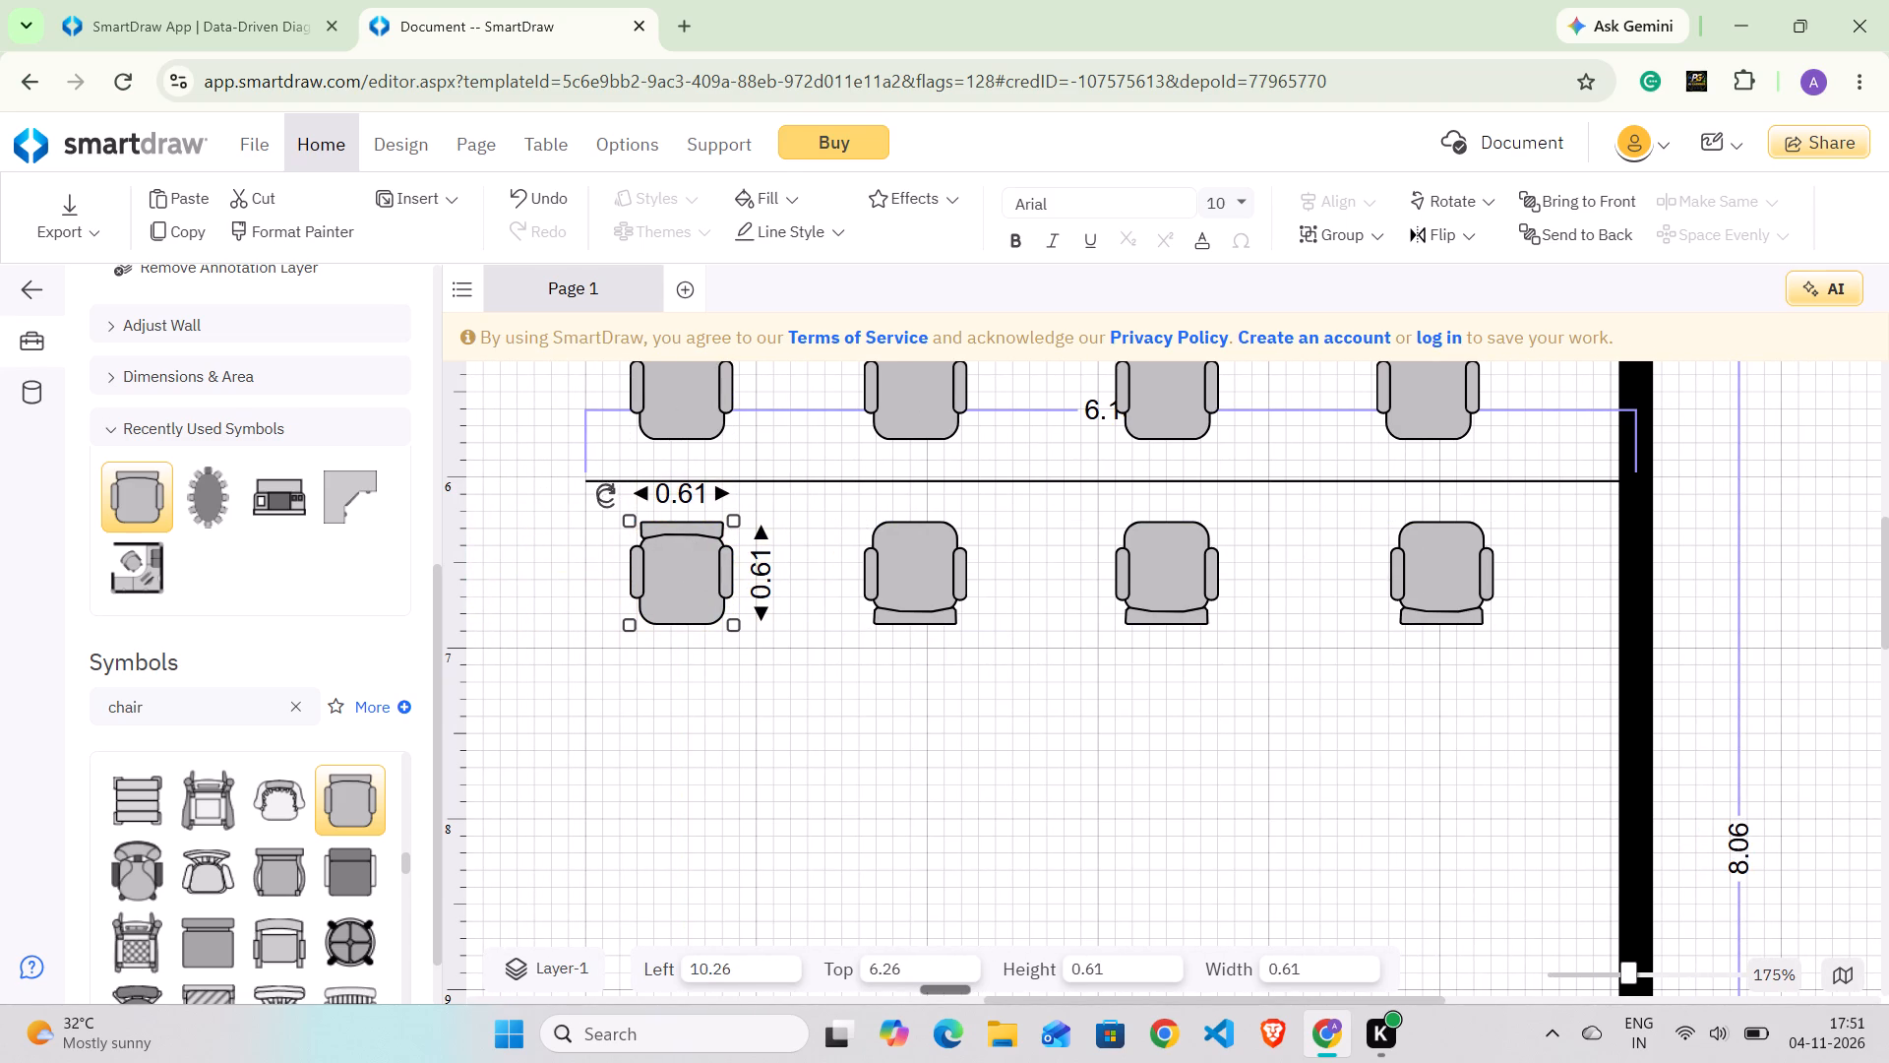
pyautogui.moveTo(605, 499); pyautogui.dragTo(709, 698)
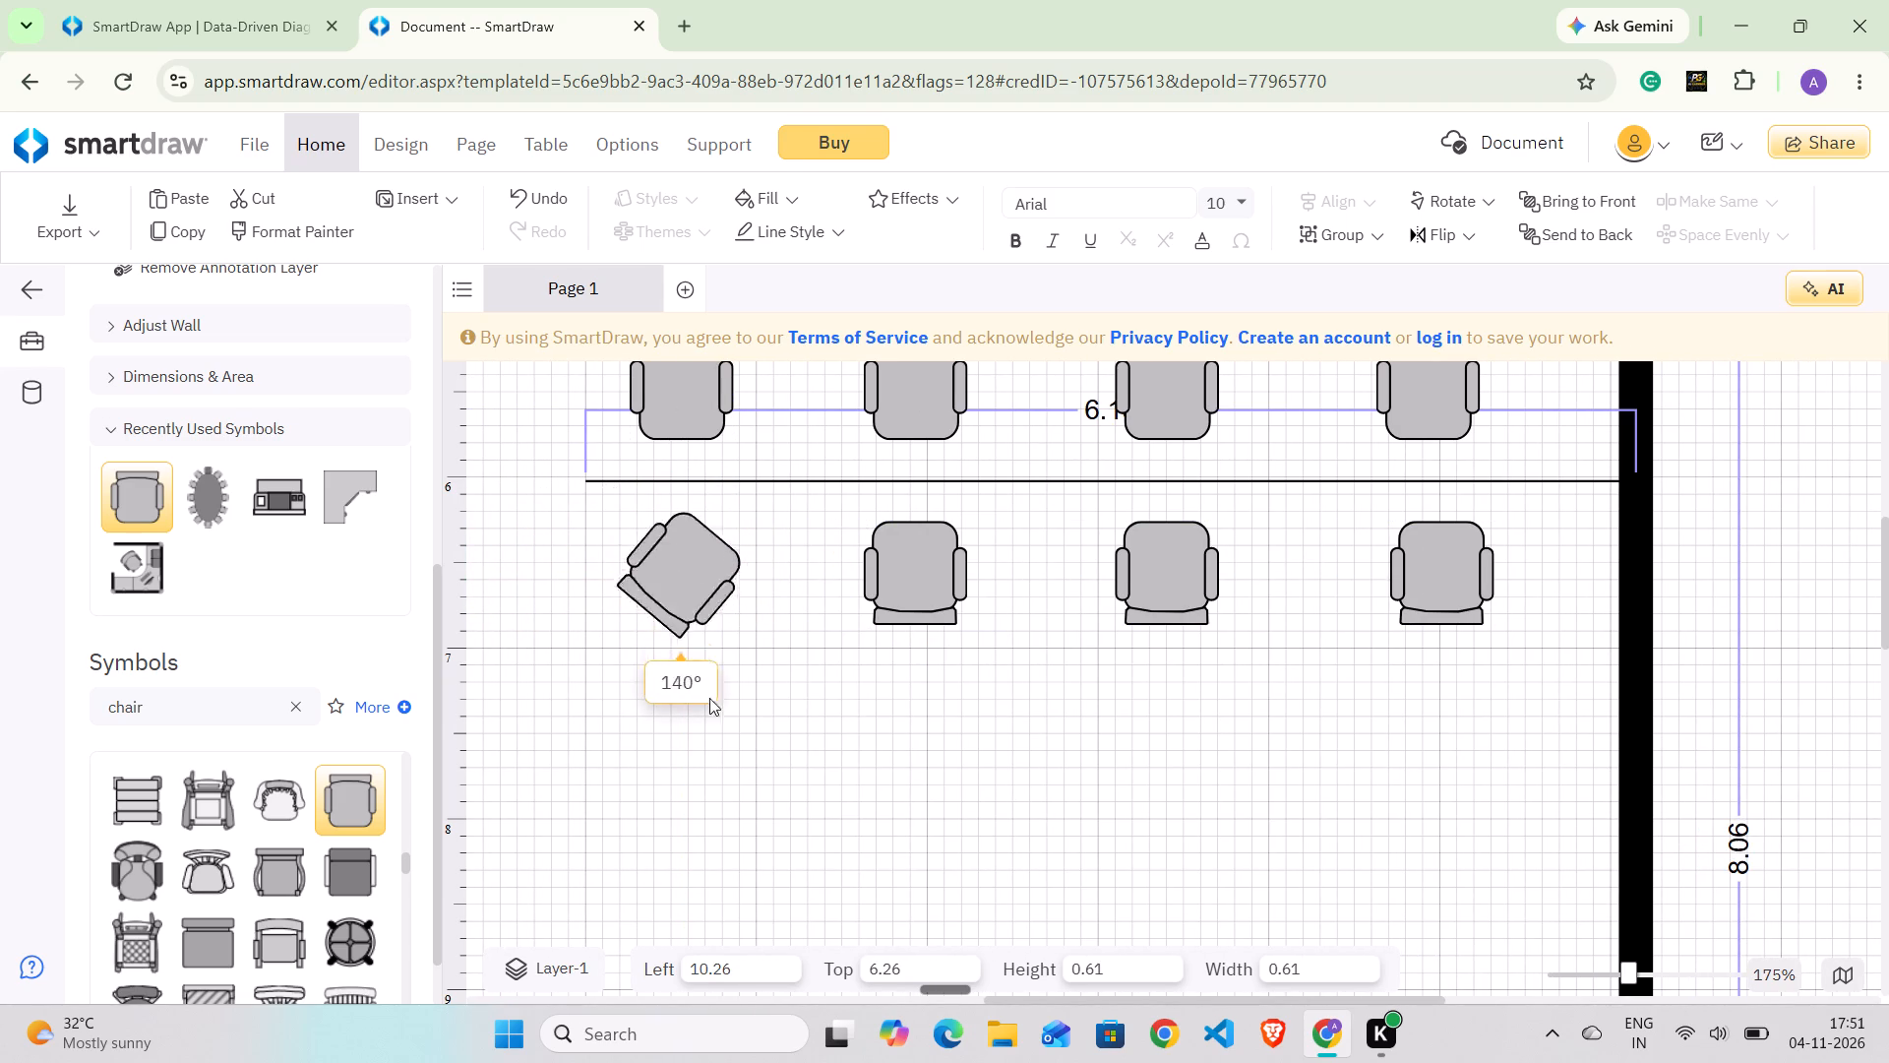
pyautogui.moveTo(709, 698); pyautogui.dragTo(768, 655)
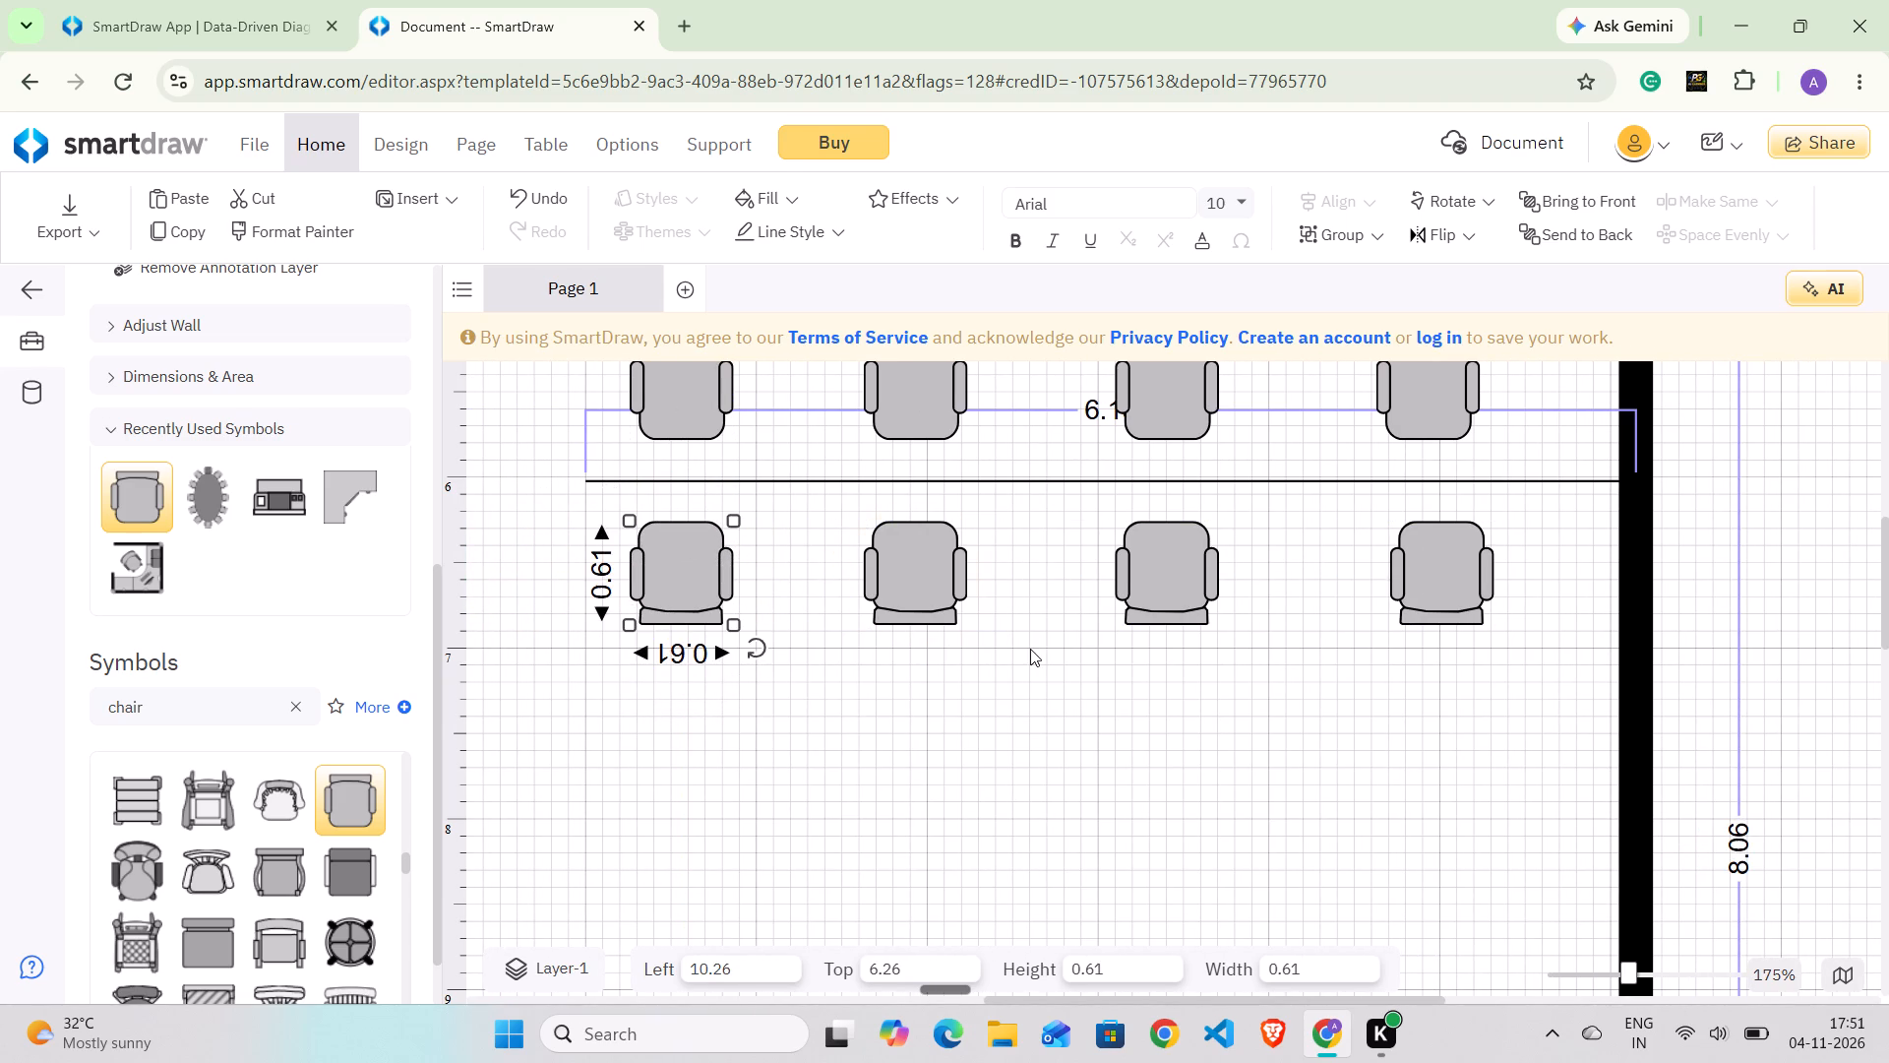
# Examine the overall hall layout and the furnished offices and workstations above it up close.
pyautogui.scroll(1, 1030, 649)
pyautogui.scroll(-3, 1030, 649)
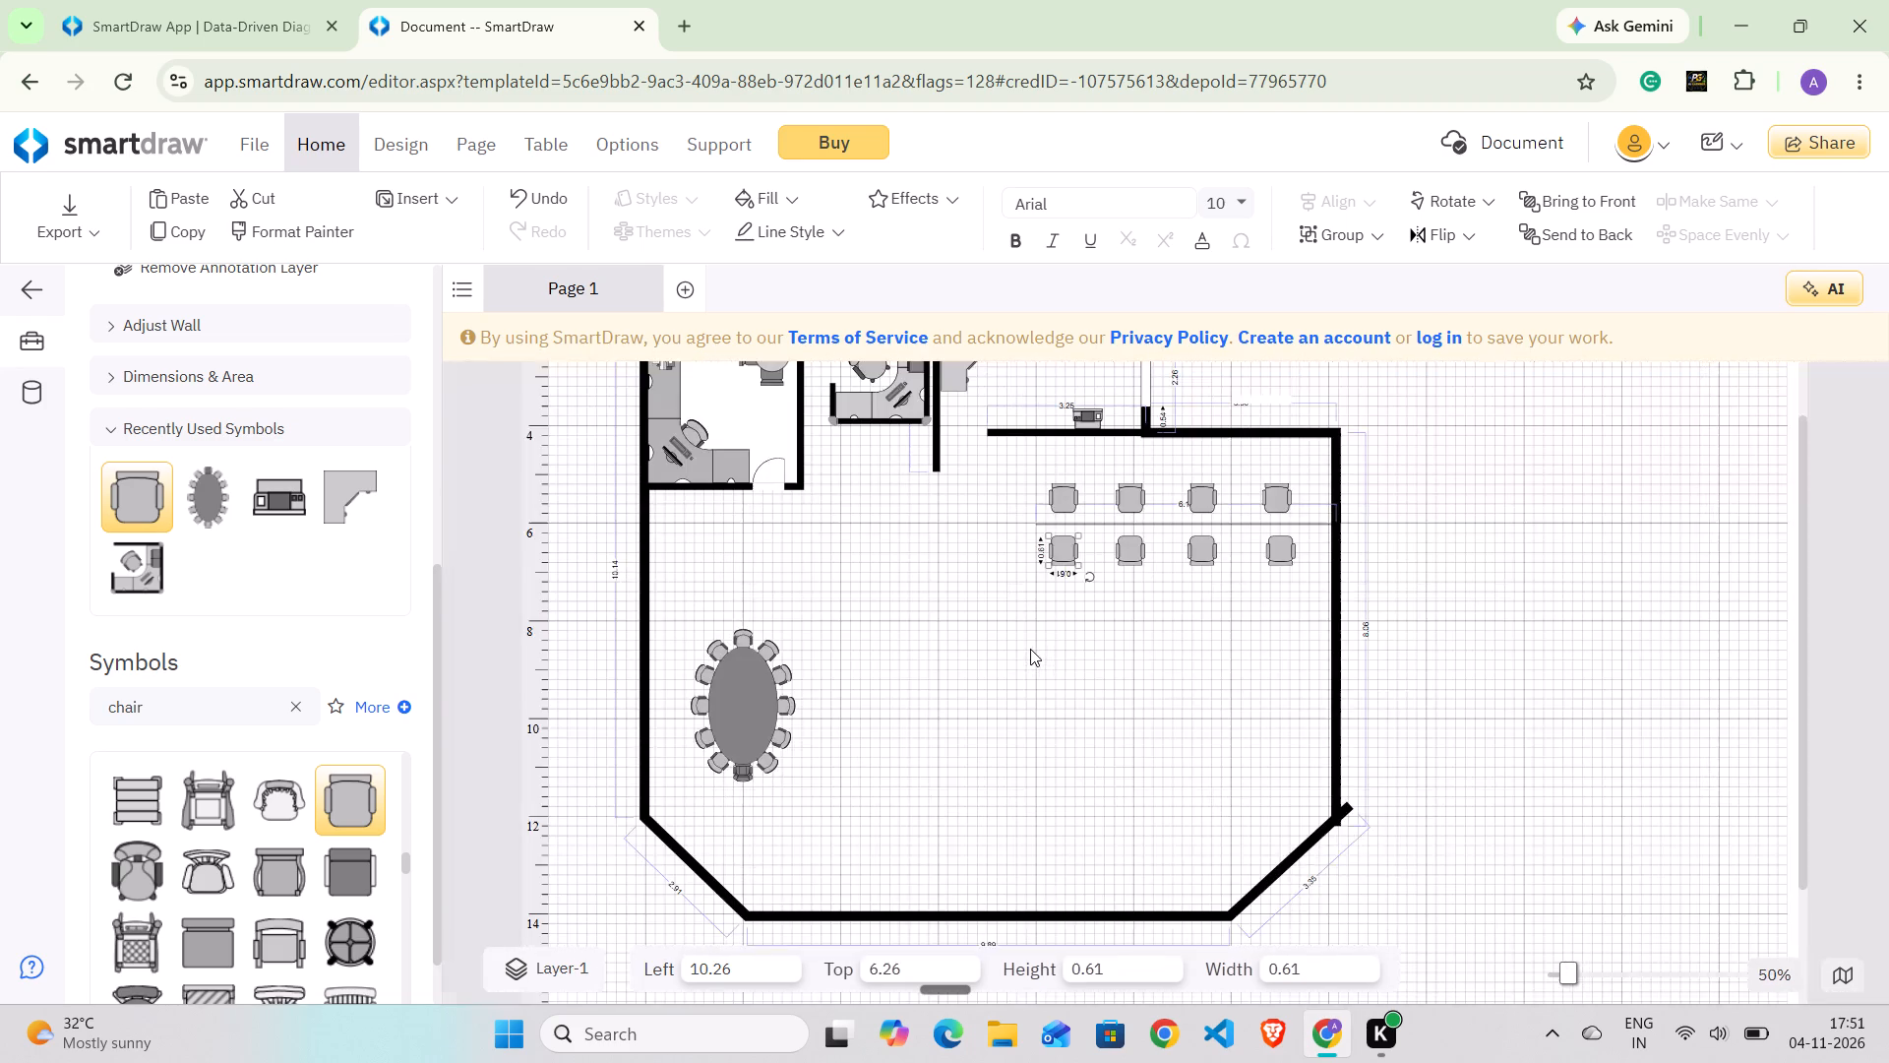
pyautogui.hscroll(1, 856, 620)
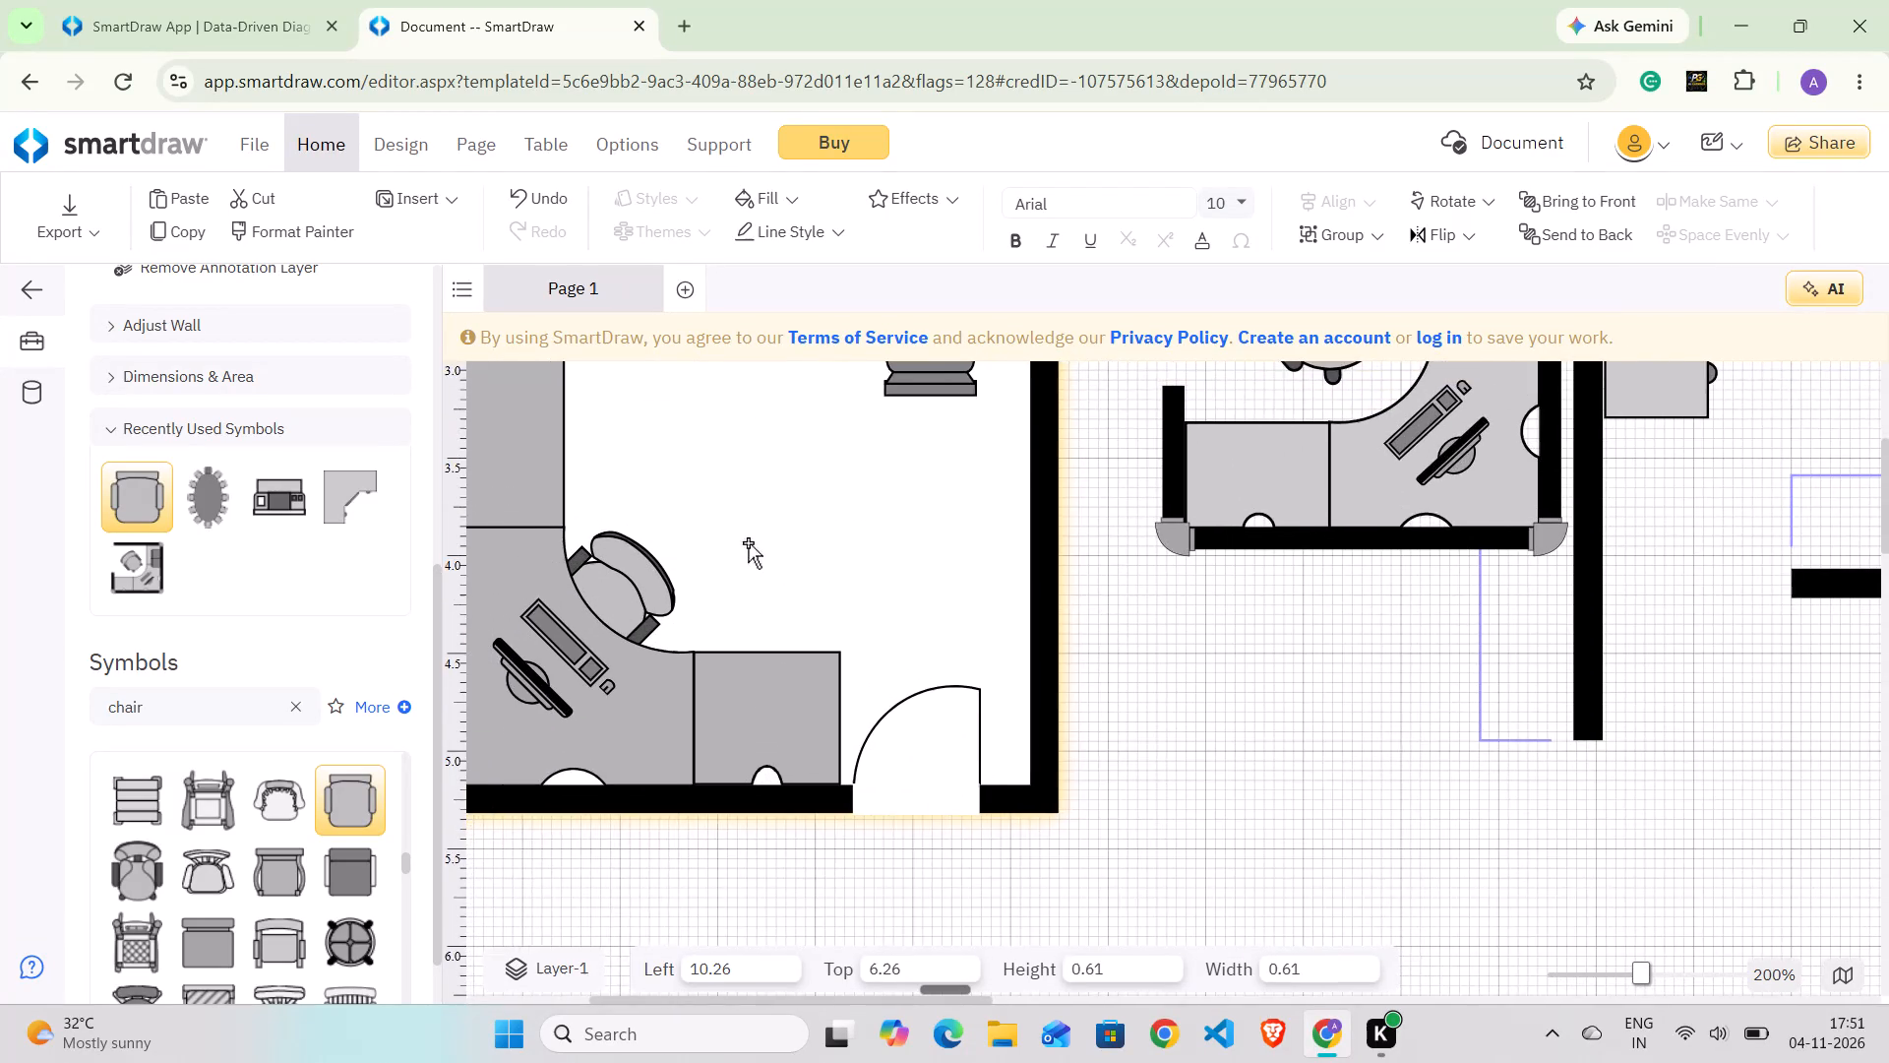
pyautogui.scroll(1, 748, 542)
pyautogui.scroll(-1, 748, 542)
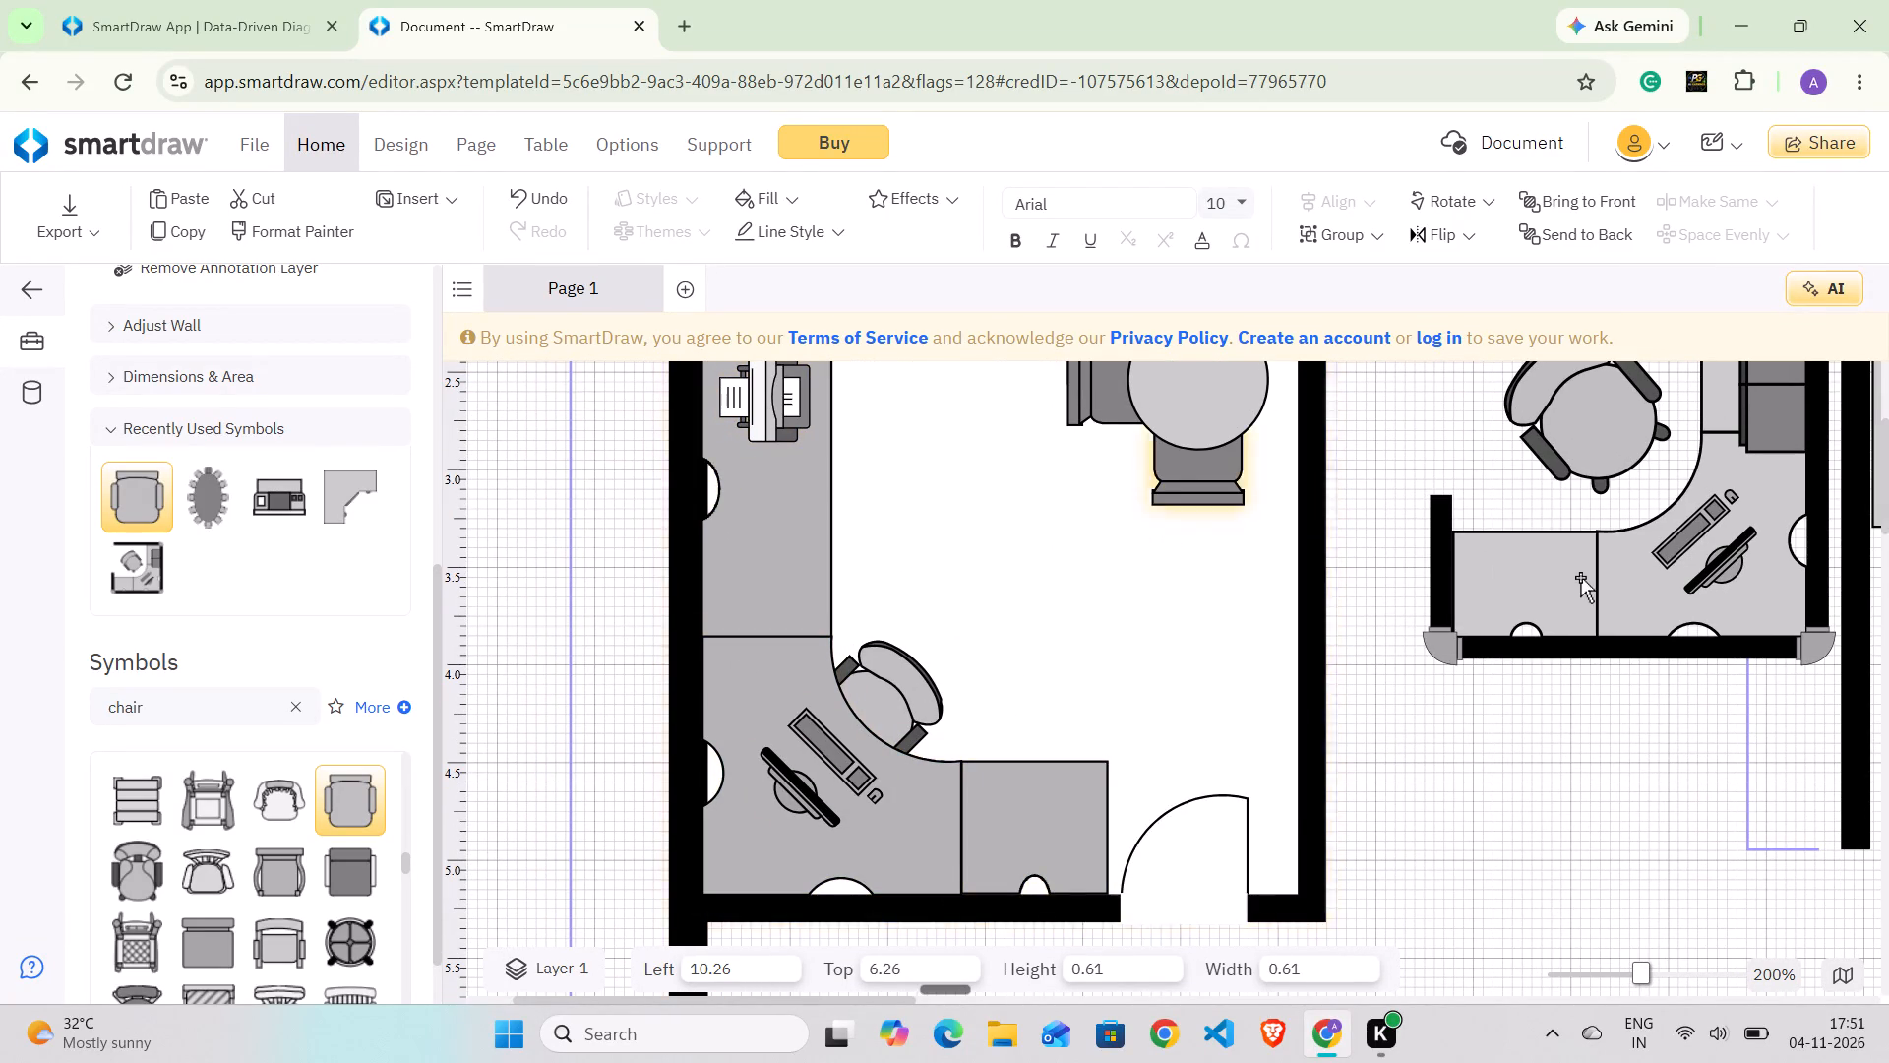
pyautogui.hscroll(-3, 1579, 580)
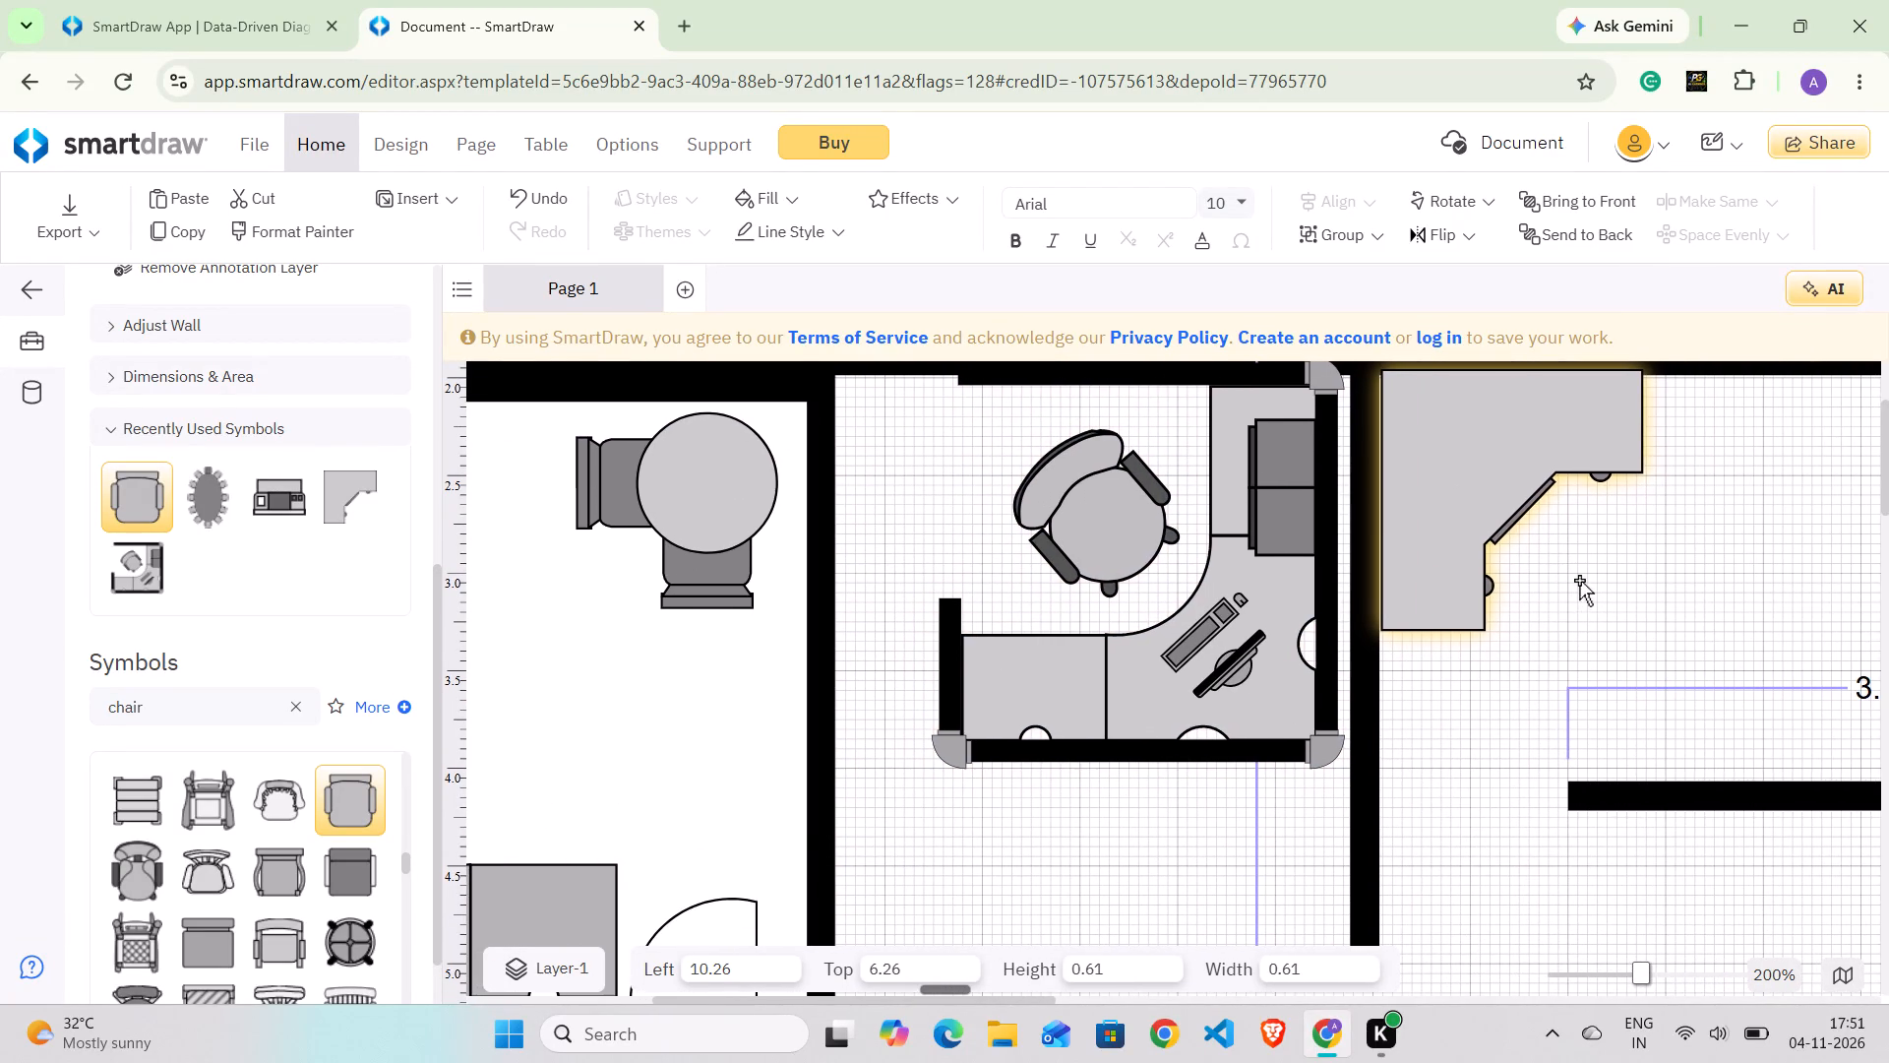
pyautogui.hscroll(-1, 1579, 580)
pyautogui.scroll(-2, 1579, 580)
pyautogui.scroll(3, 1579, 580)
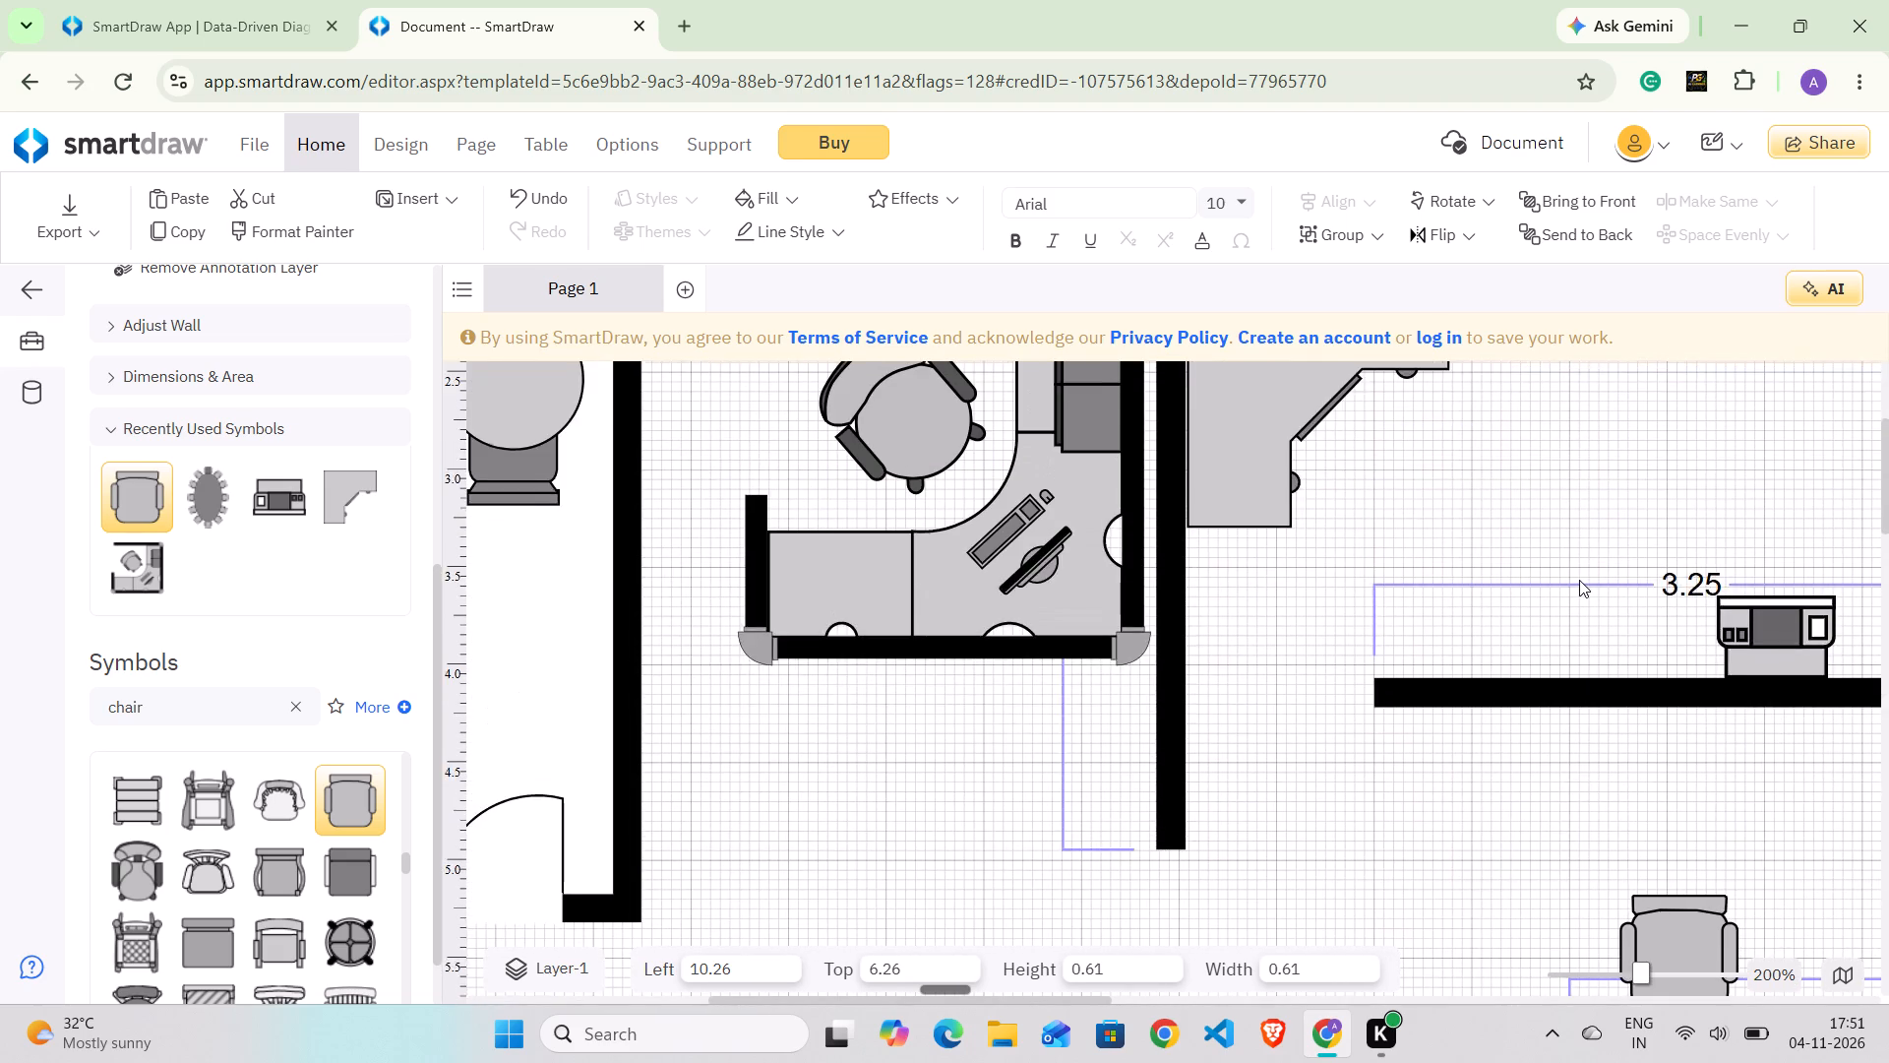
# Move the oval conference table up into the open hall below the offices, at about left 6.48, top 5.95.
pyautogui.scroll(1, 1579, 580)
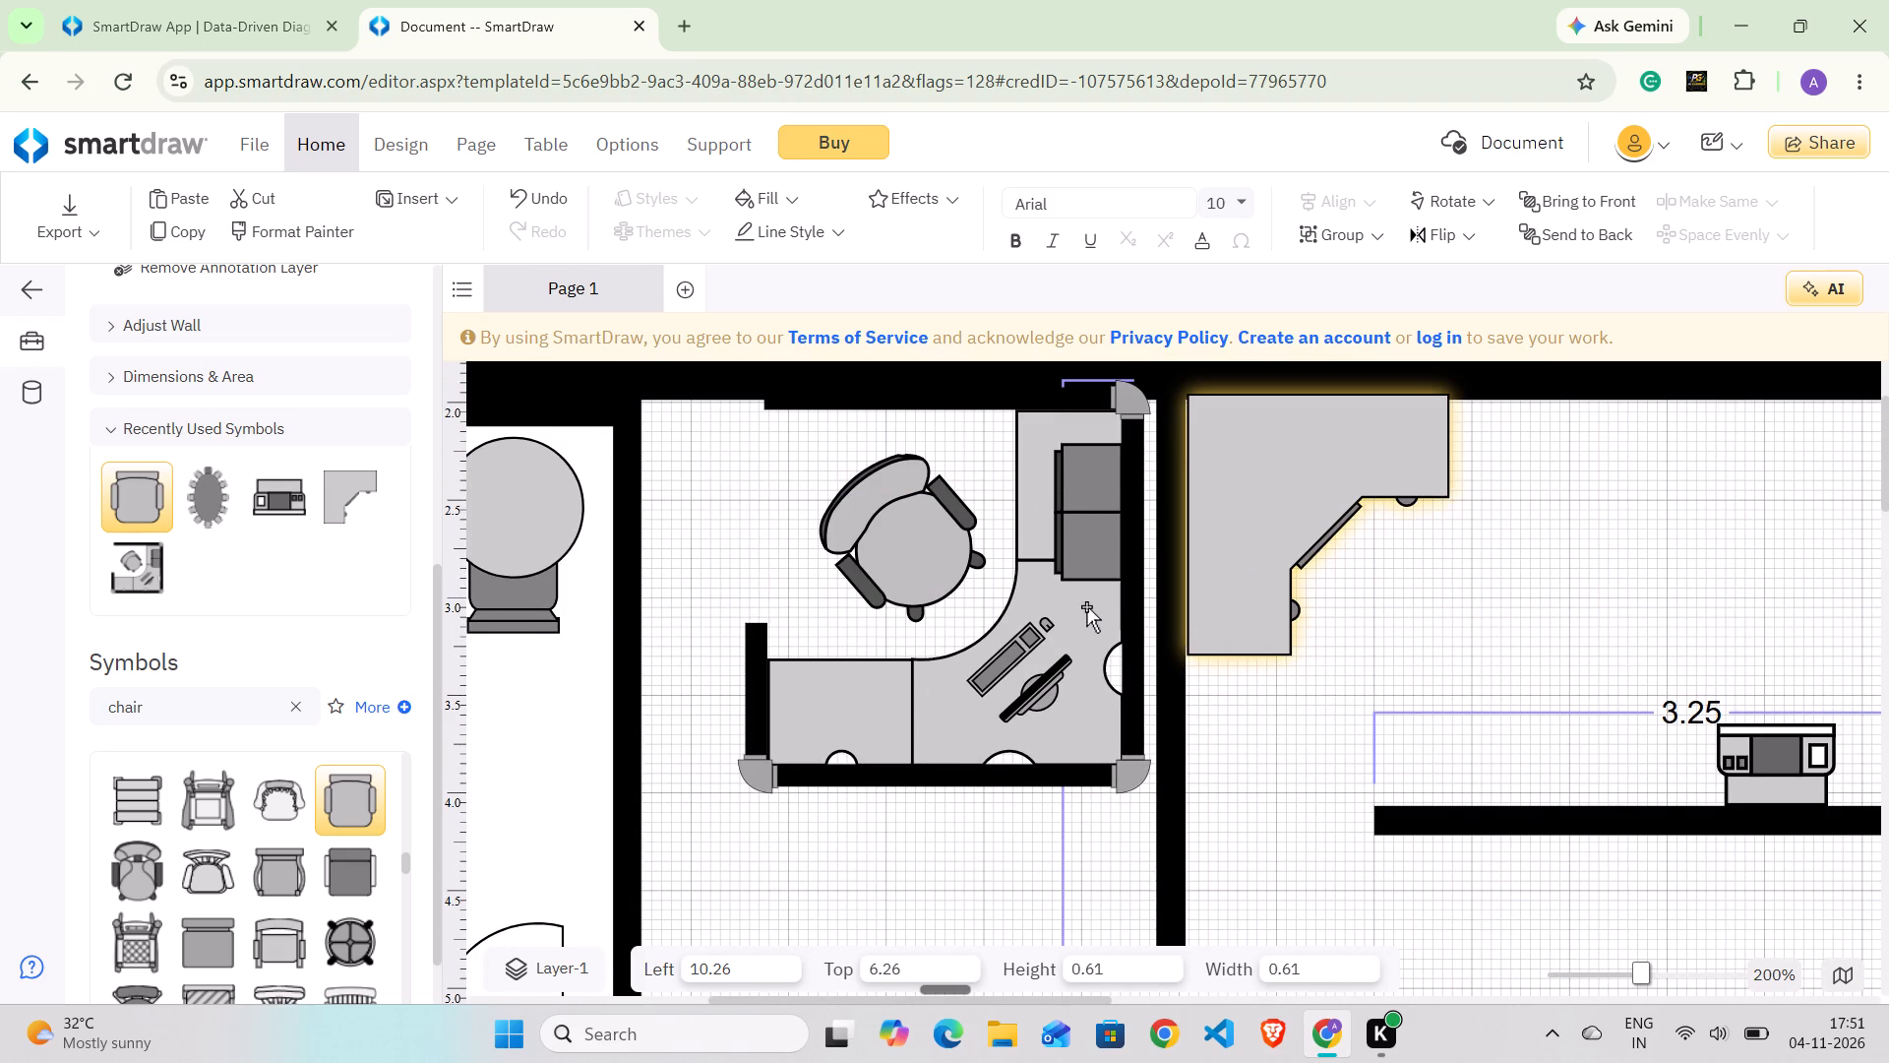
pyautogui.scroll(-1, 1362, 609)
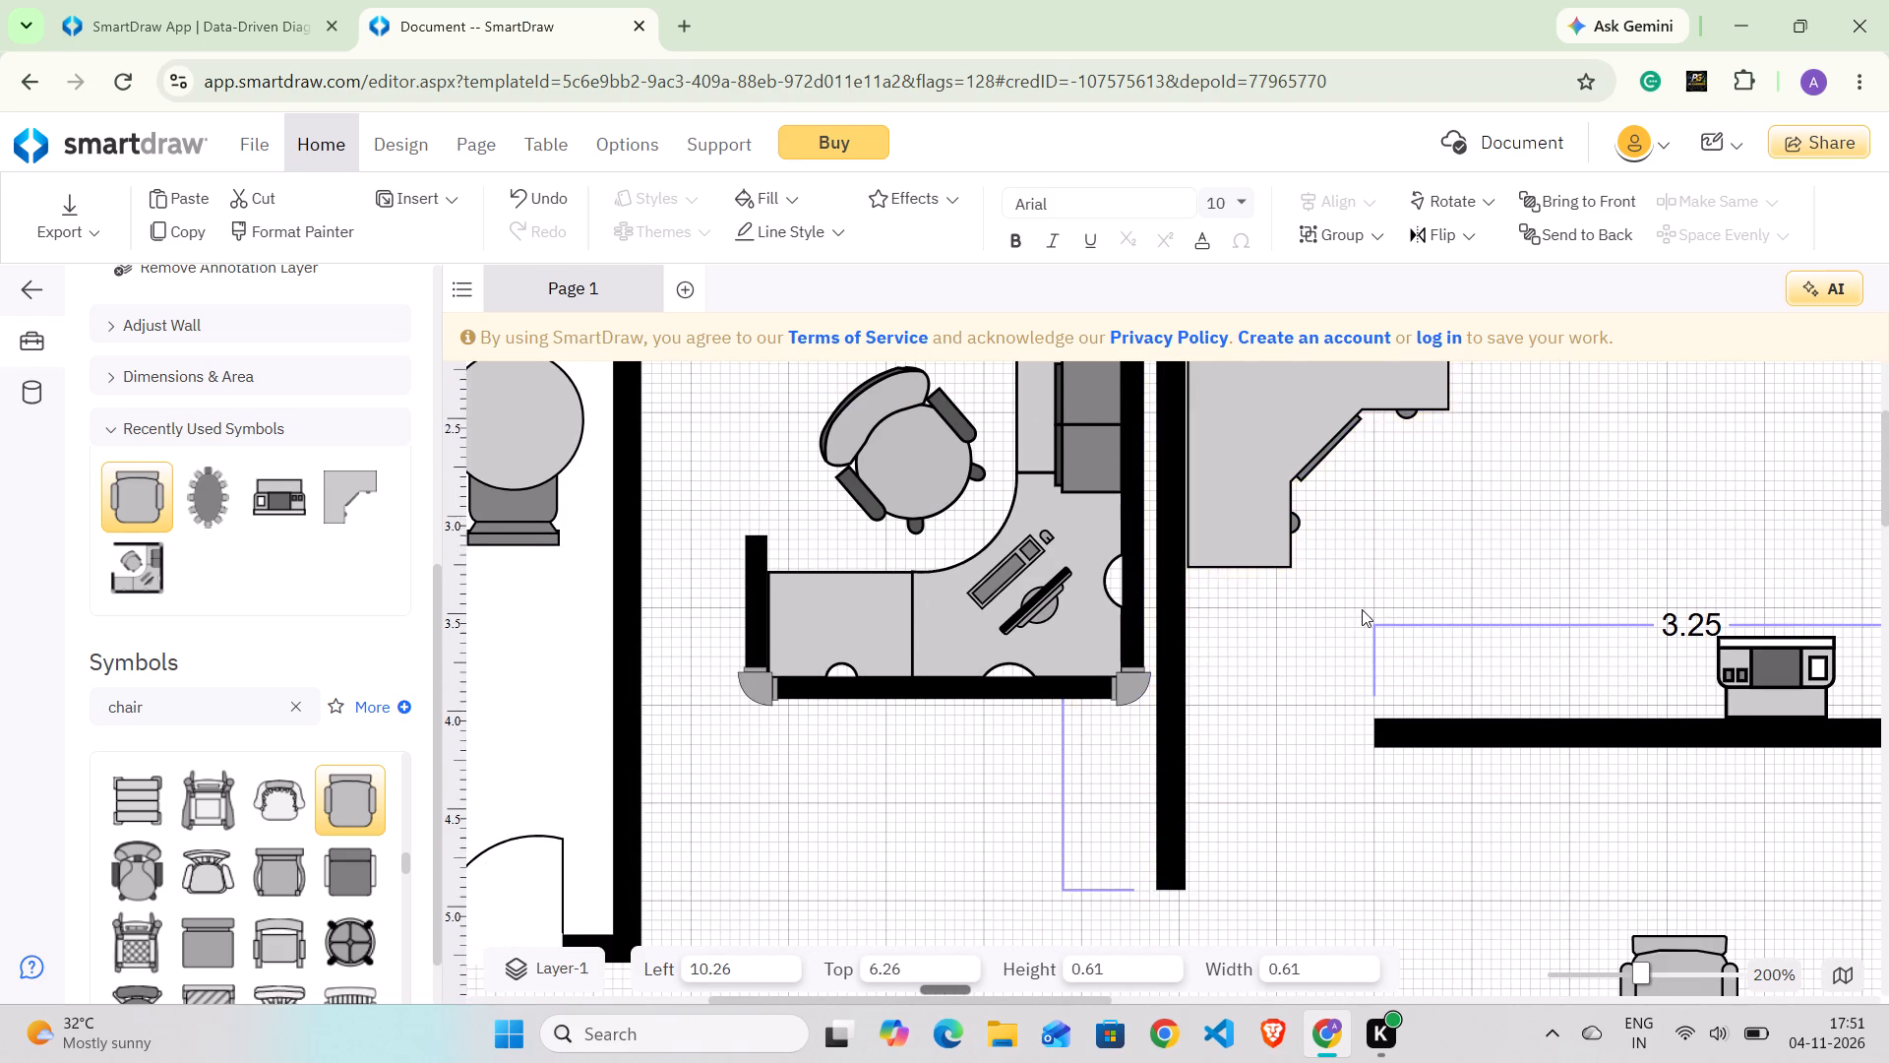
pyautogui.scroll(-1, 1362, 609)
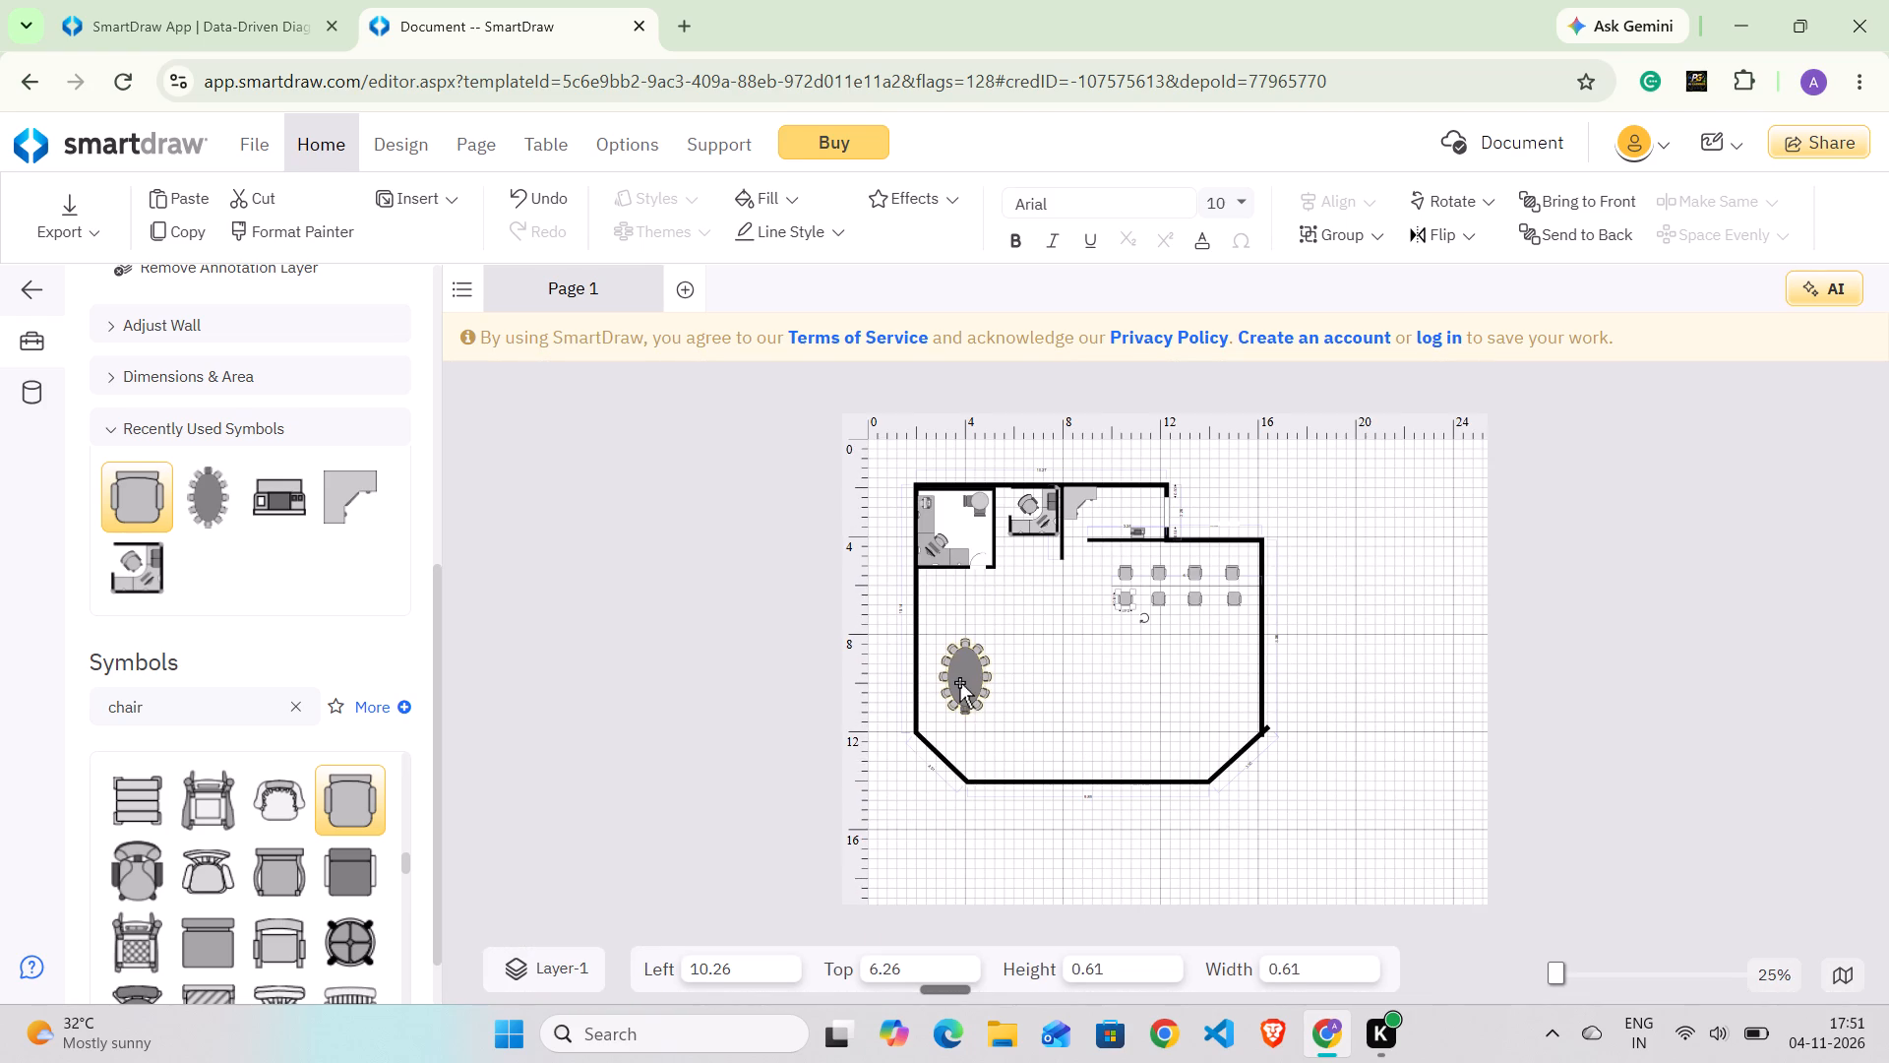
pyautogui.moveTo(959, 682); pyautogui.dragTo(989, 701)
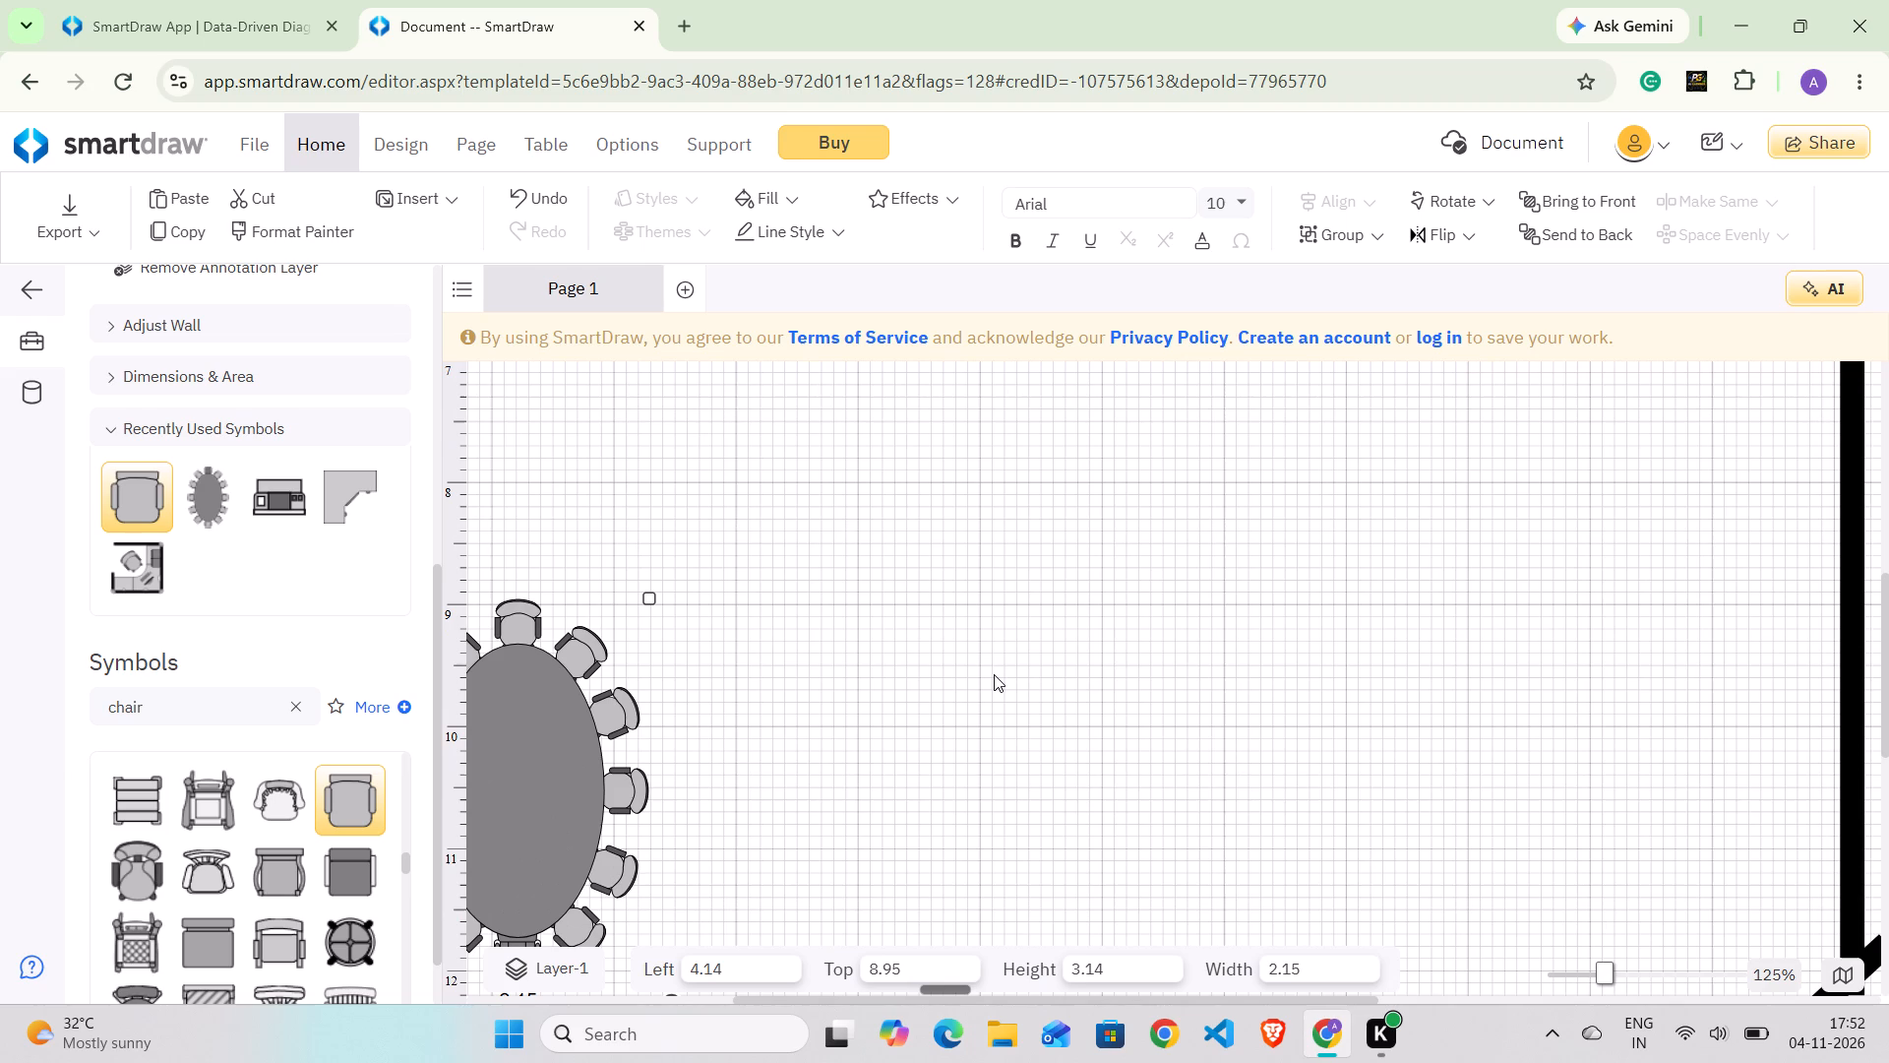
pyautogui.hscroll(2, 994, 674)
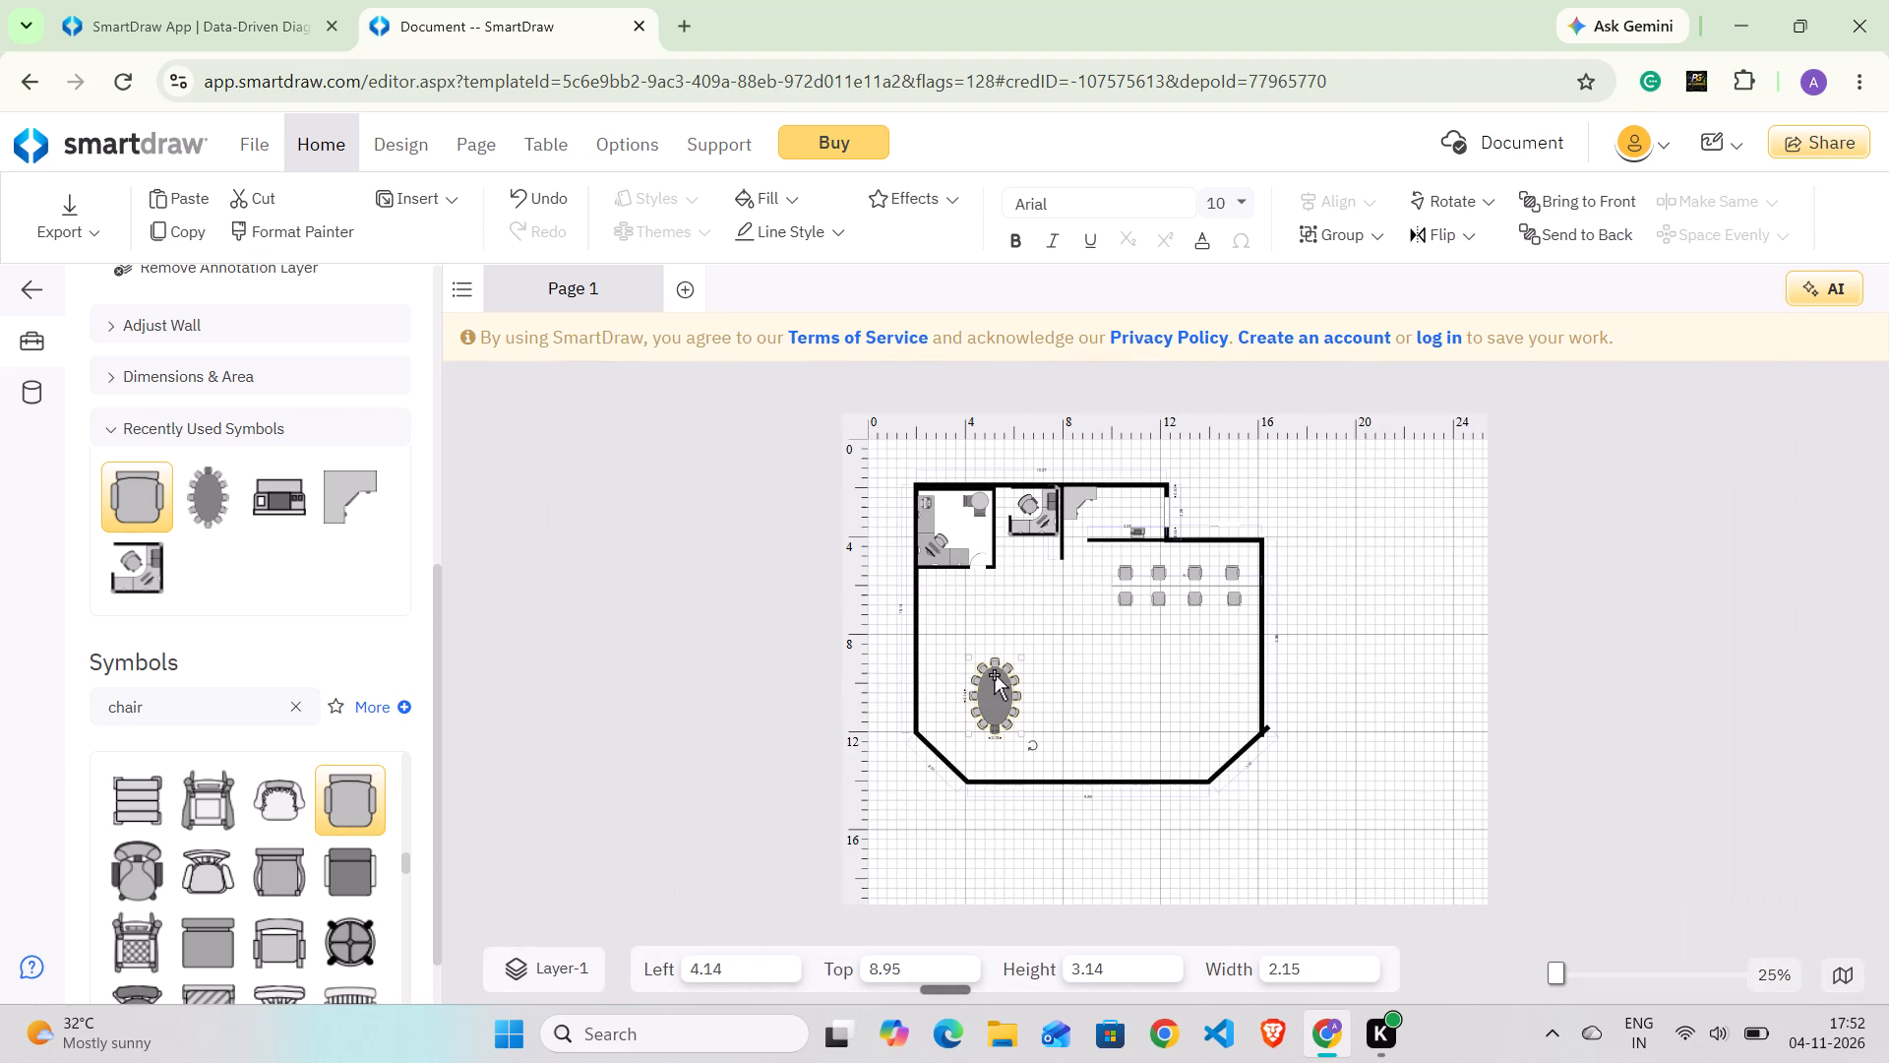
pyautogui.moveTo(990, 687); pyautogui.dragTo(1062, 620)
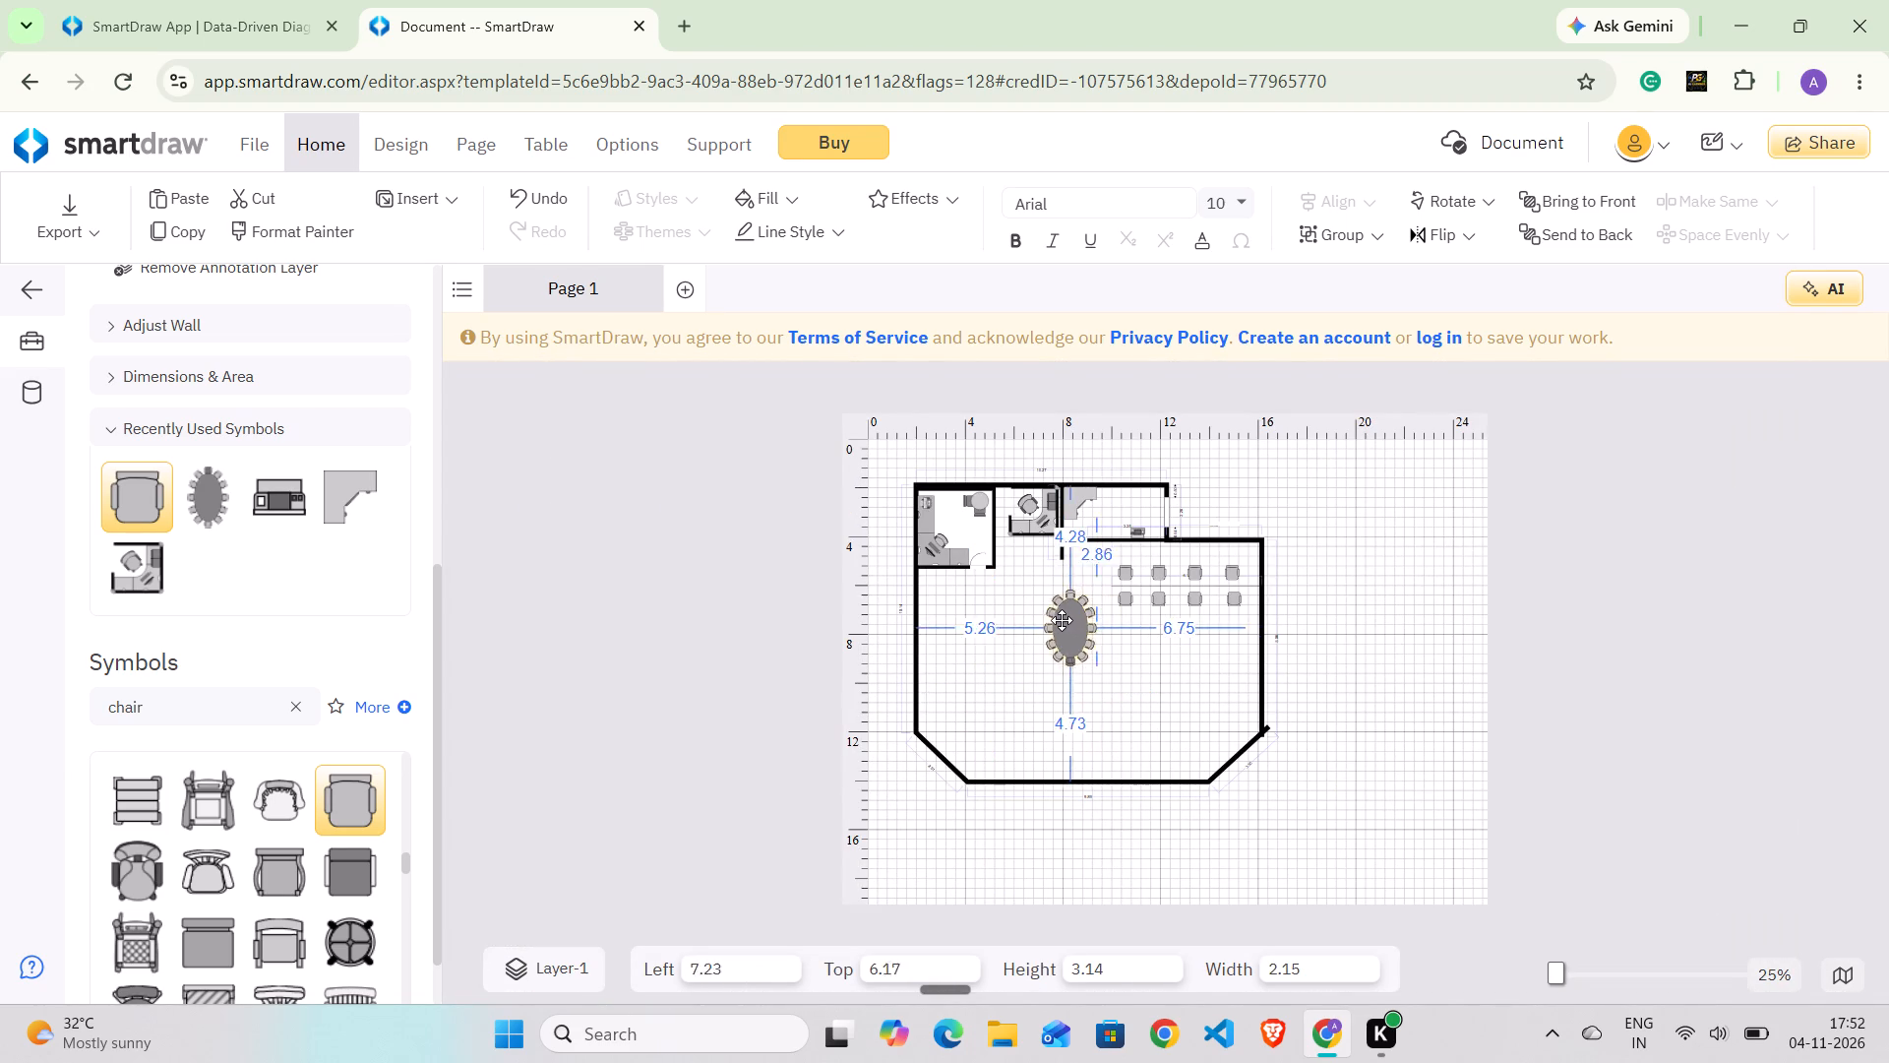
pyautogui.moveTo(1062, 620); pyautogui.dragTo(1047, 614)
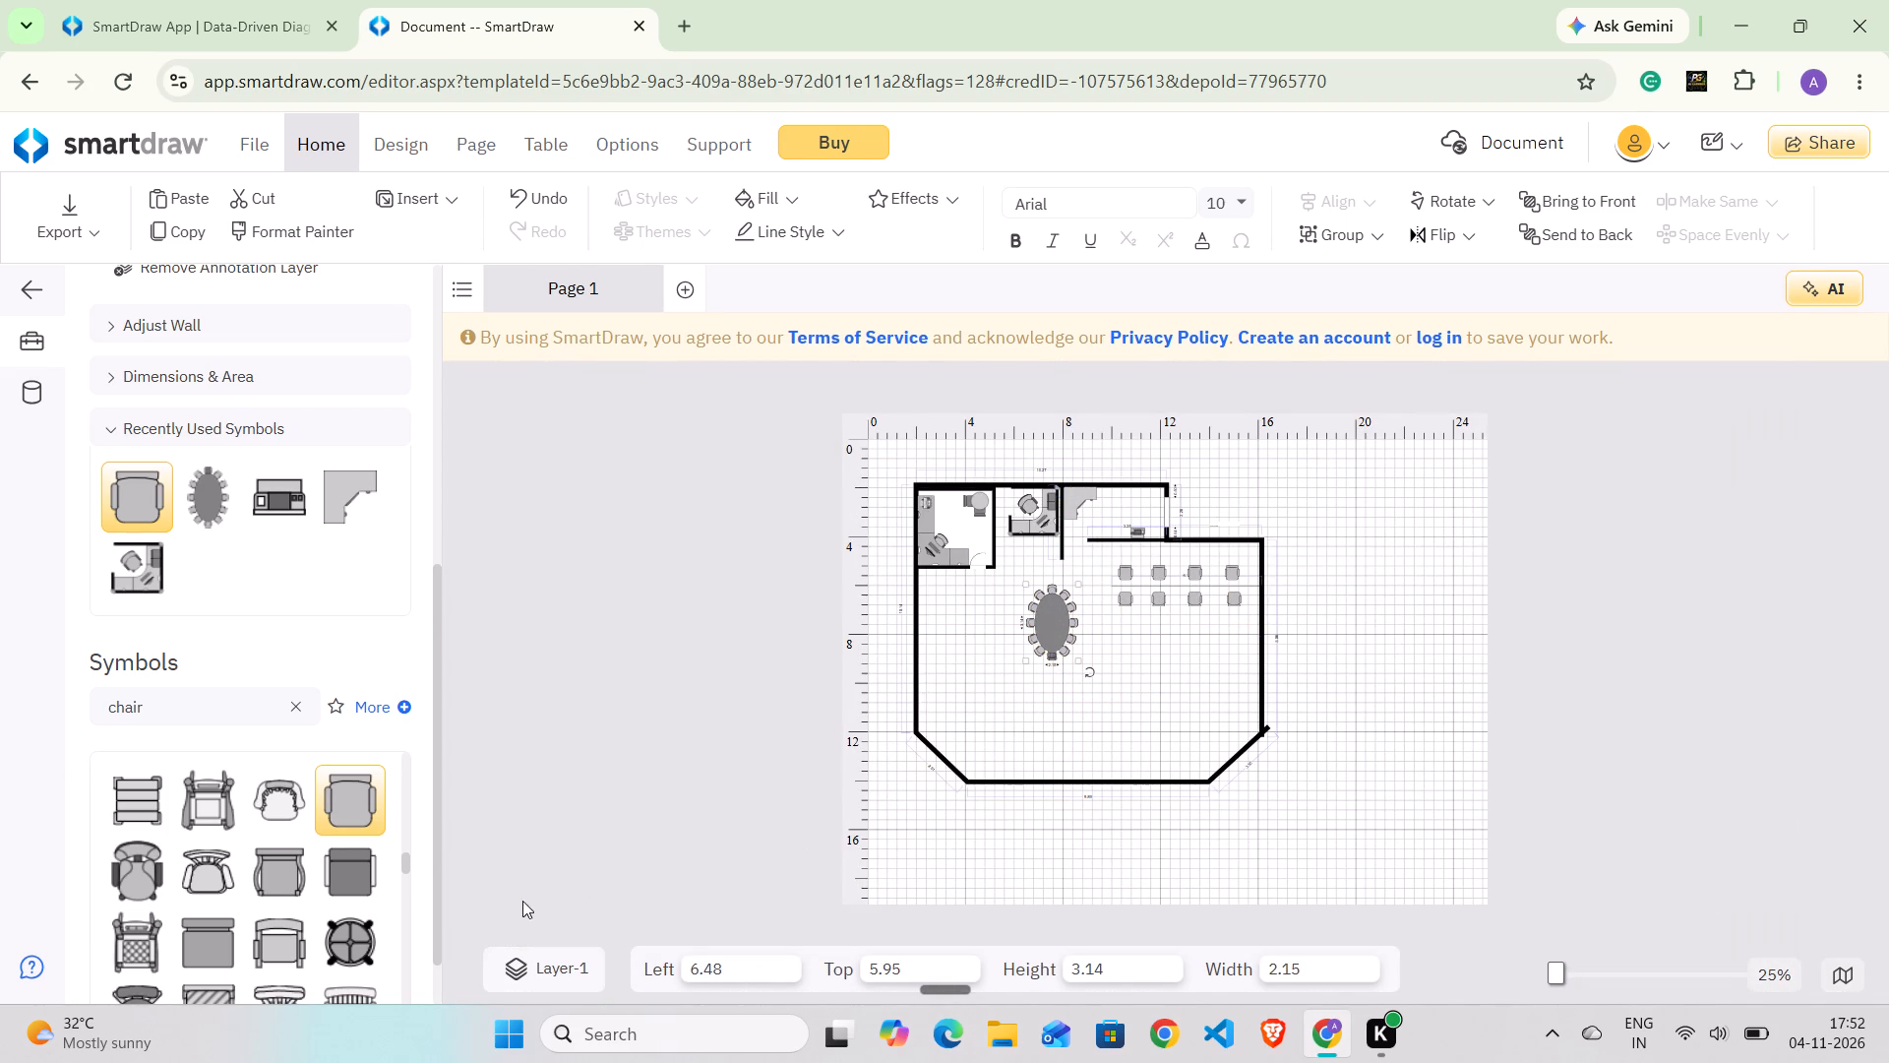
# Draw a rectangular outline about 5.00 wide and 2.10 high with the Polygon Line, starting at the left end of the hall's bottom wall.
pyautogui.scroll(8, 330, 836)
pyautogui.scroll(2, 221, 475)
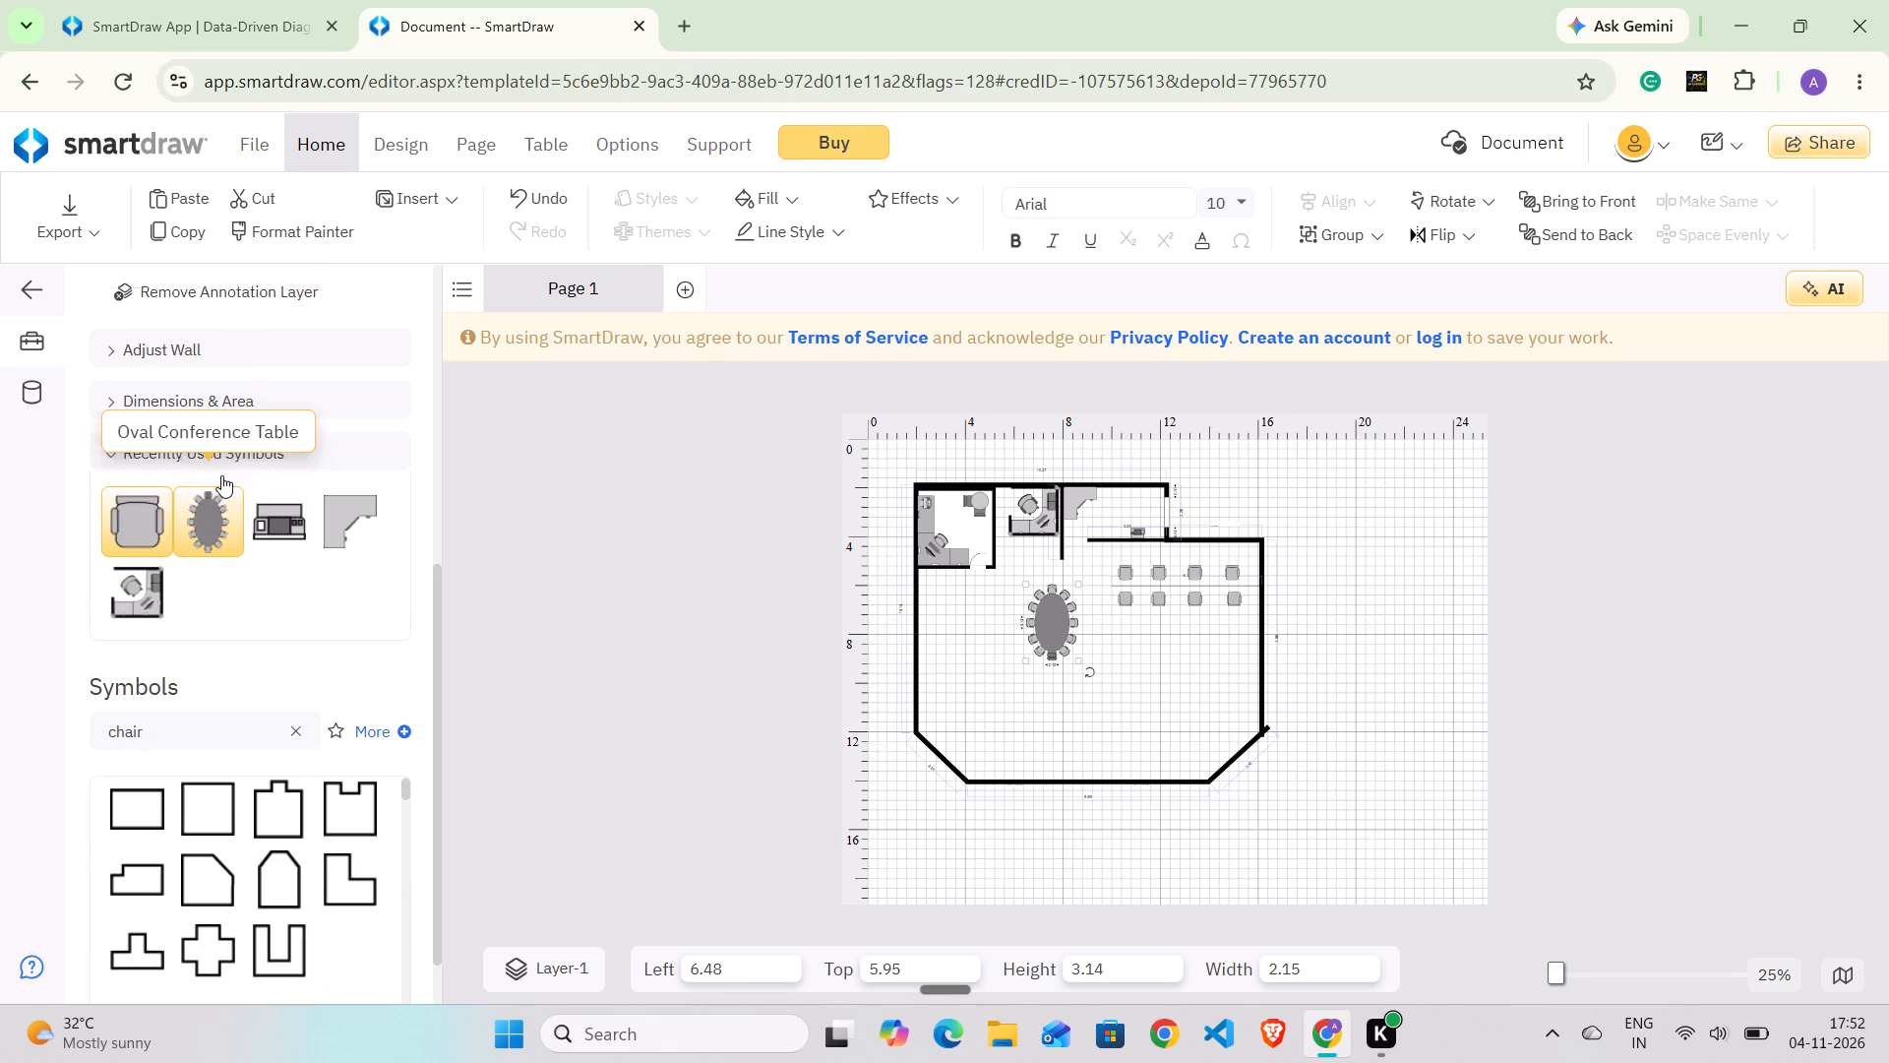
pyautogui.scroll(2, 221, 475)
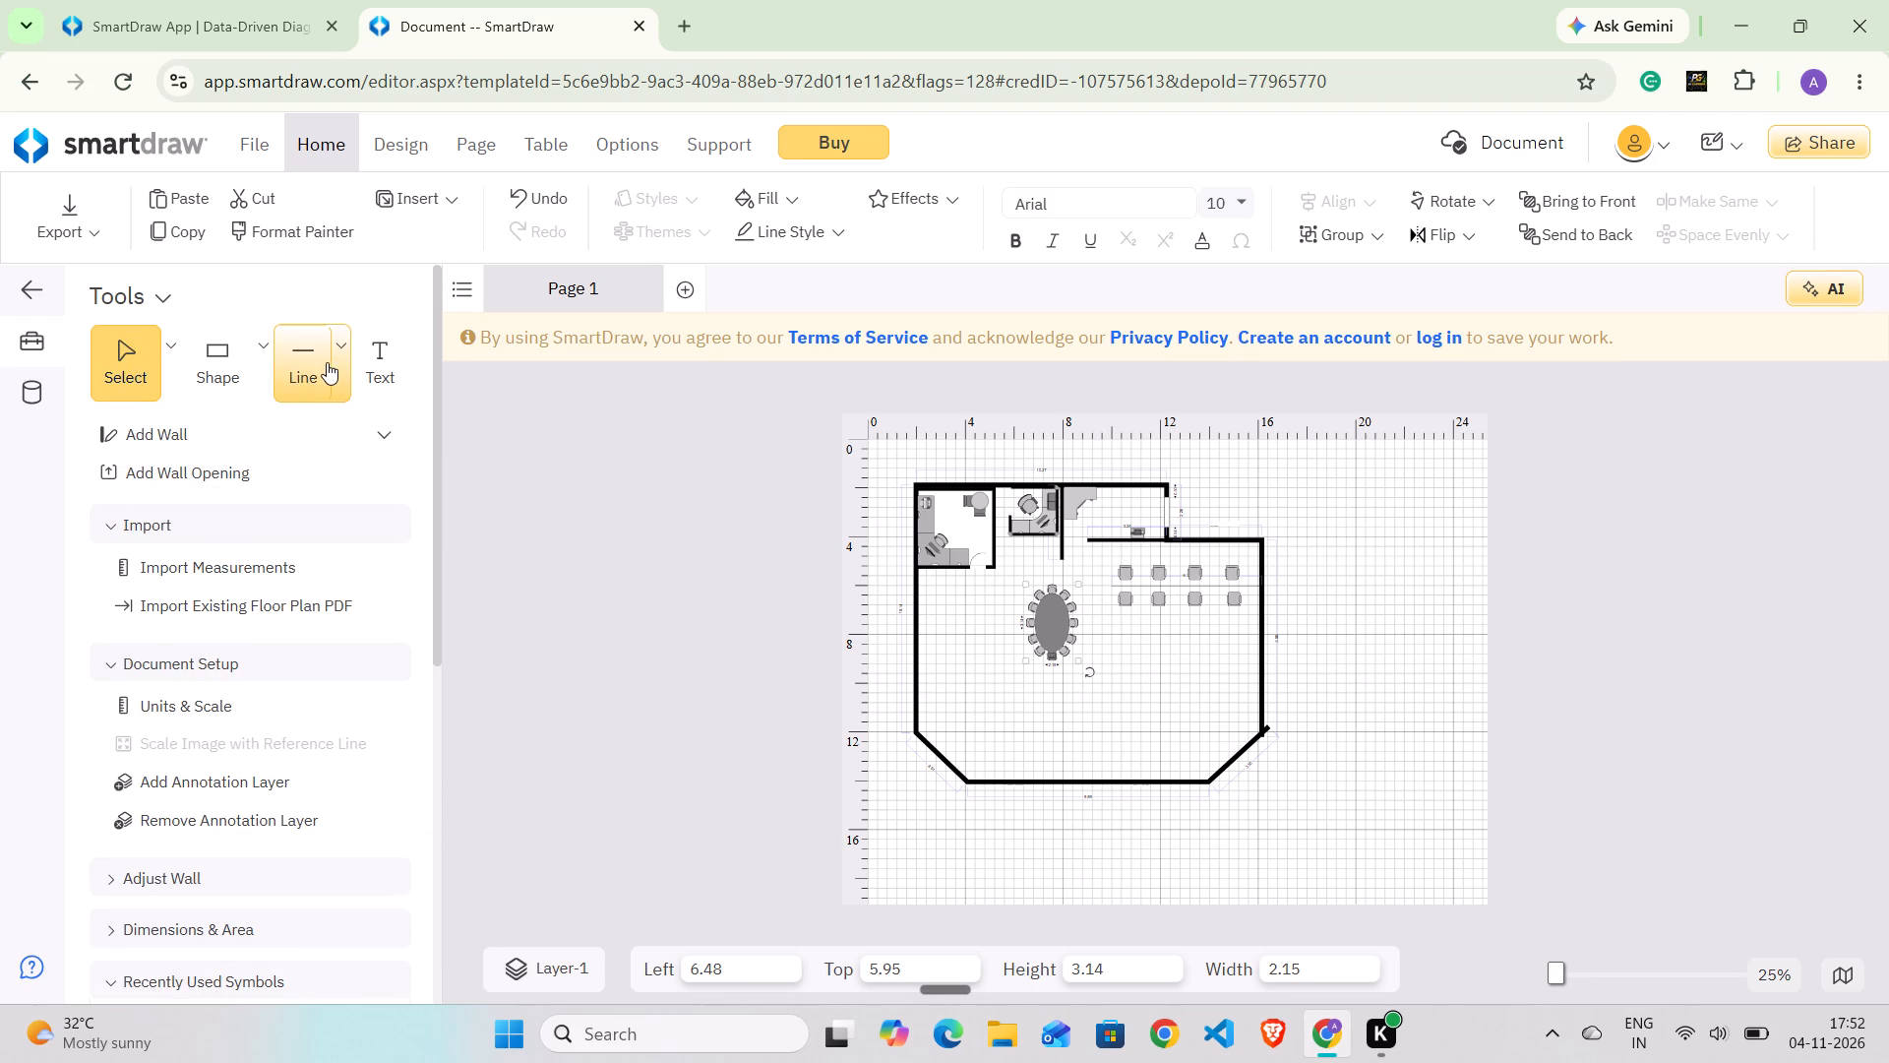
pyautogui.click(338, 358)
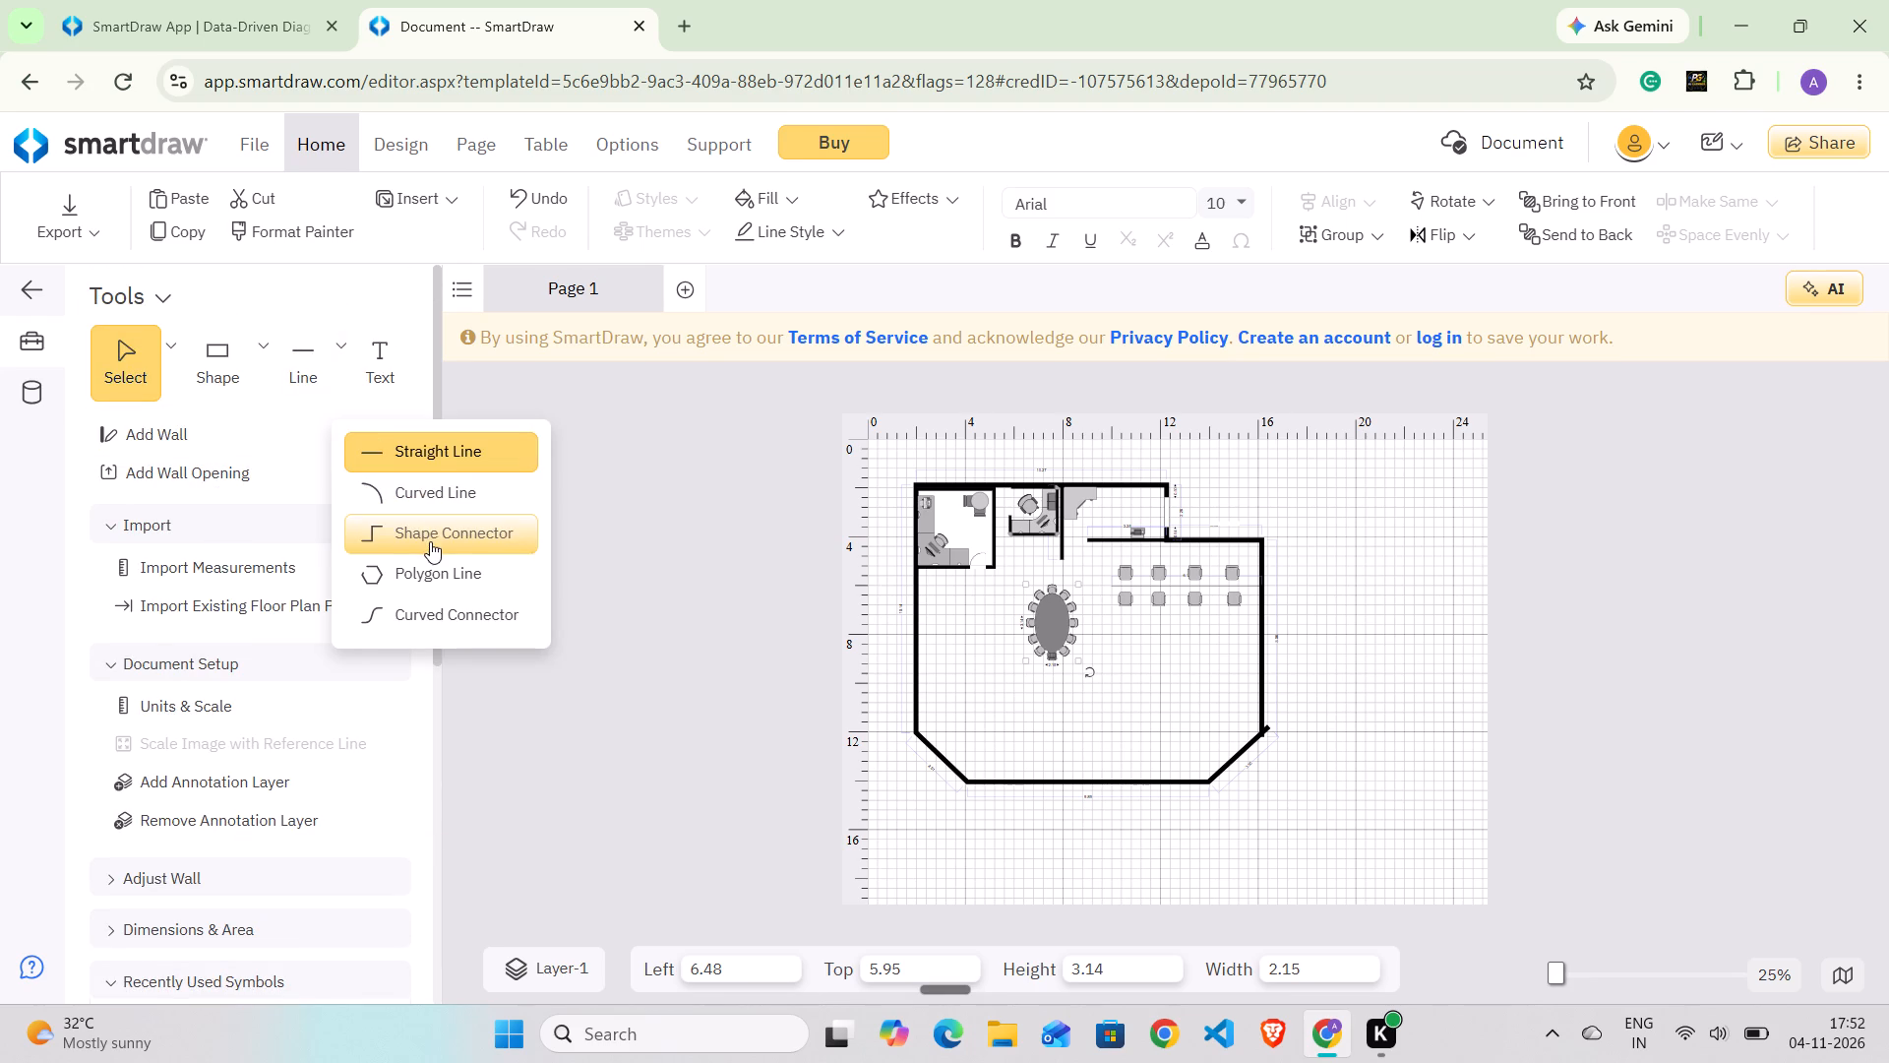
pyautogui.click(448, 574)
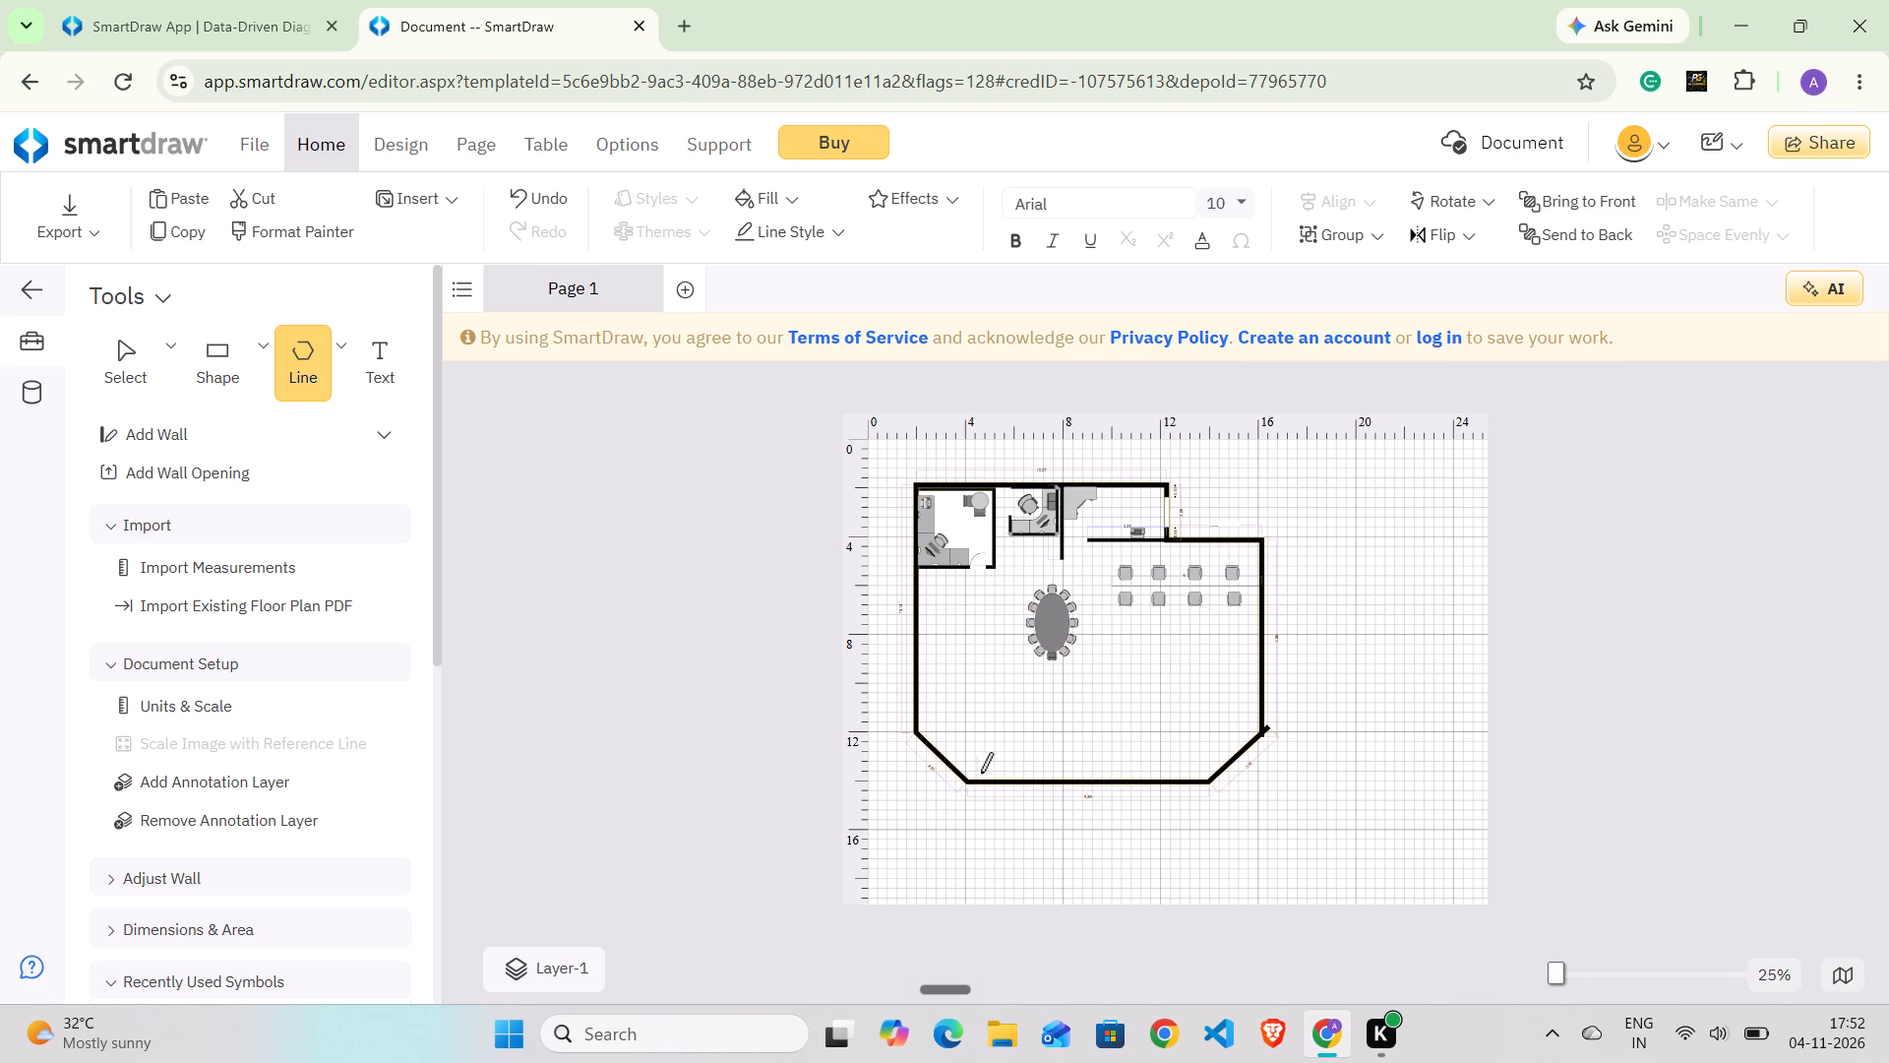
pyautogui.moveTo(971, 777); pyautogui.dragTo(996, 723)
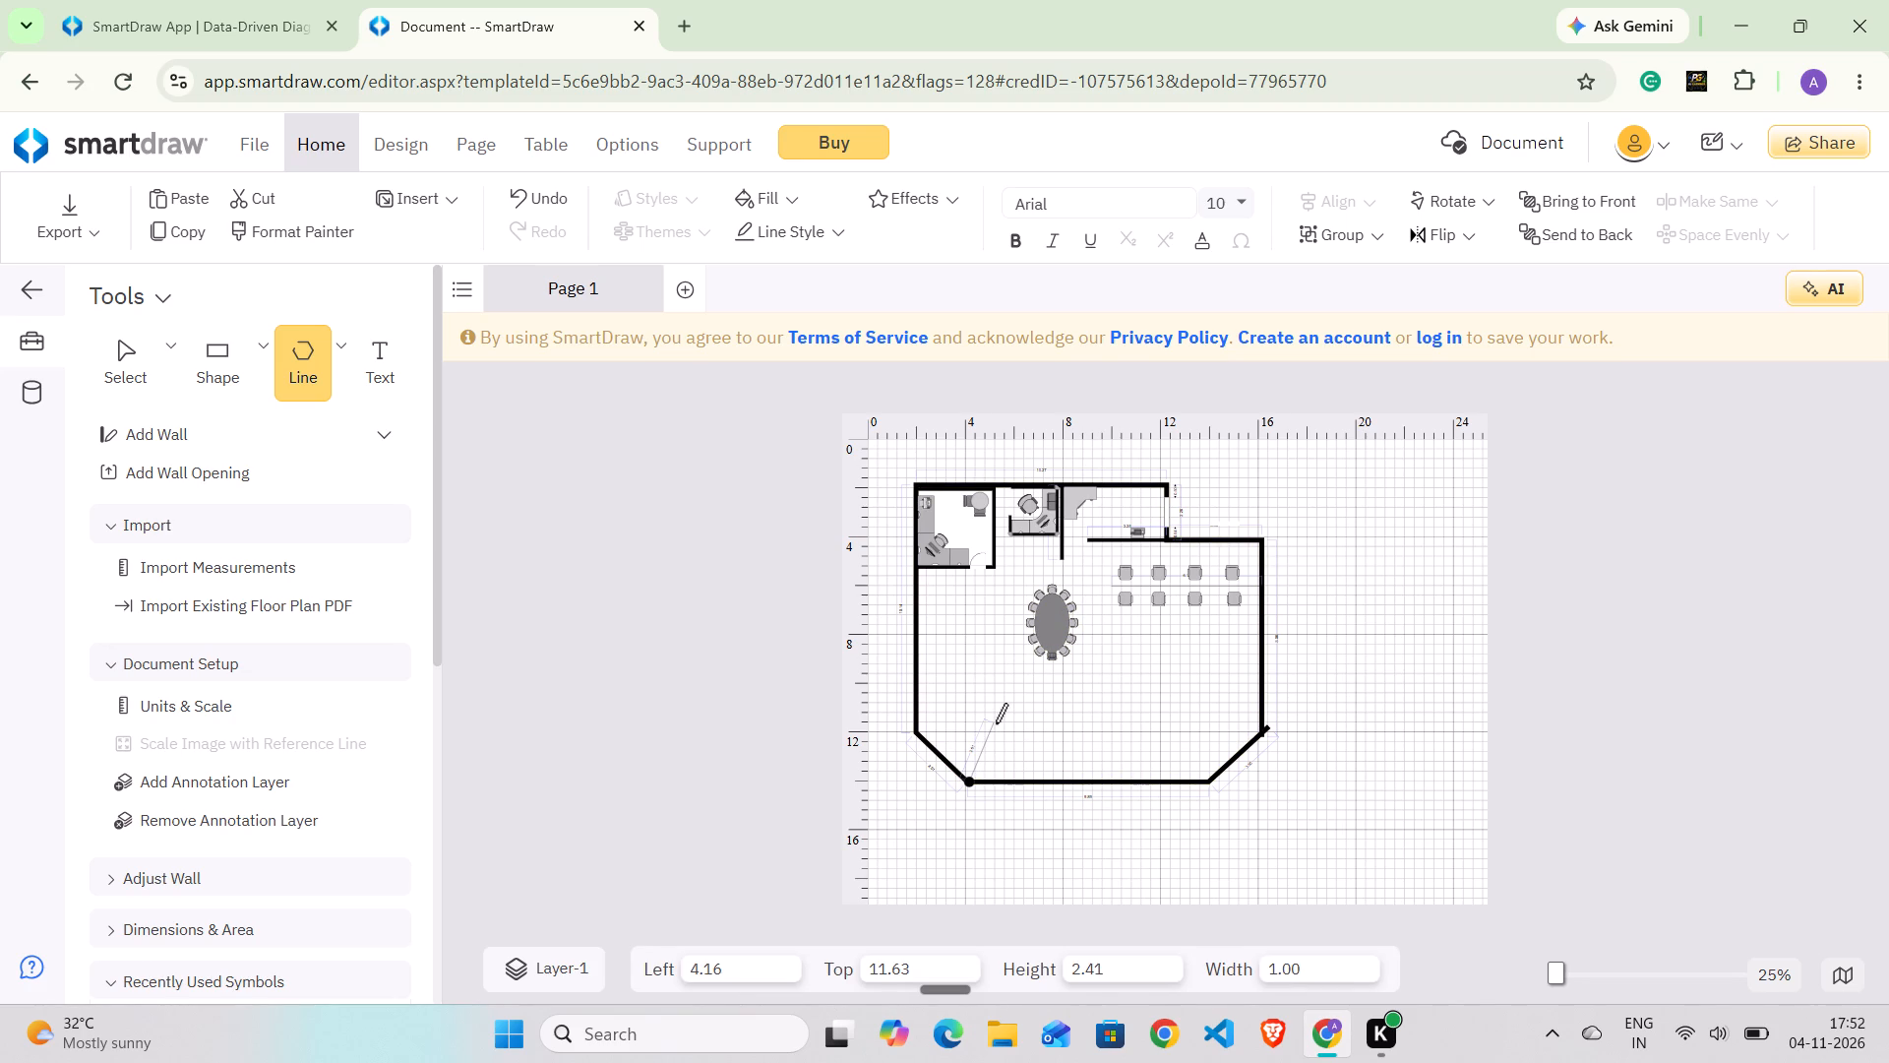
pyautogui.moveTo(996, 723); pyautogui.dragTo(988, 722)
pyautogui.moveTo(988, 722); pyautogui.dragTo(966, 731)
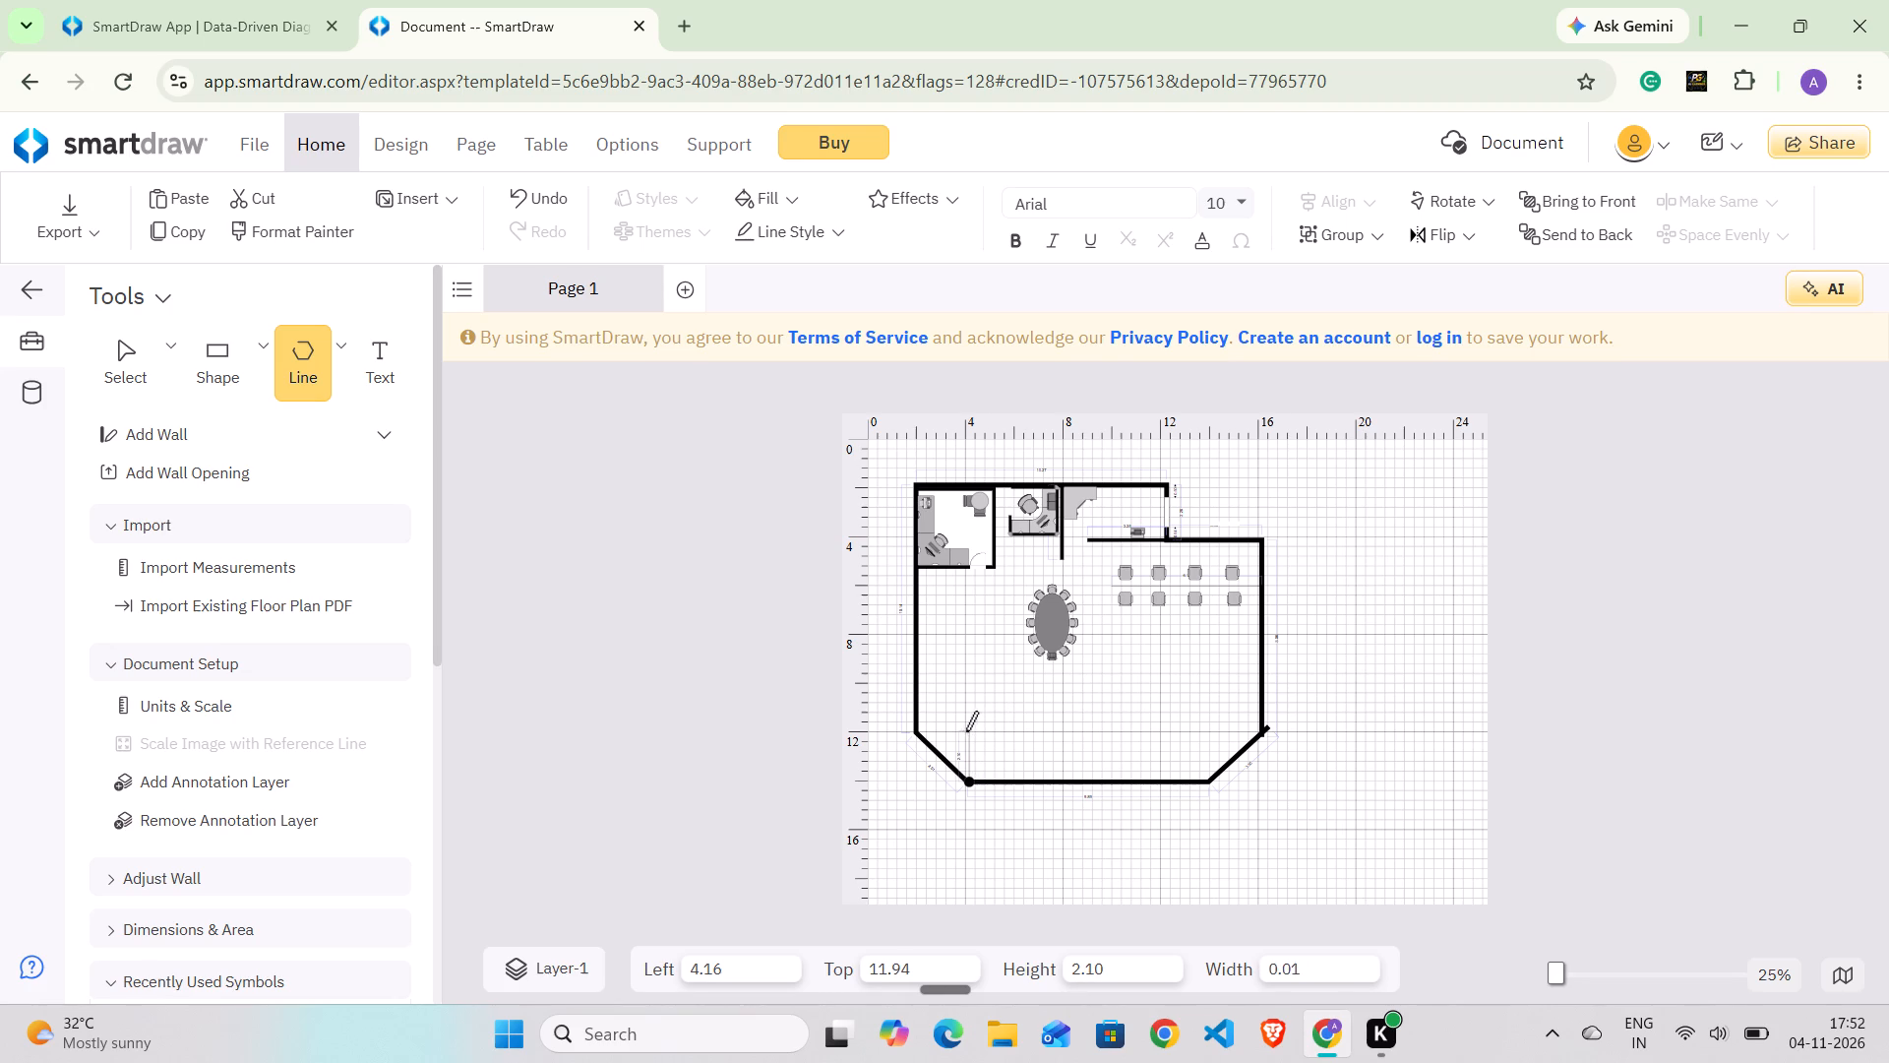
pyautogui.moveTo(966, 731); pyautogui.dragTo(970, 730)
pyautogui.click(1093, 732)
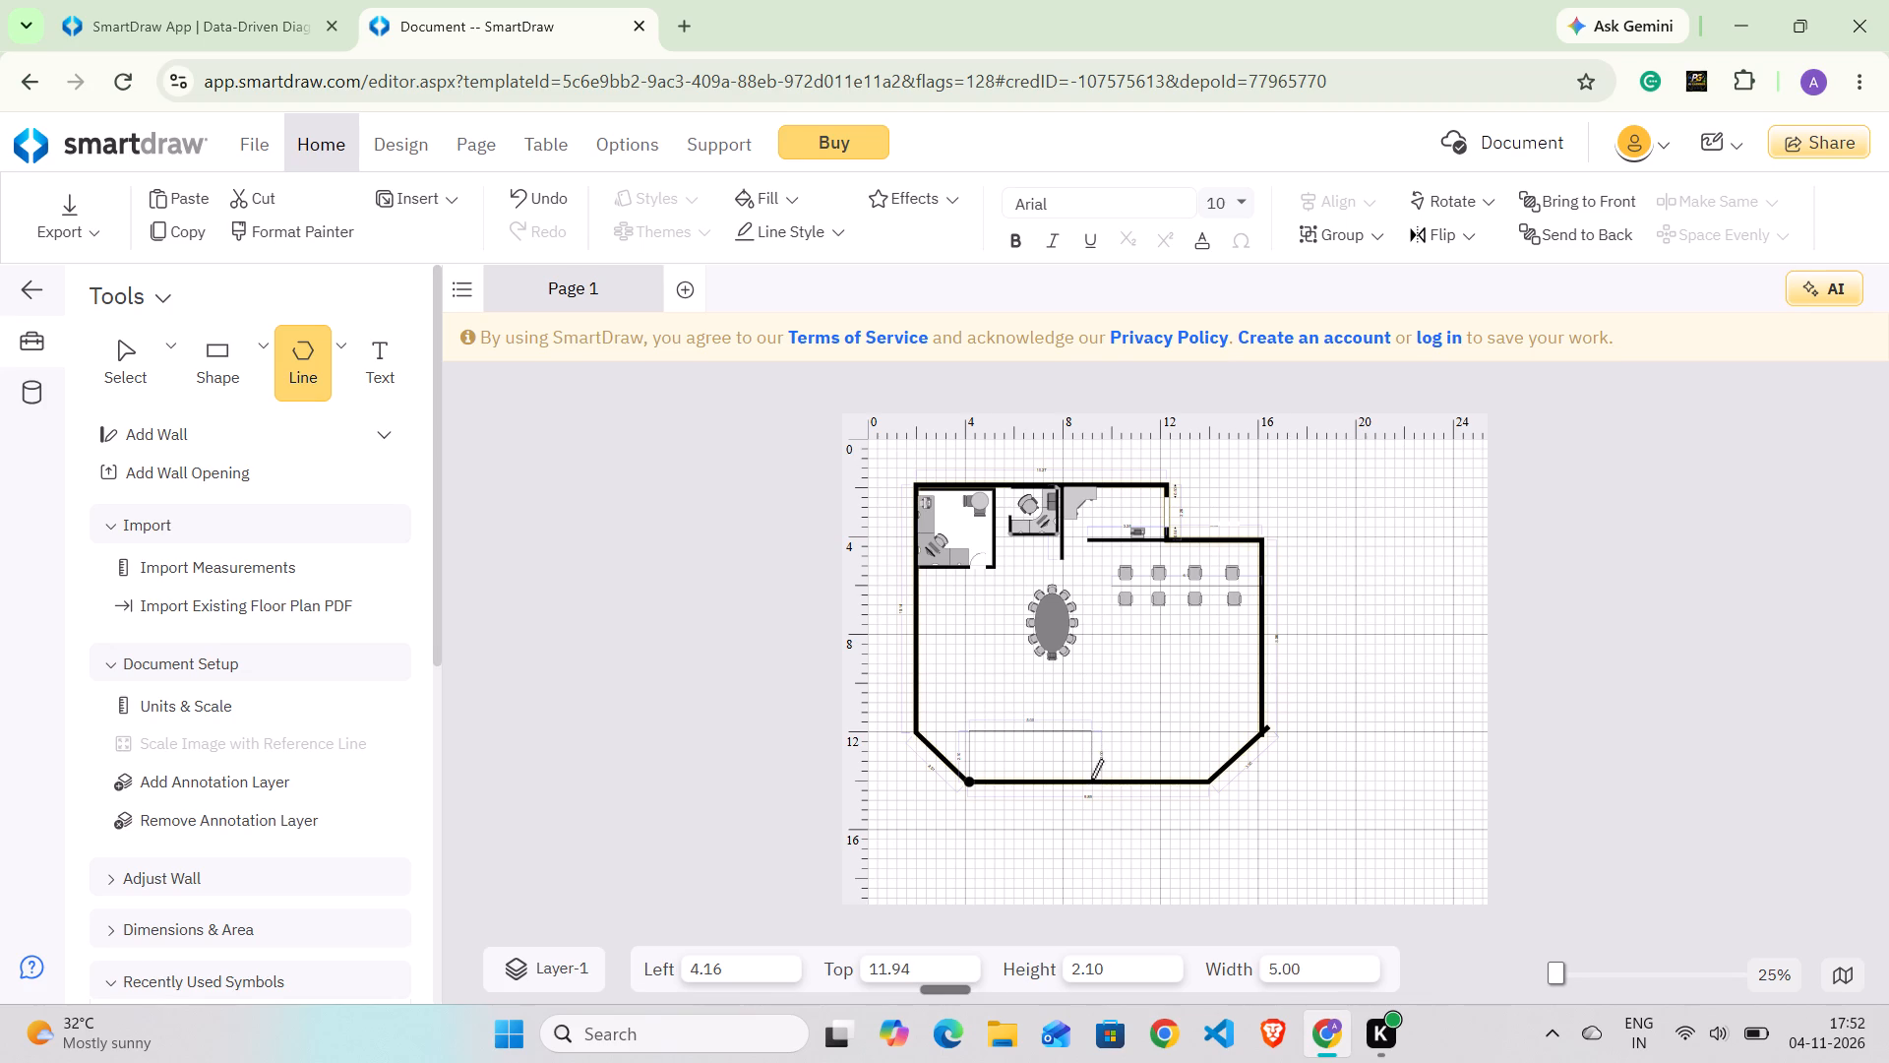
pyautogui.tripleClick(1091, 780)
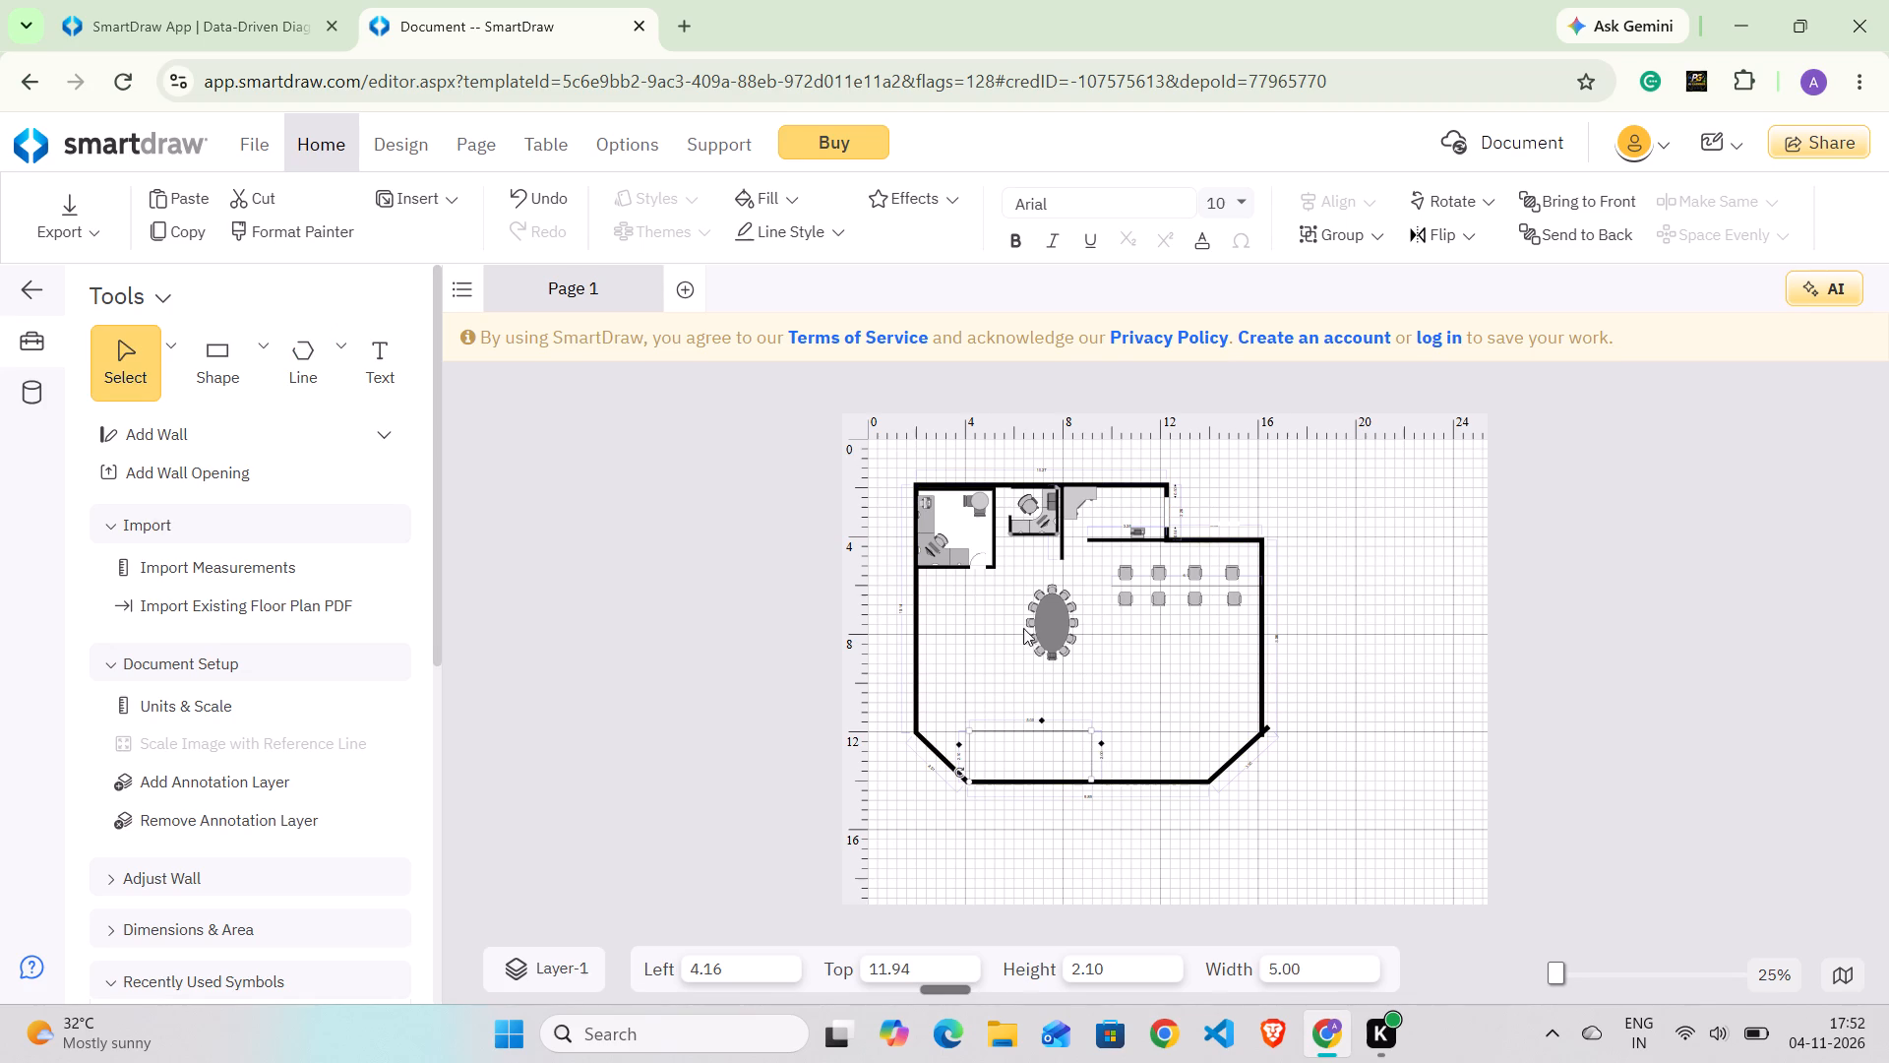
# Move the oval conference table down onto the new rectangular outline and rotate it to 270°.
pyautogui.hscroll(-1, 1050, 627)
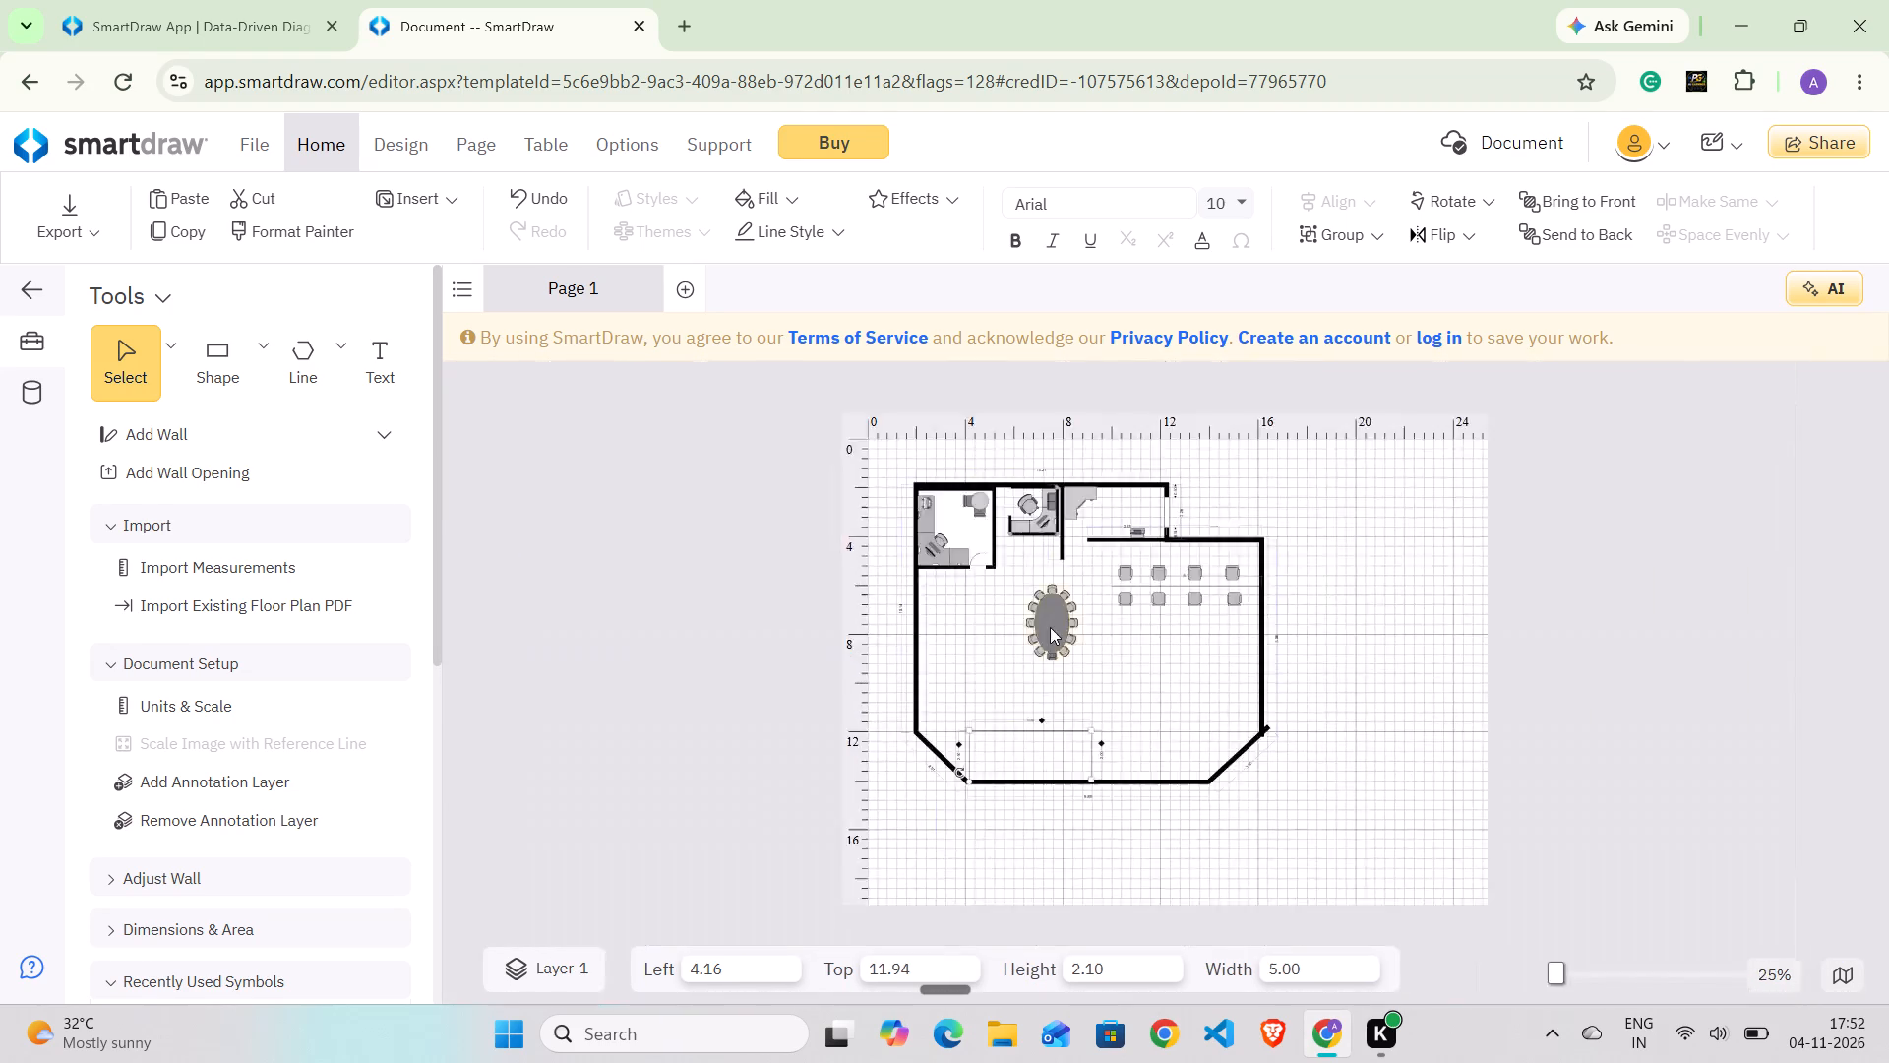
pyautogui.moveTo(888, 639); pyautogui.dragTo(822, 884)
pyautogui.scroll(-1, 822, 884)
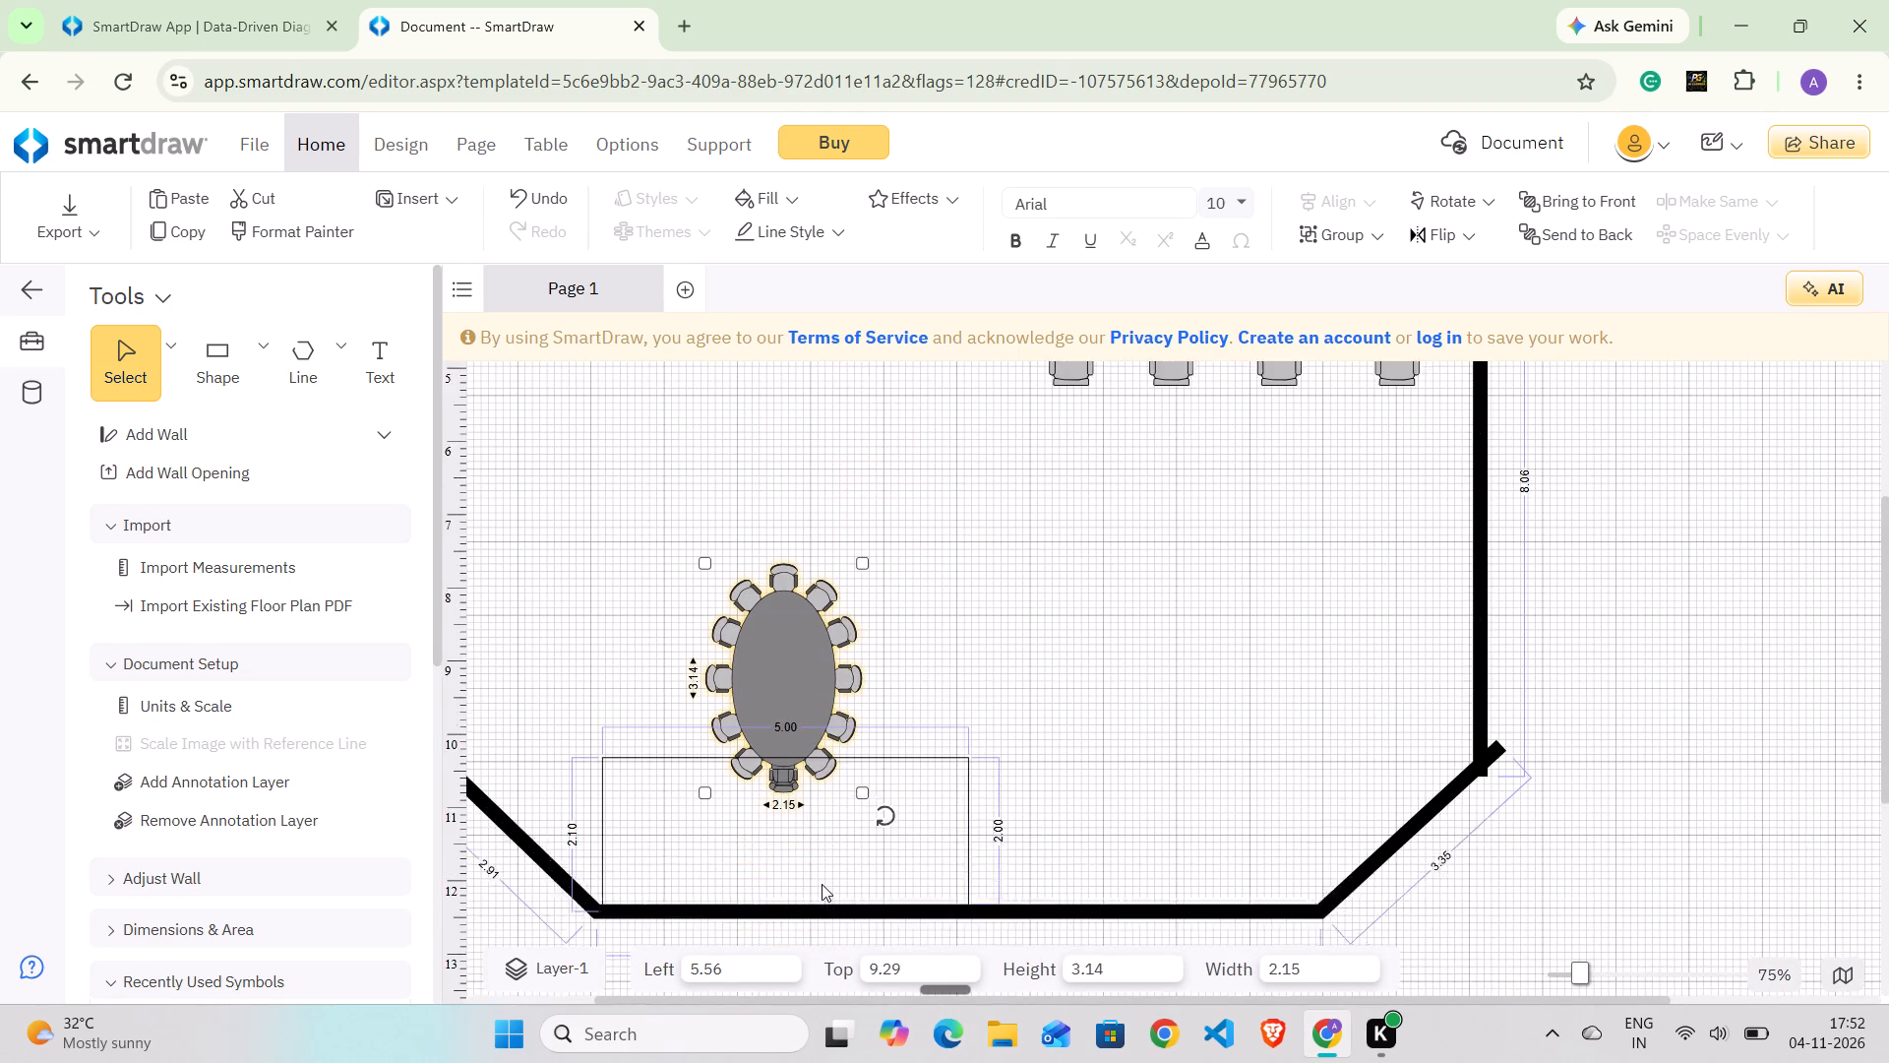
pyautogui.scroll(-1, 822, 884)
pyautogui.moveTo(800, 649); pyautogui.dragTo(808, 743)
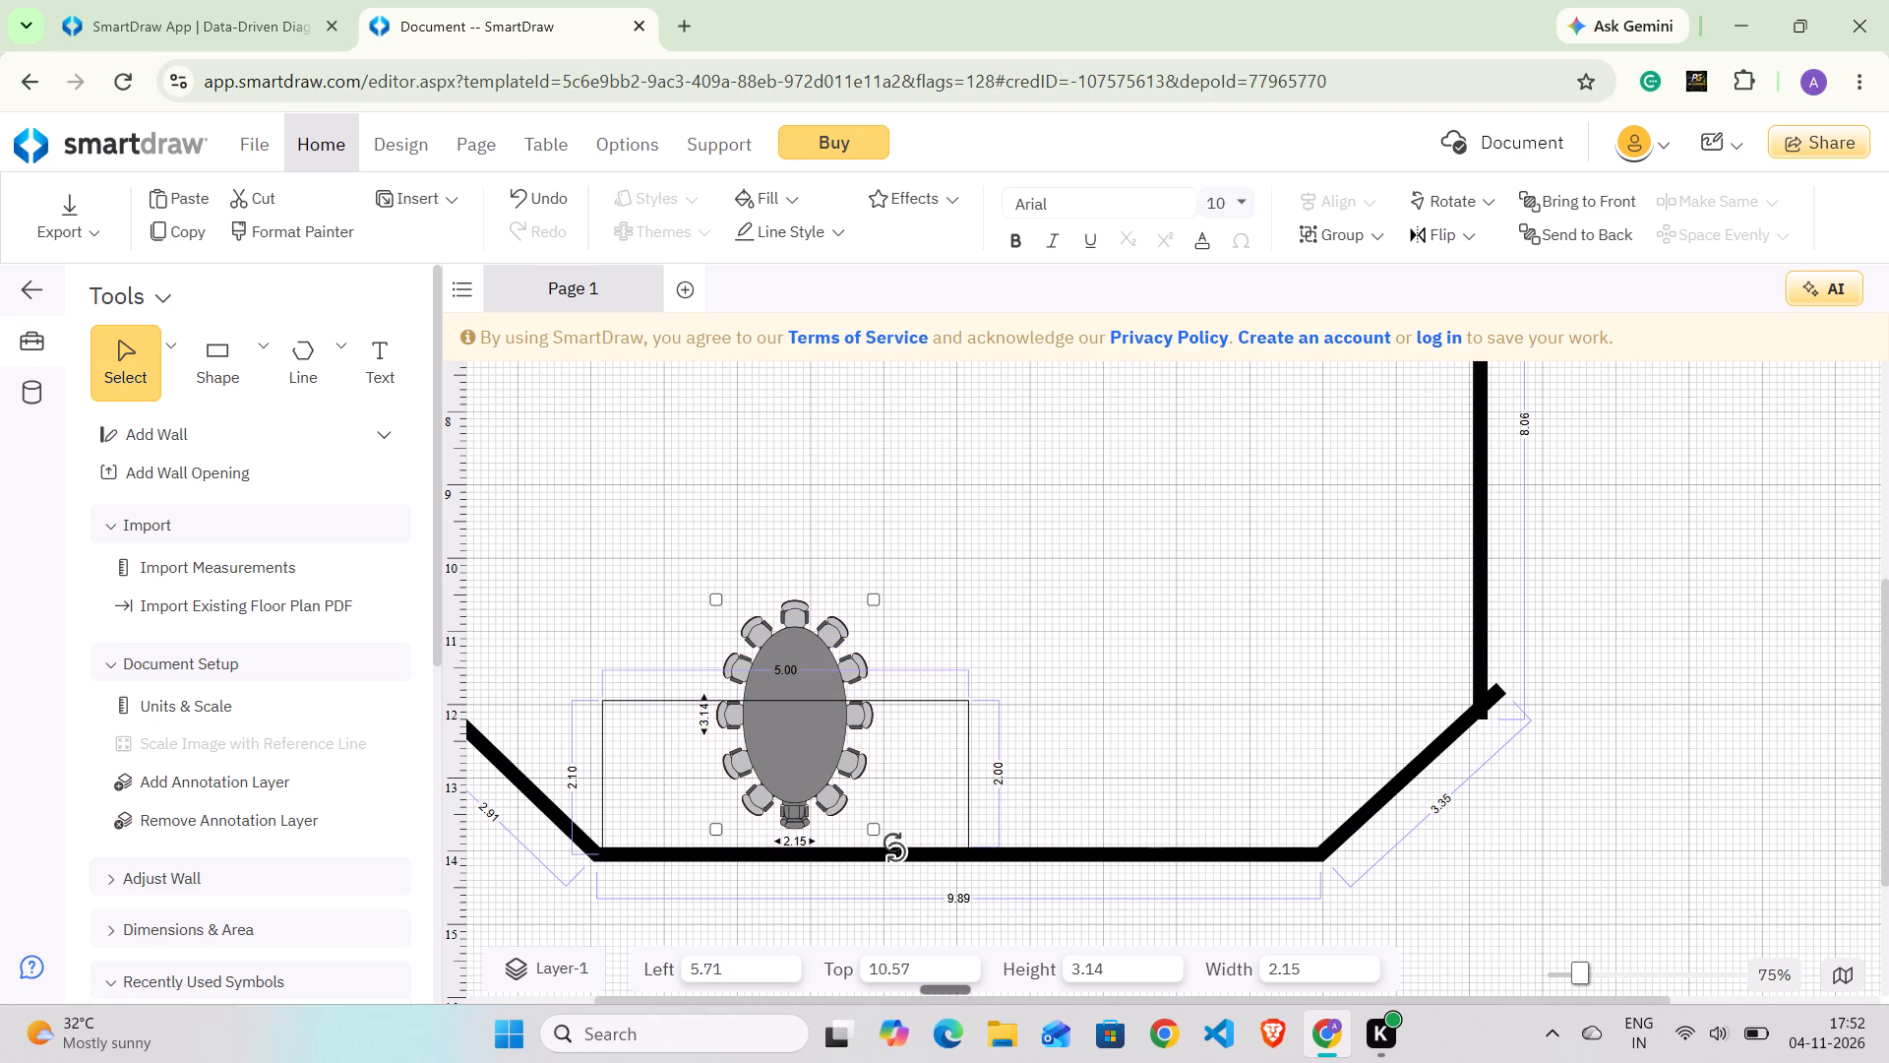
pyautogui.moveTo(896, 850); pyautogui.dragTo(884, 643)
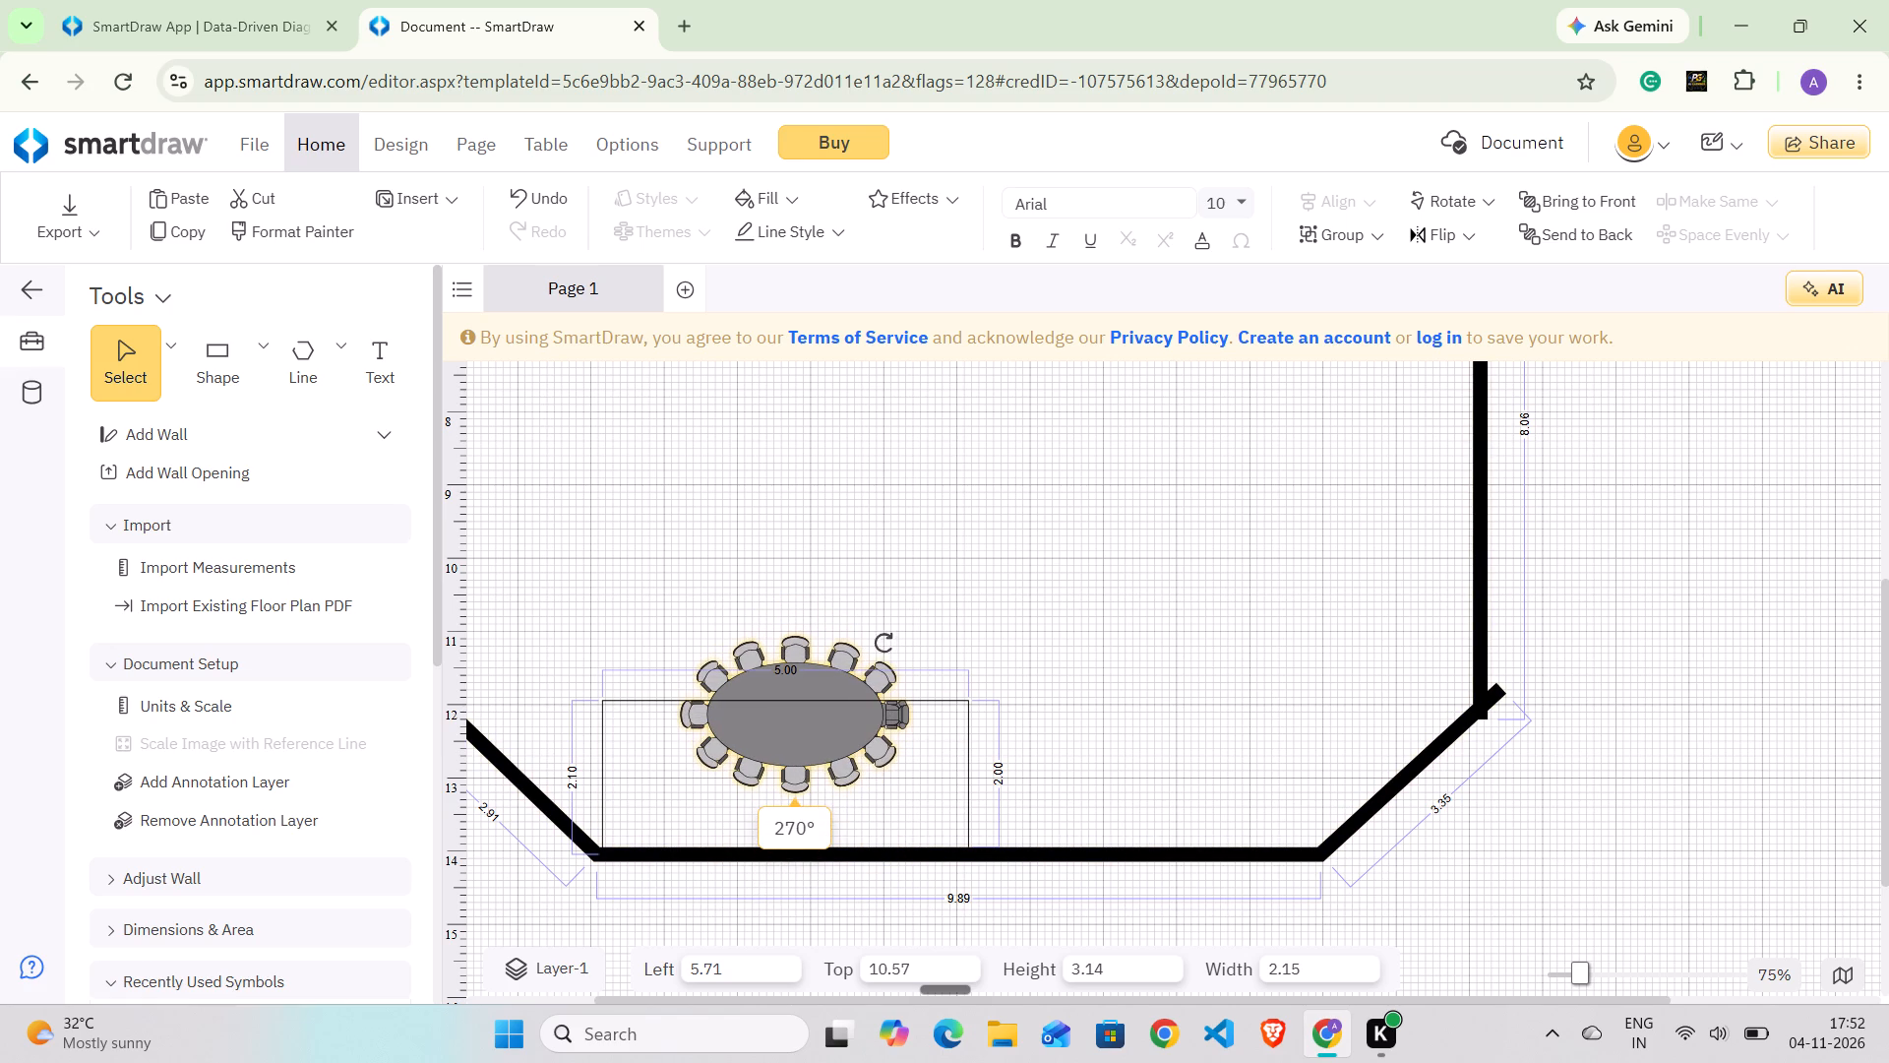
pyautogui.moveTo(884, 643); pyautogui.dragTo(889, 648)
# Shrink the conference table to about 2.83 by 1.94 and position it inside the rectangular outline, clear of the bottom wall.
pyautogui.moveTo(798, 692); pyautogui.dragTo(789, 719)
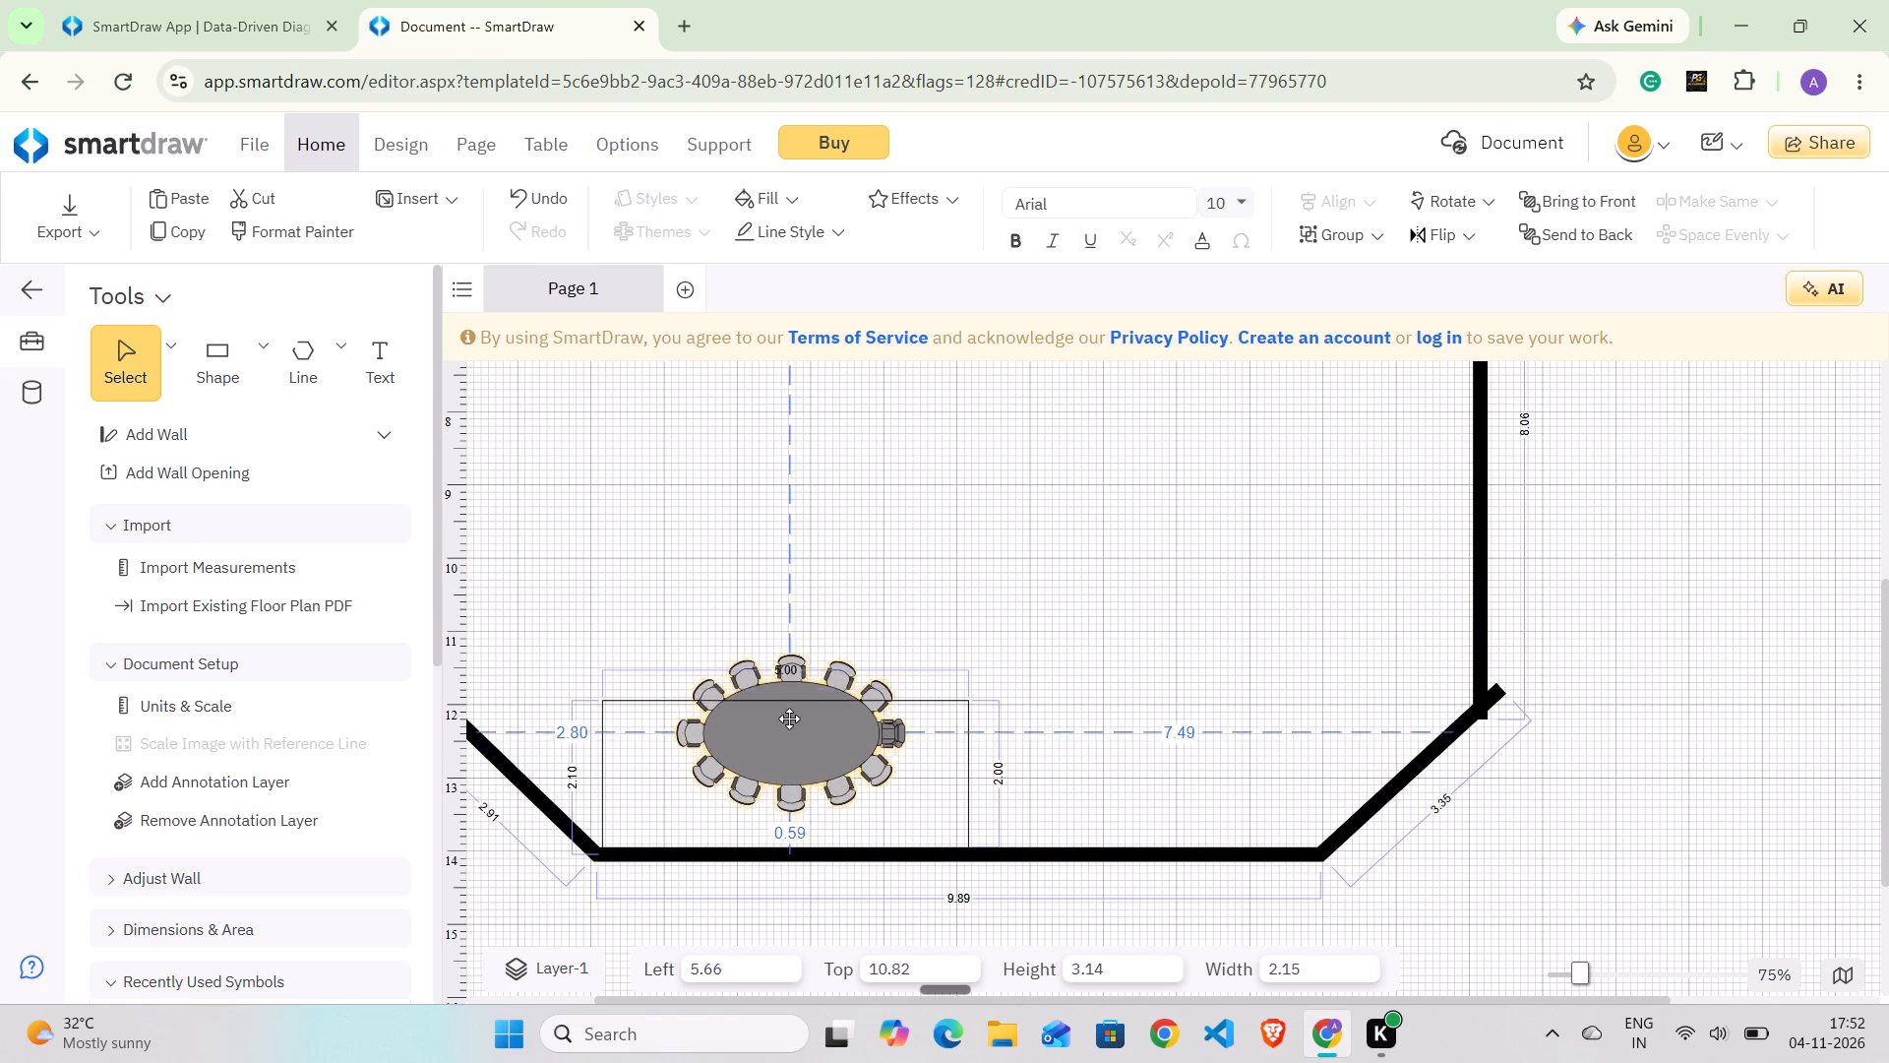
pyautogui.moveTo(789, 719); pyautogui.dragTo(788, 762)
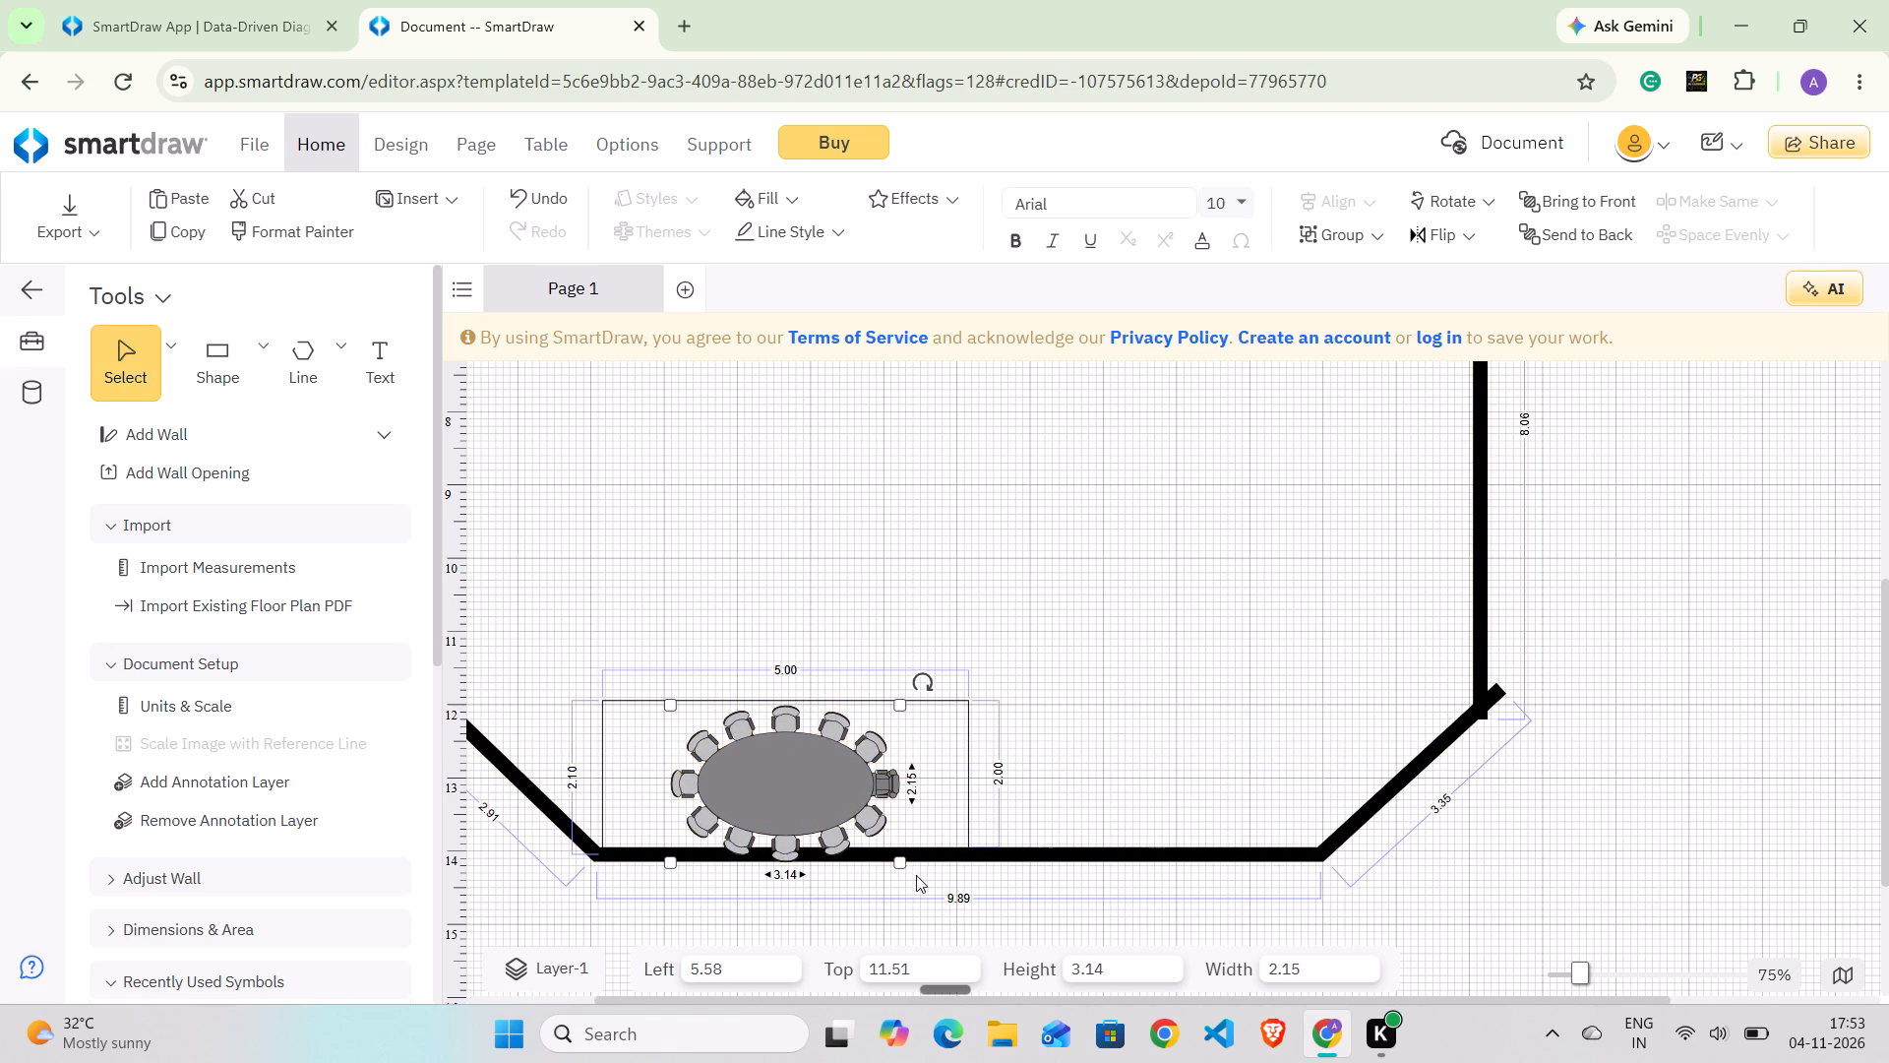
pyautogui.moveTo(901, 865); pyautogui.dragTo(886, 846)
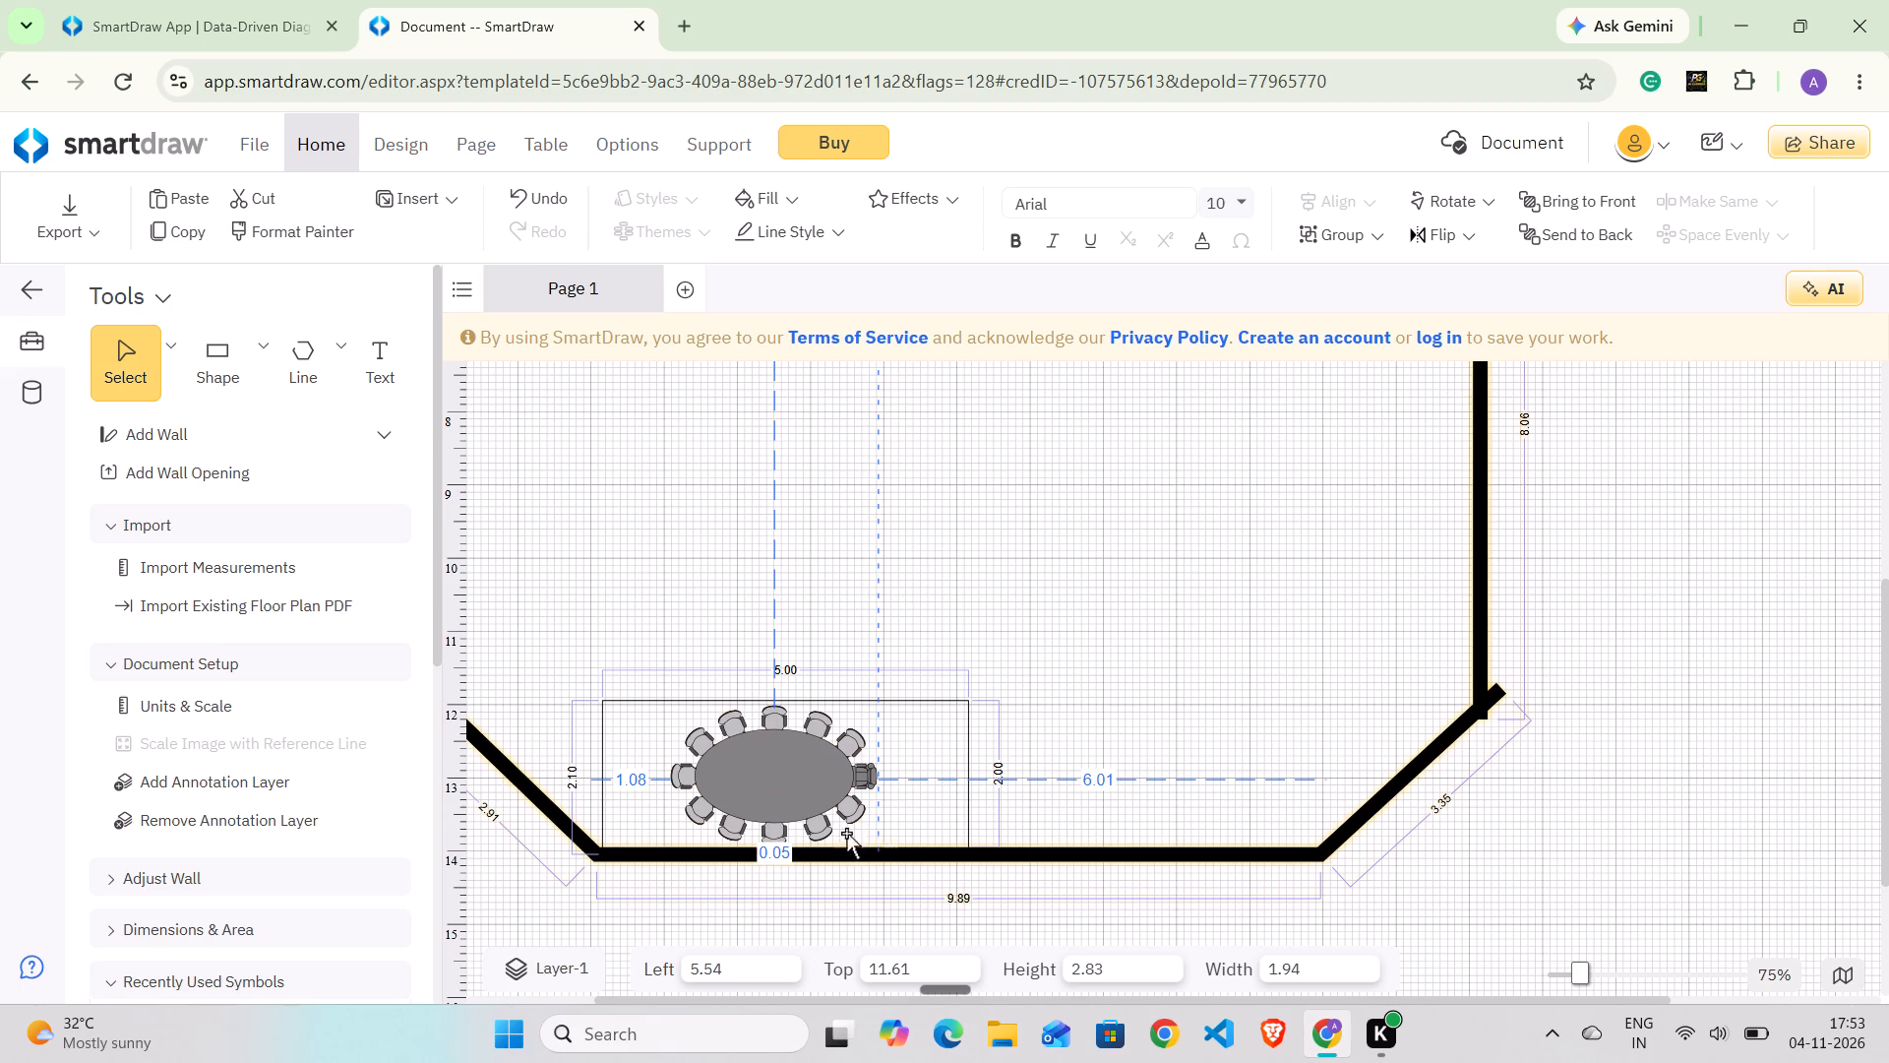
pyautogui.click(808, 804)
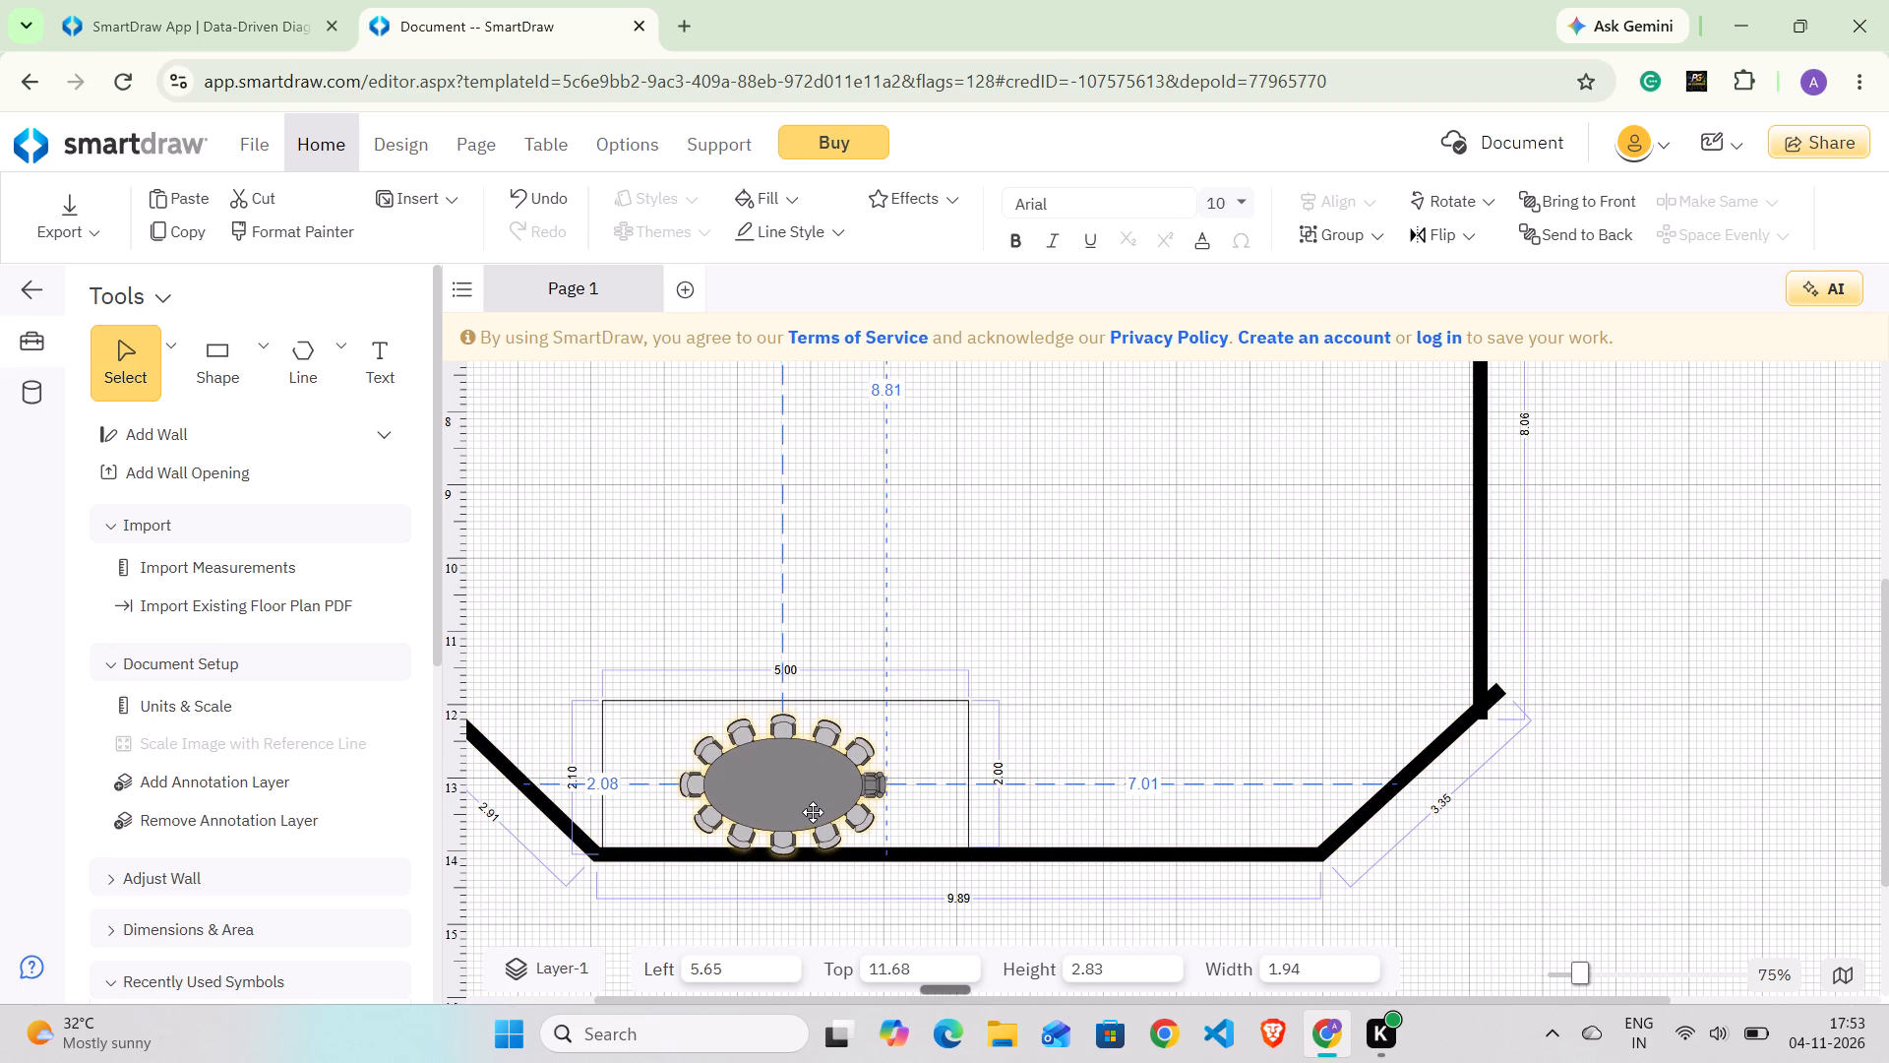
pyautogui.click(794, 801)
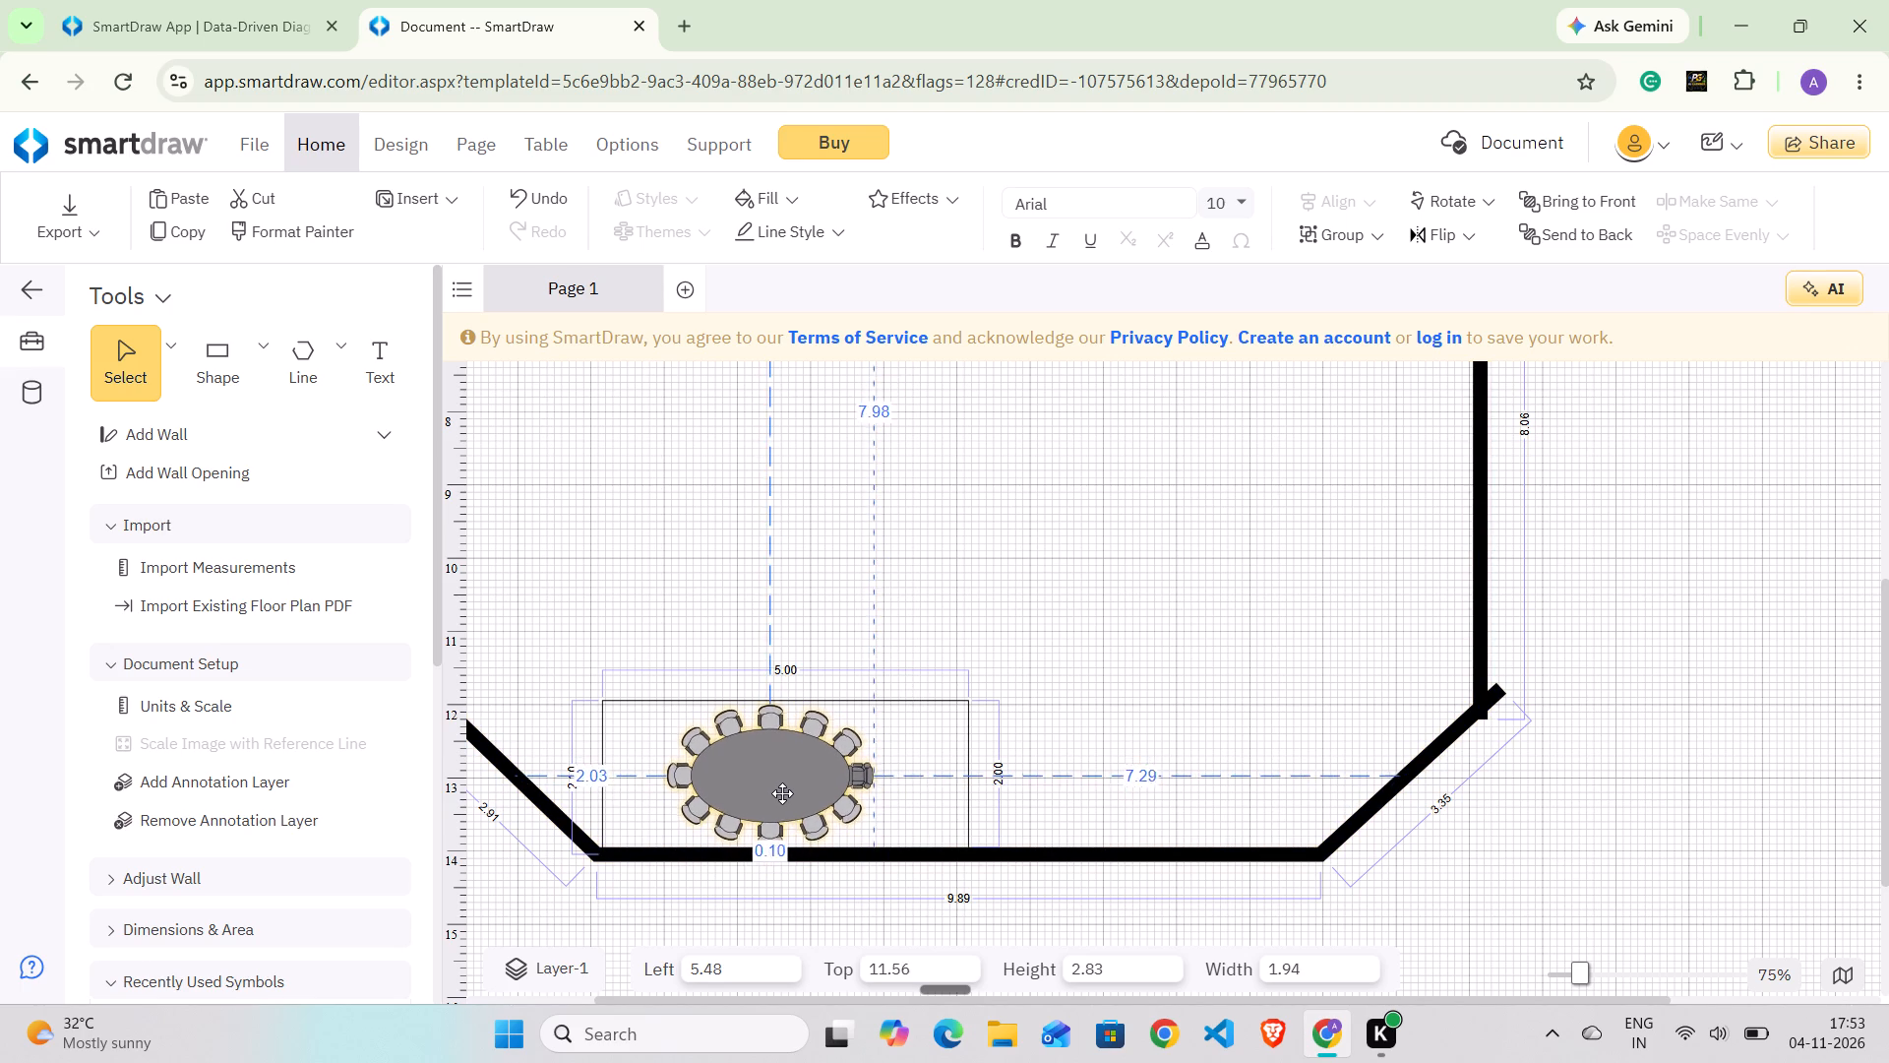
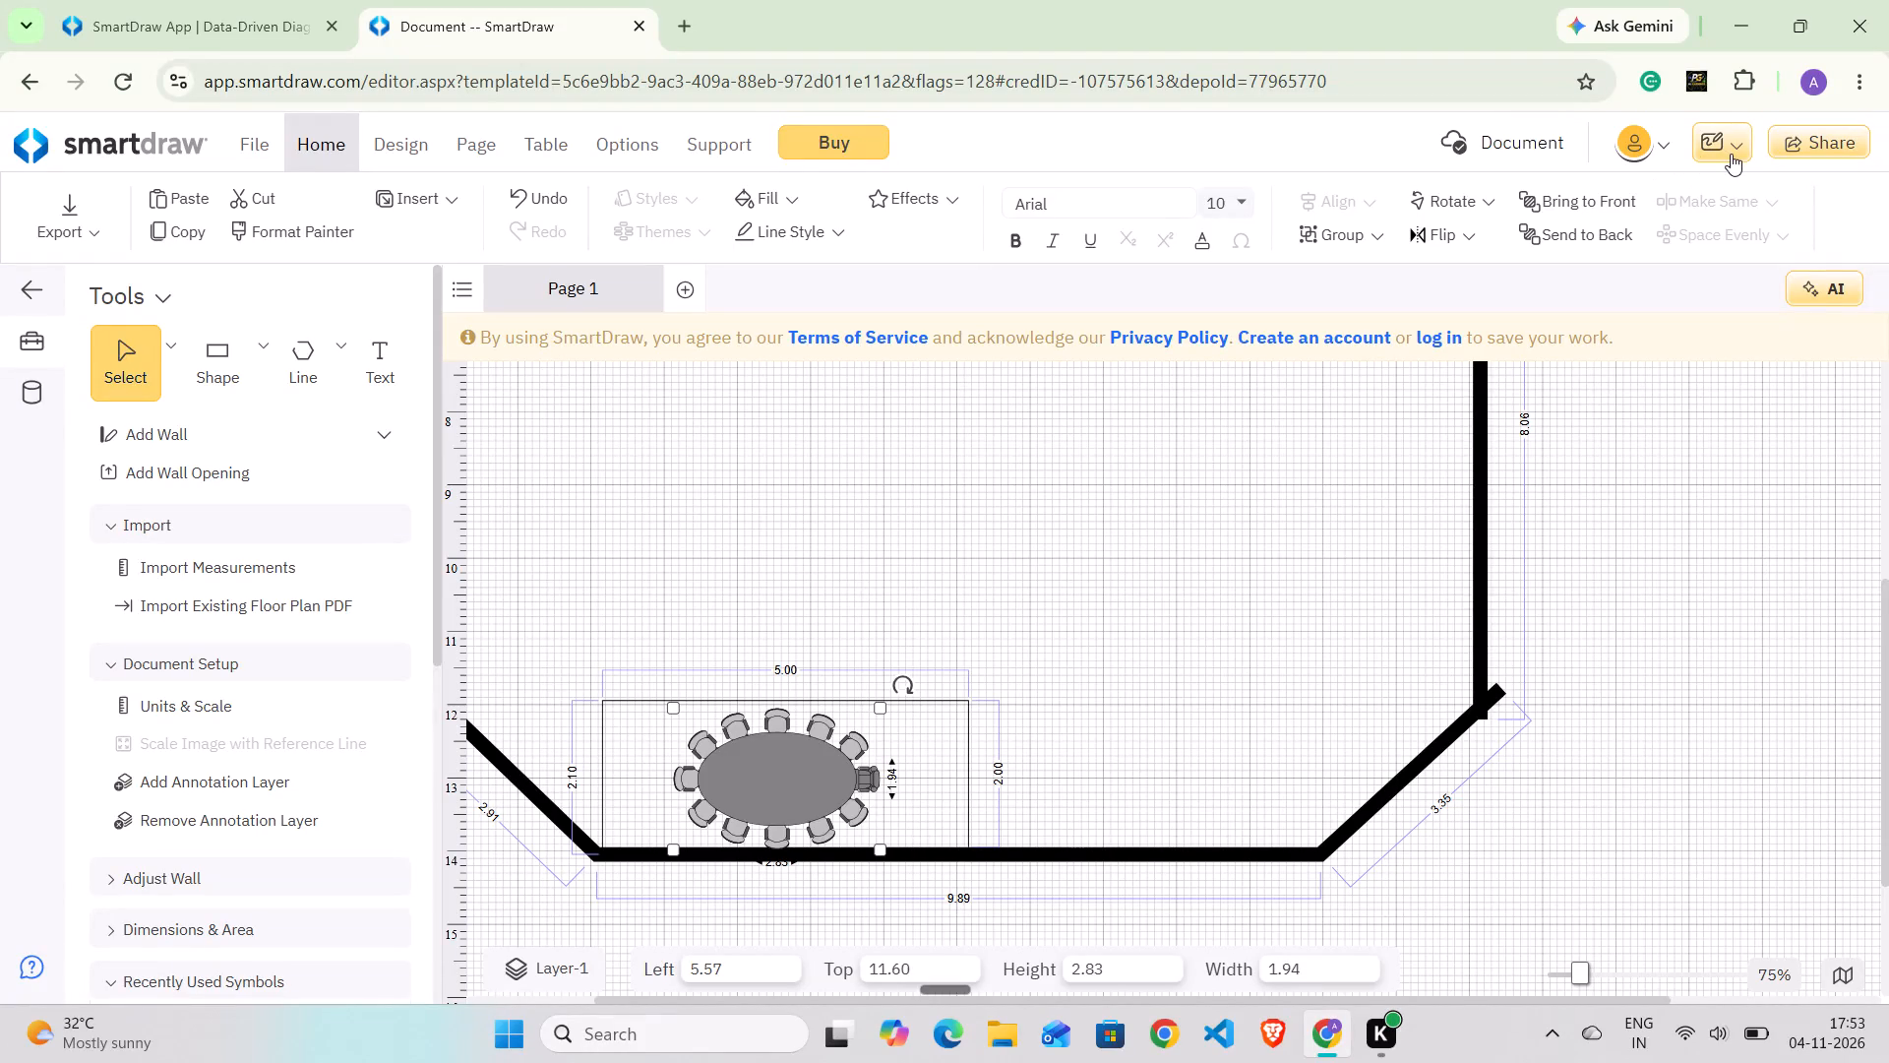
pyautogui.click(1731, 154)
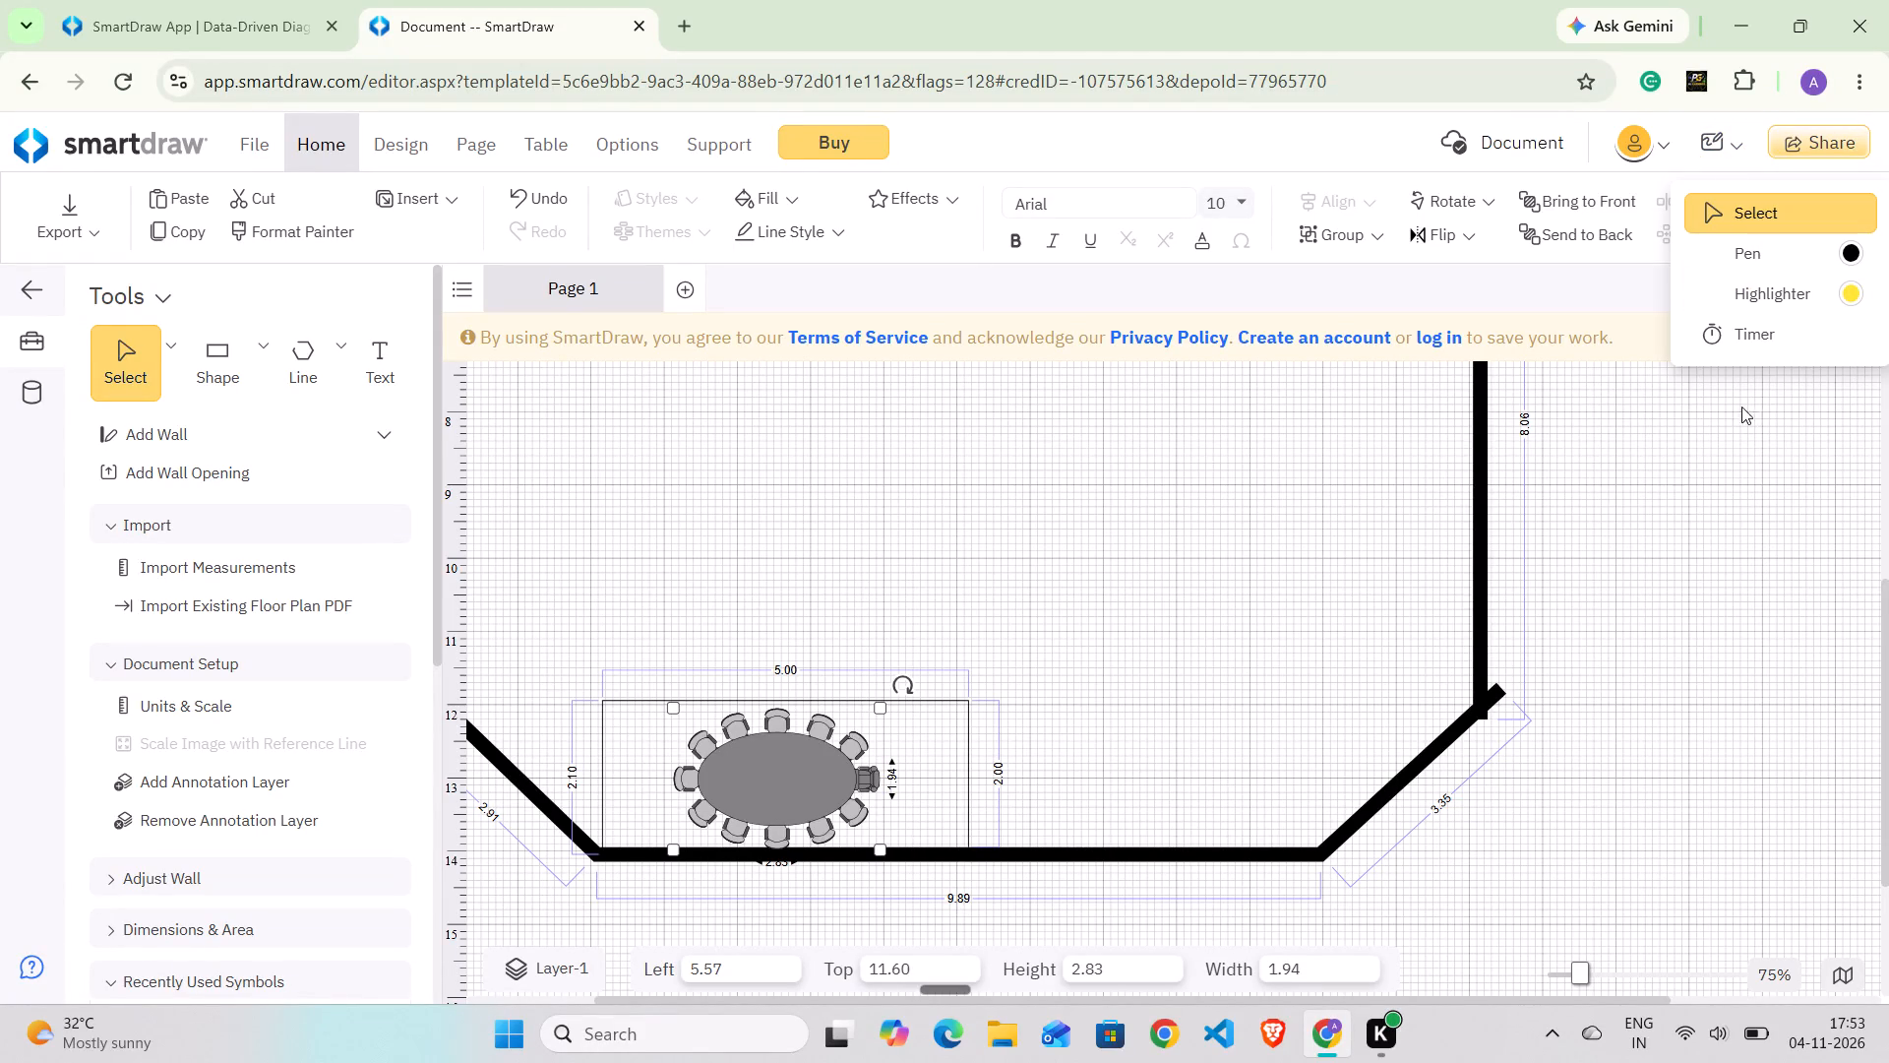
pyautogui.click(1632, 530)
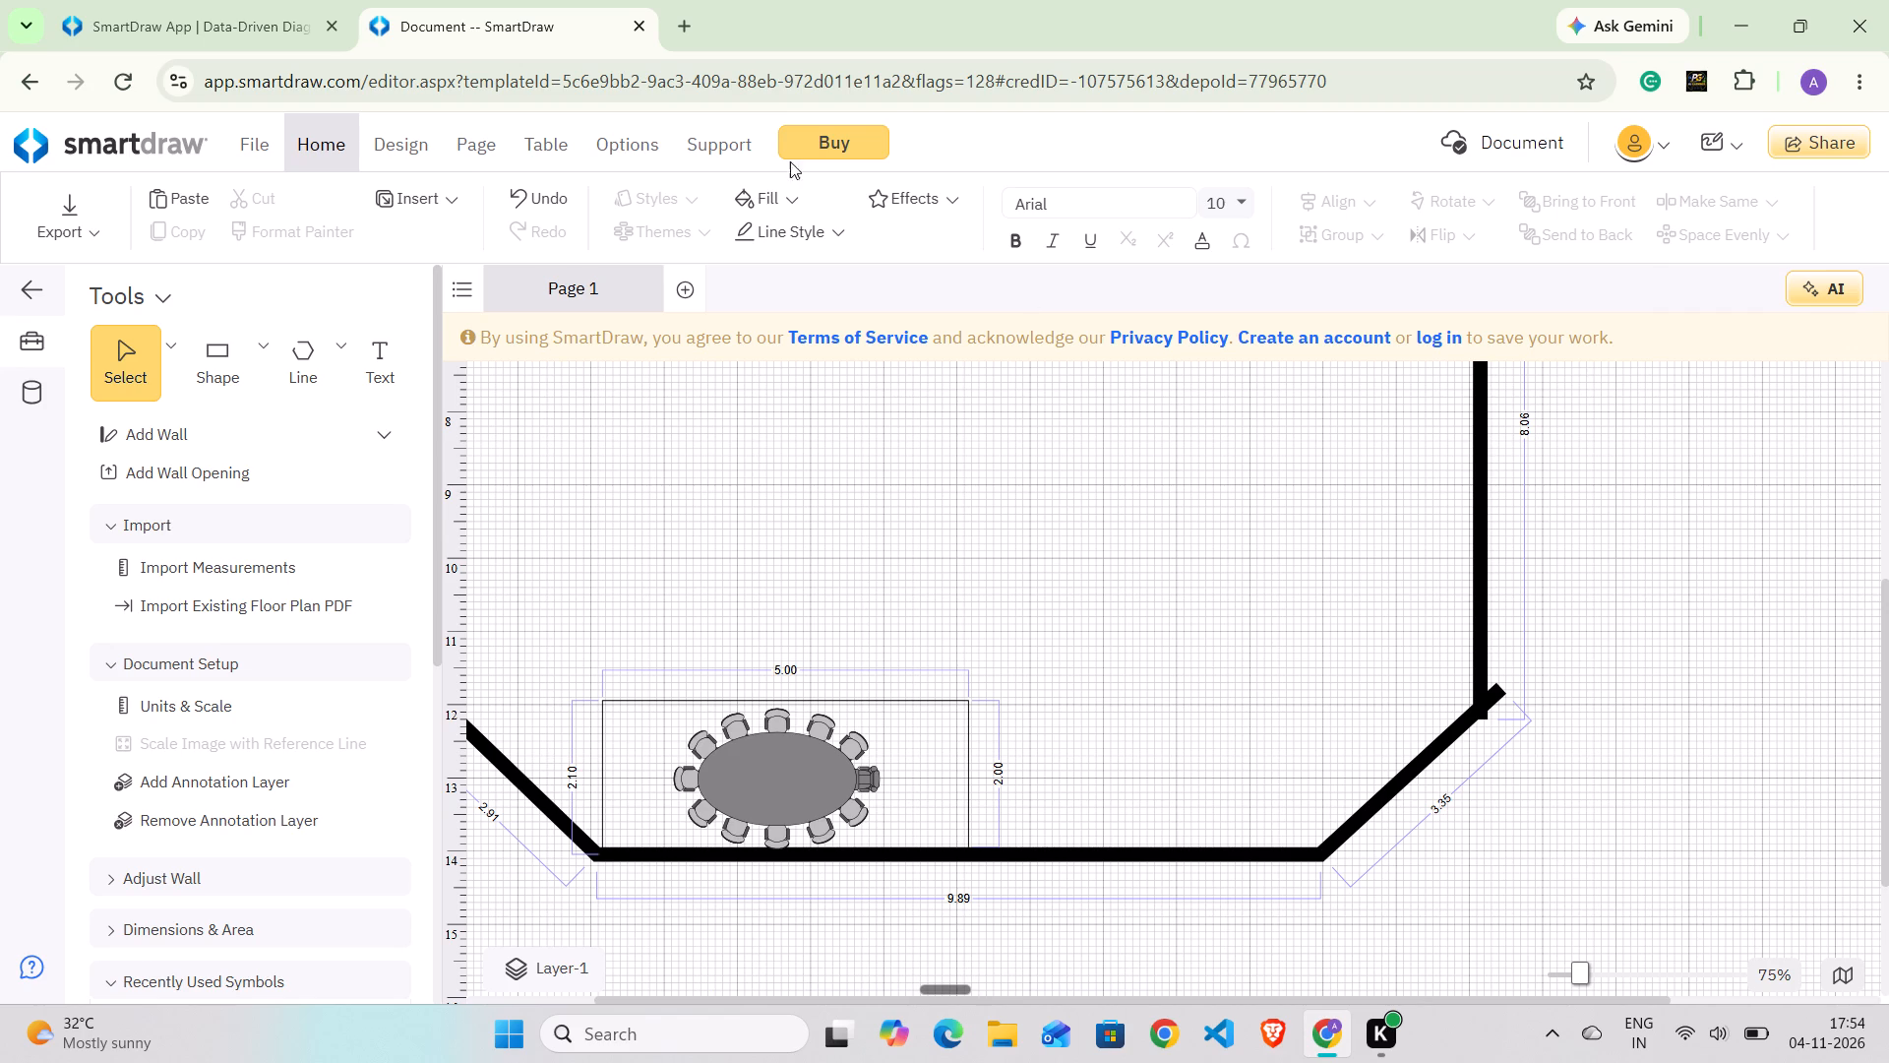
# Add a wall opening on the conference outline's right edge and rotate it to about 95° so it runs along that edge.
pyautogui.click(213, 483)
pyautogui.click(970, 765)
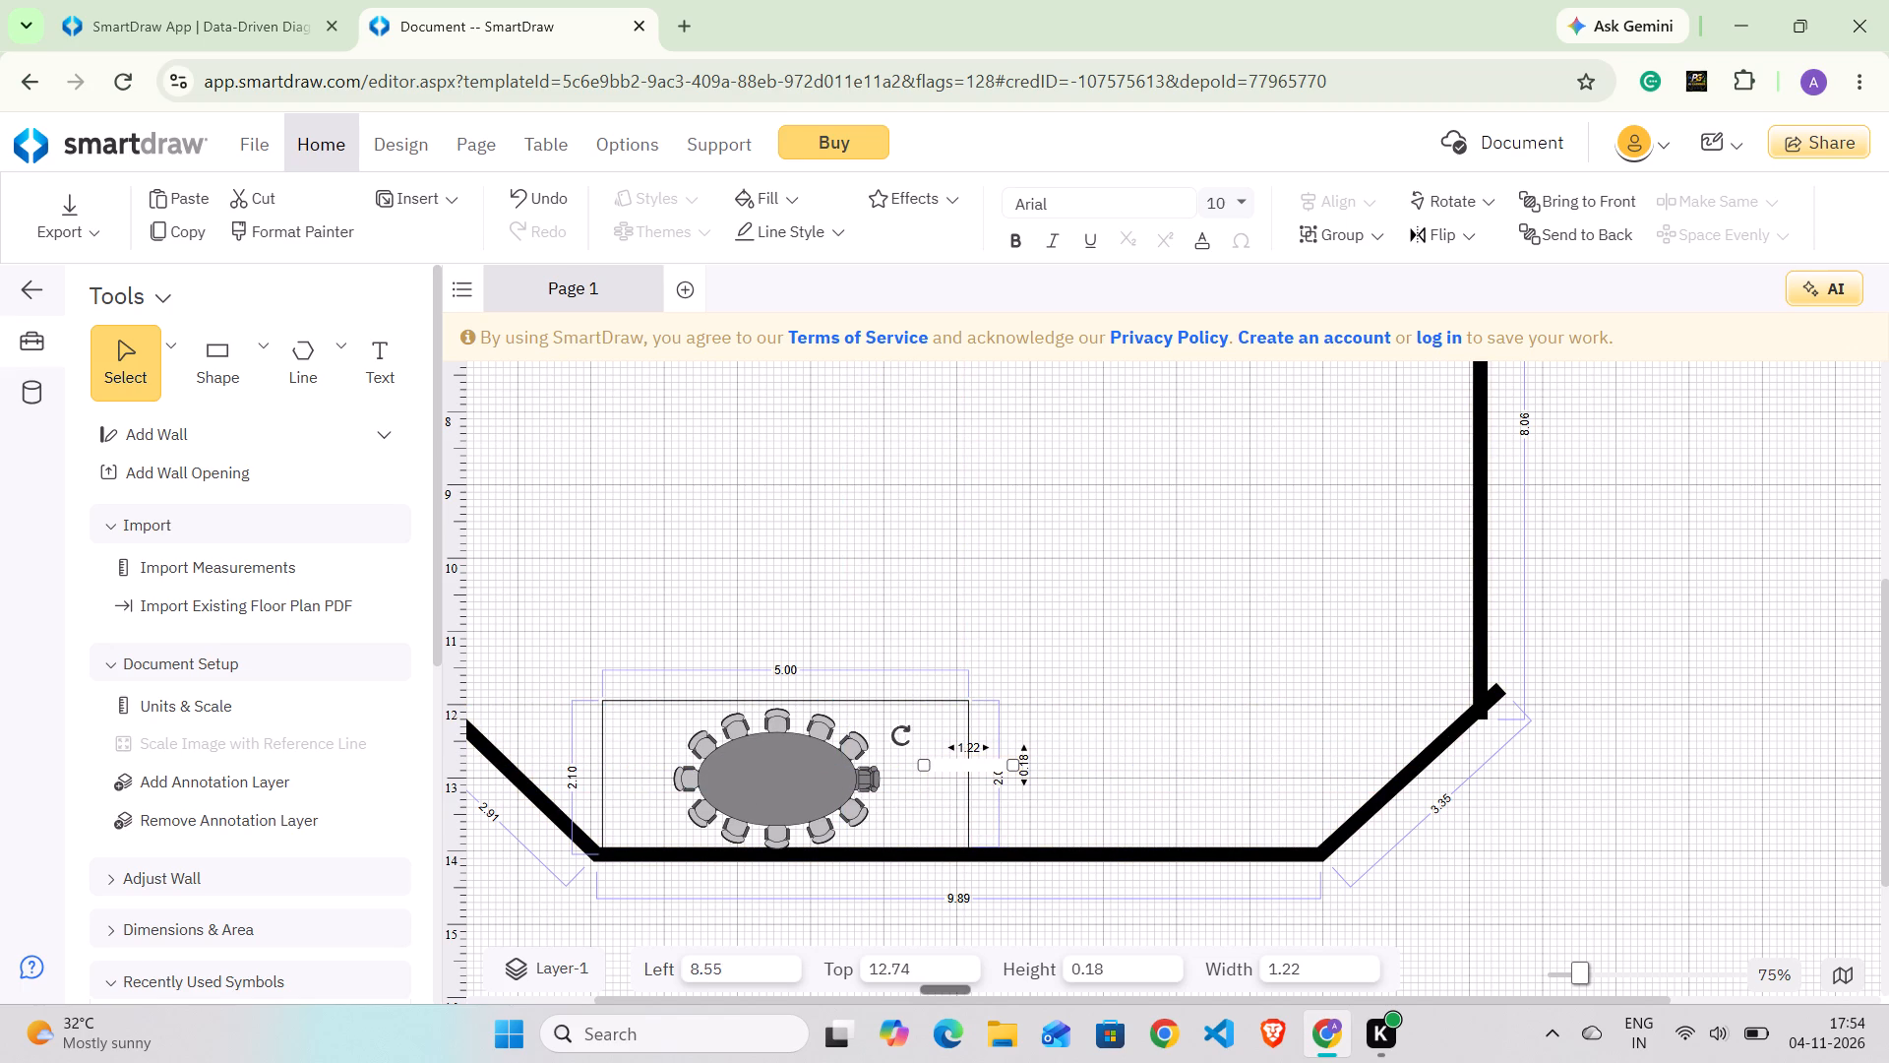
pyautogui.moveTo(901, 735); pyautogui.dragTo(953, 811)
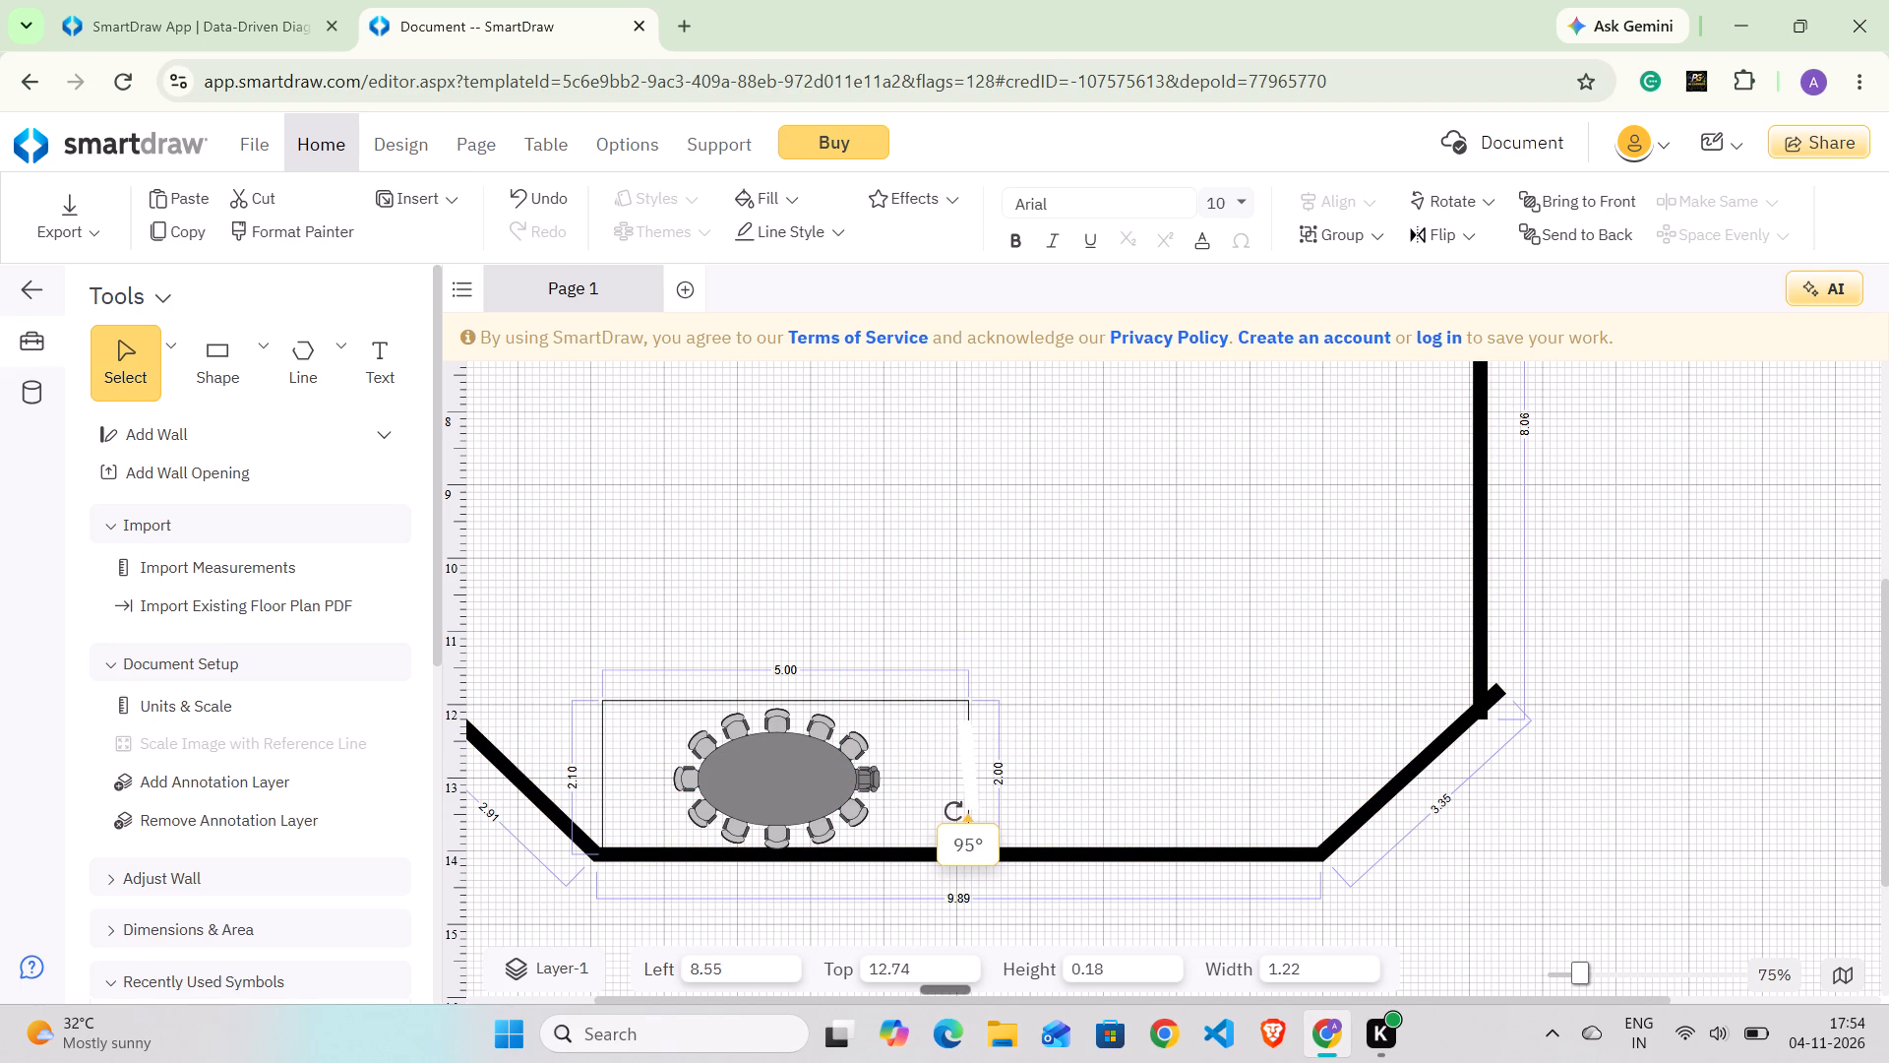
pyautogui.moveTo(953, 811); pyautogui.dragTo(956, 811)
pyautogui.moveTo(956, 811); pyautogui.dragTo(951, 812)
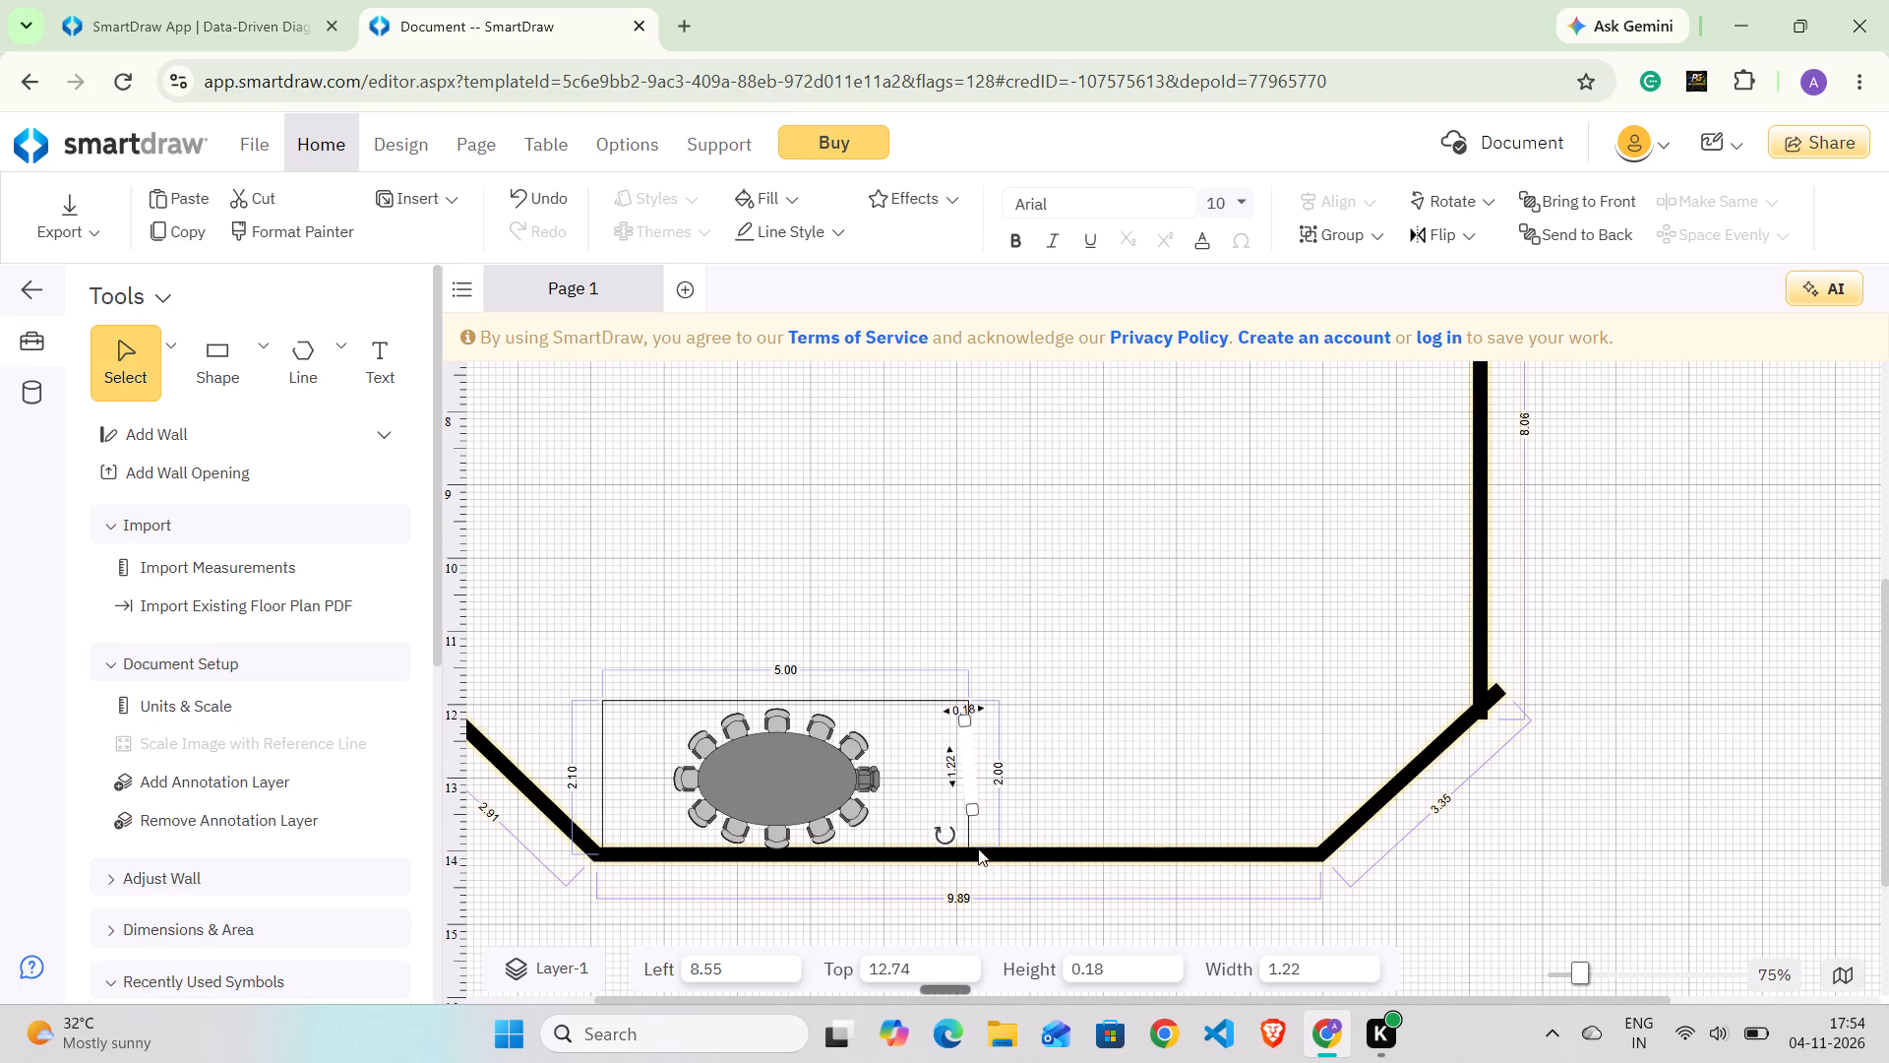
pyautogui.click(987, 924)
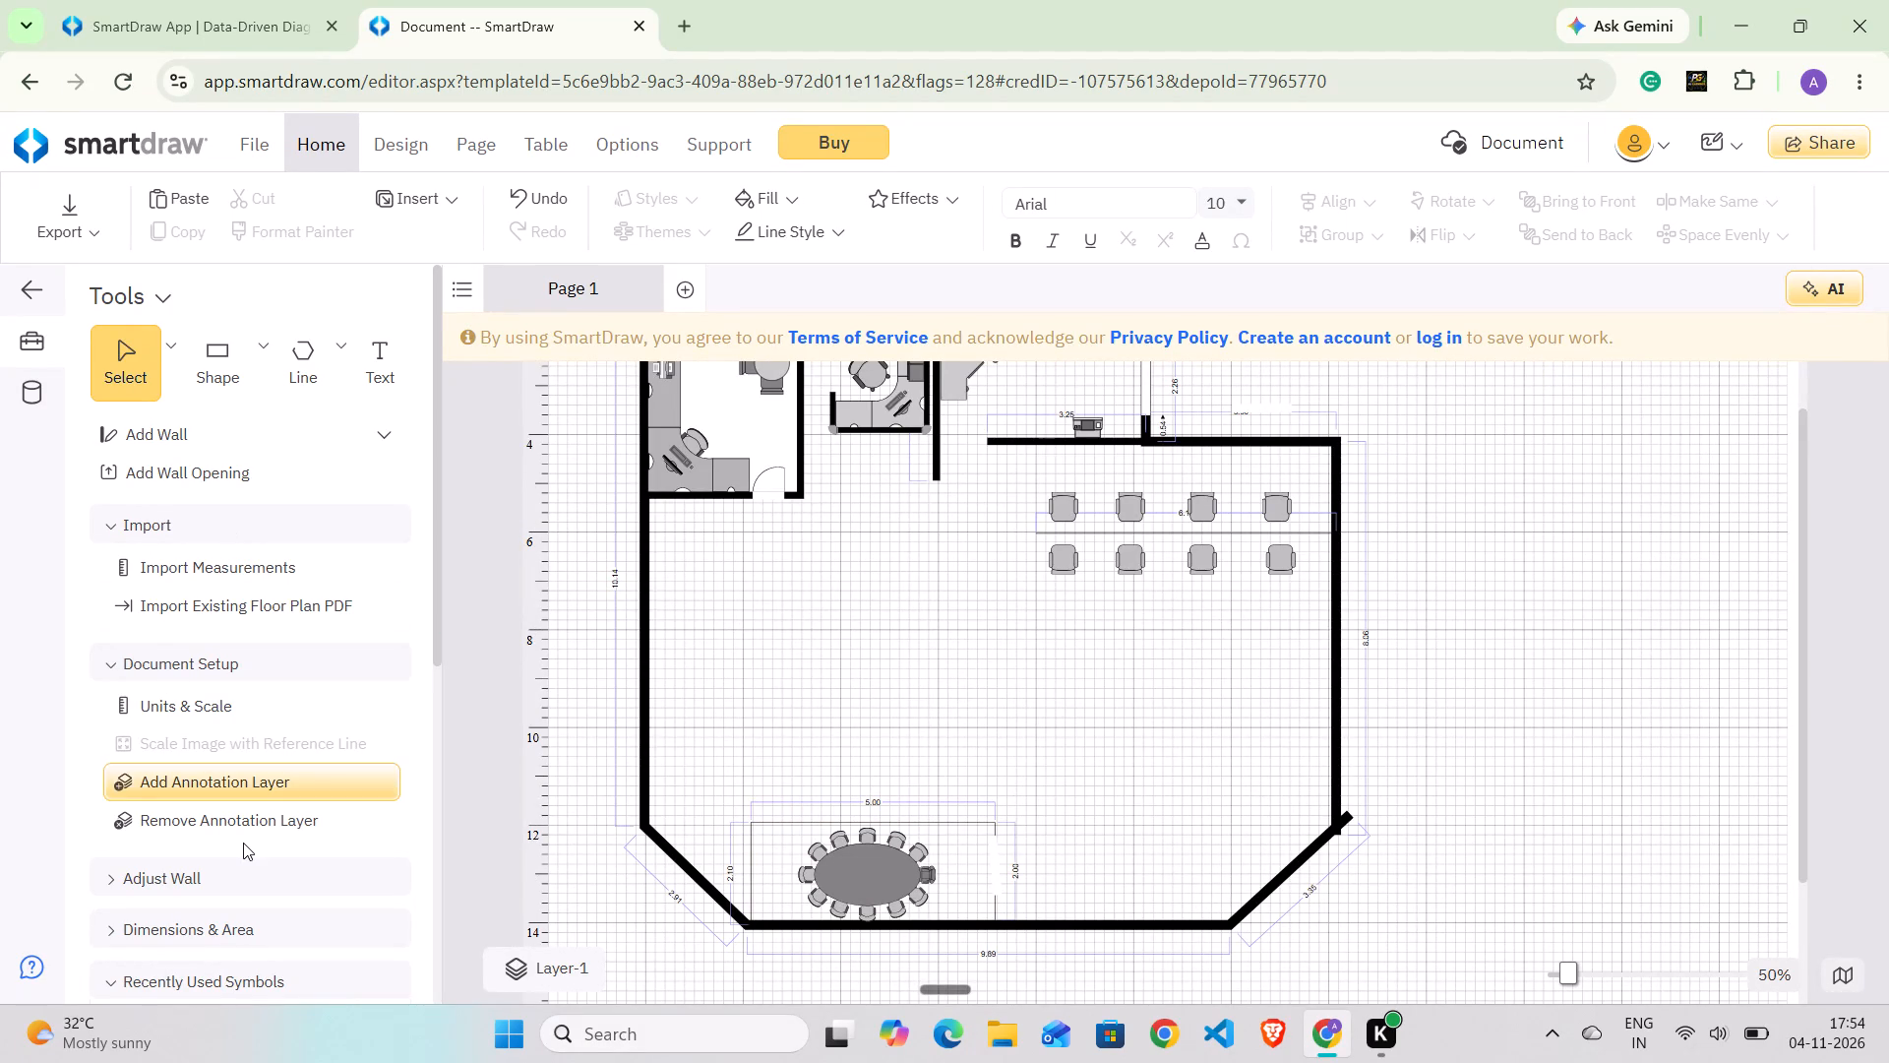
# Place an 8' x 8' Cubicle from Cubicles & Offices beside the hall's lower-right angled wall, at about left 11.62, top 11.08.
pyautogui.scroll(-4, 243, 843)
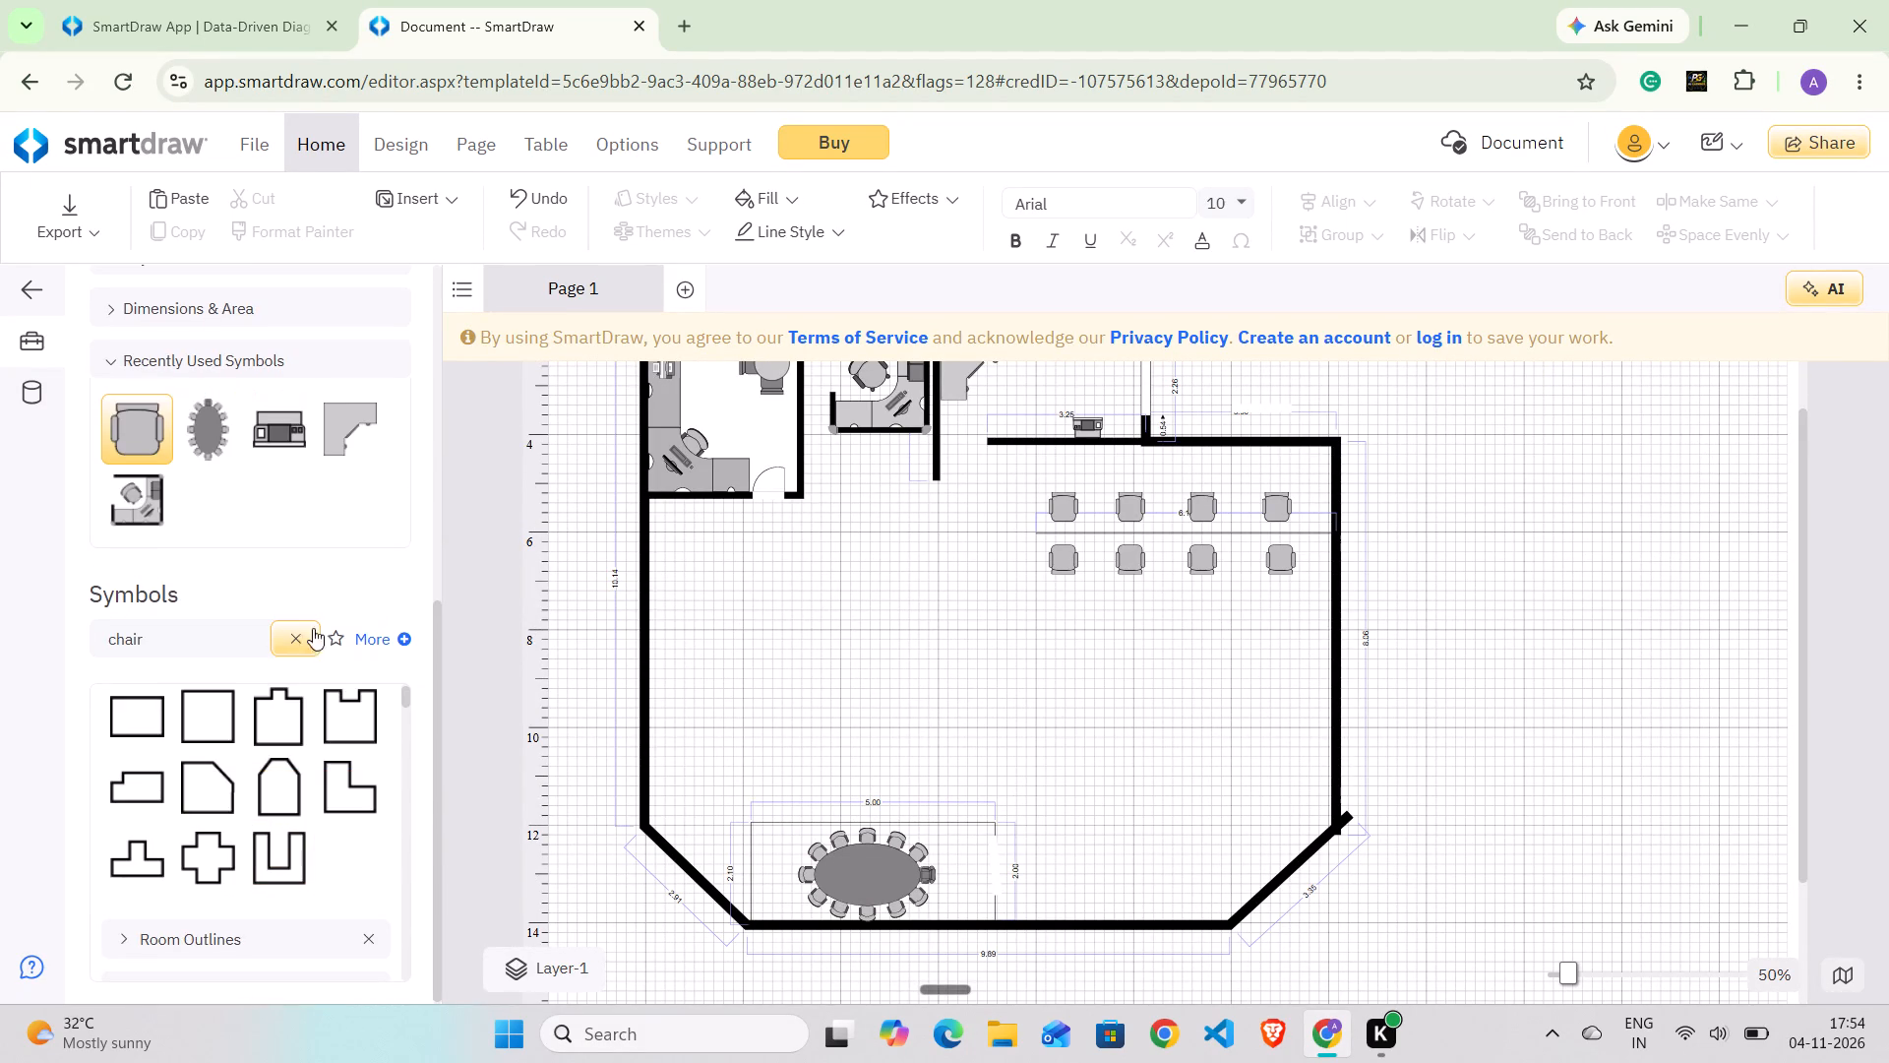
pyautogui.click(301, 636)
pyautogui.scroll(-1, 371, 814)
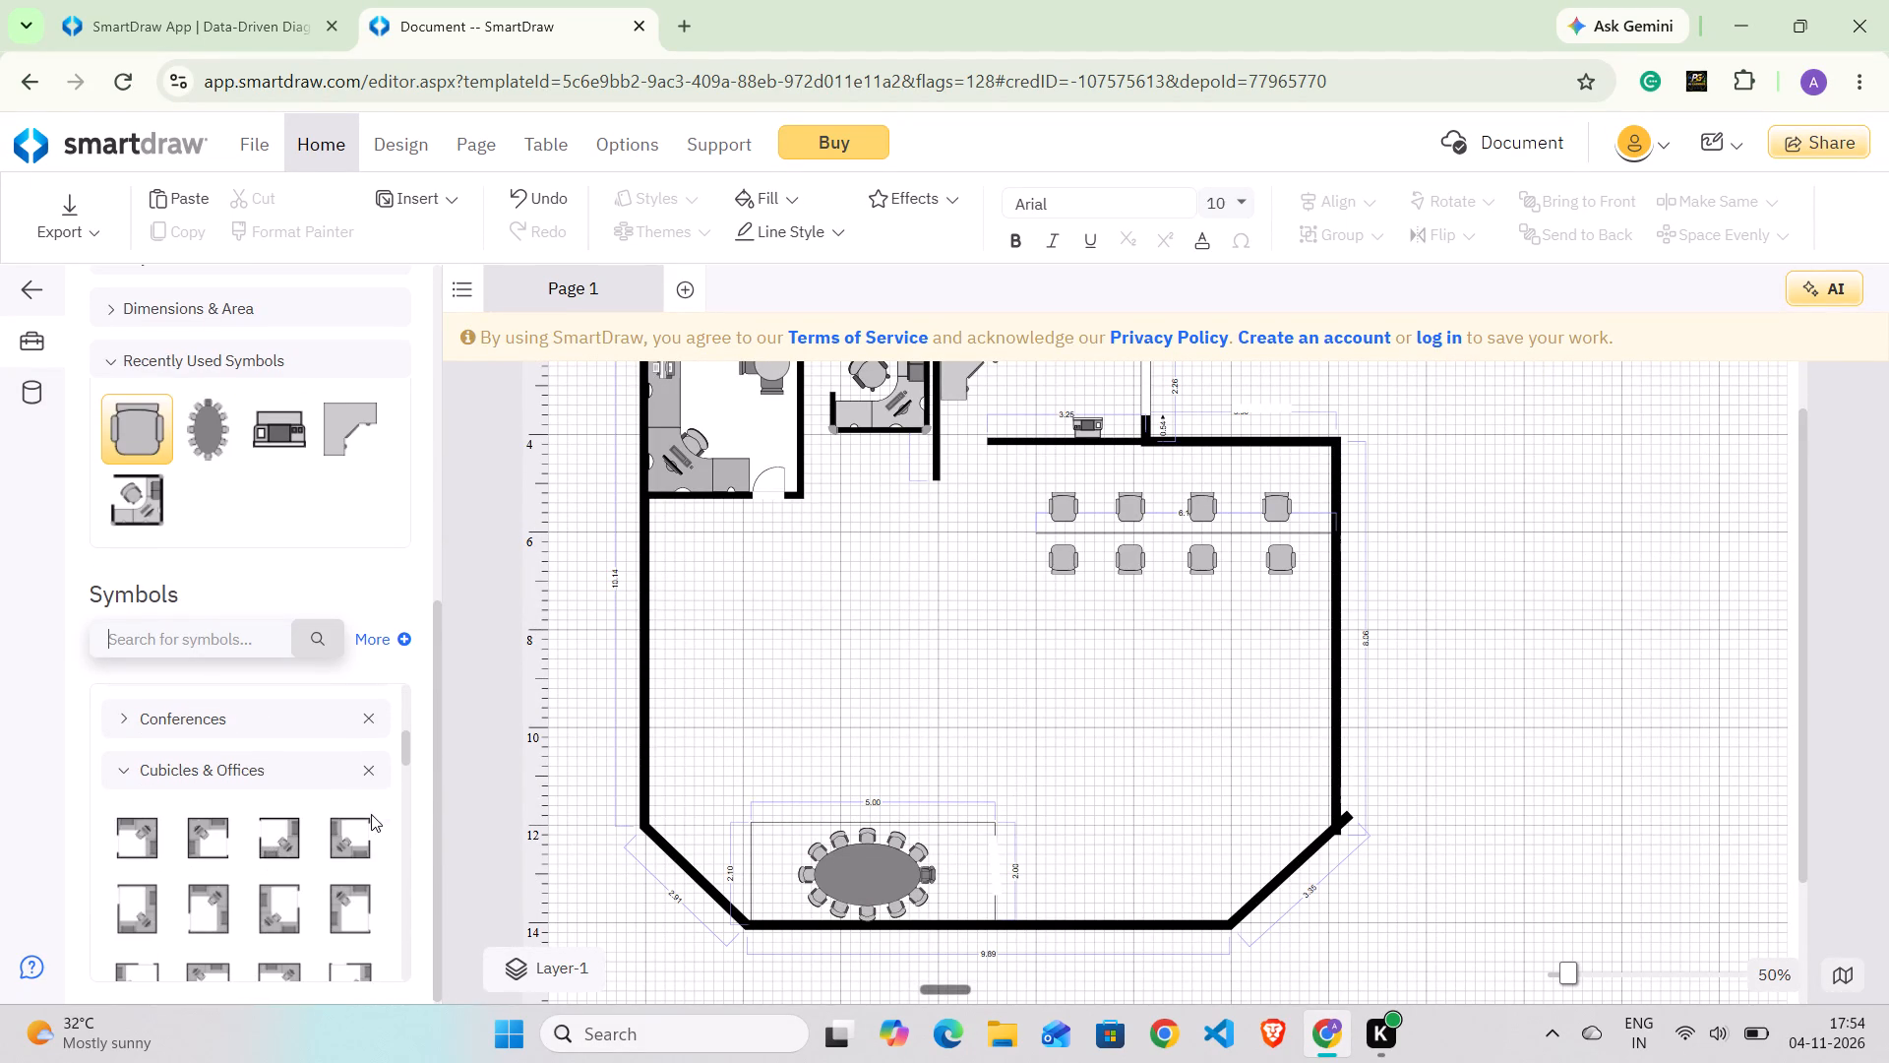
pyautogui.scroll(-1, 371, 814)
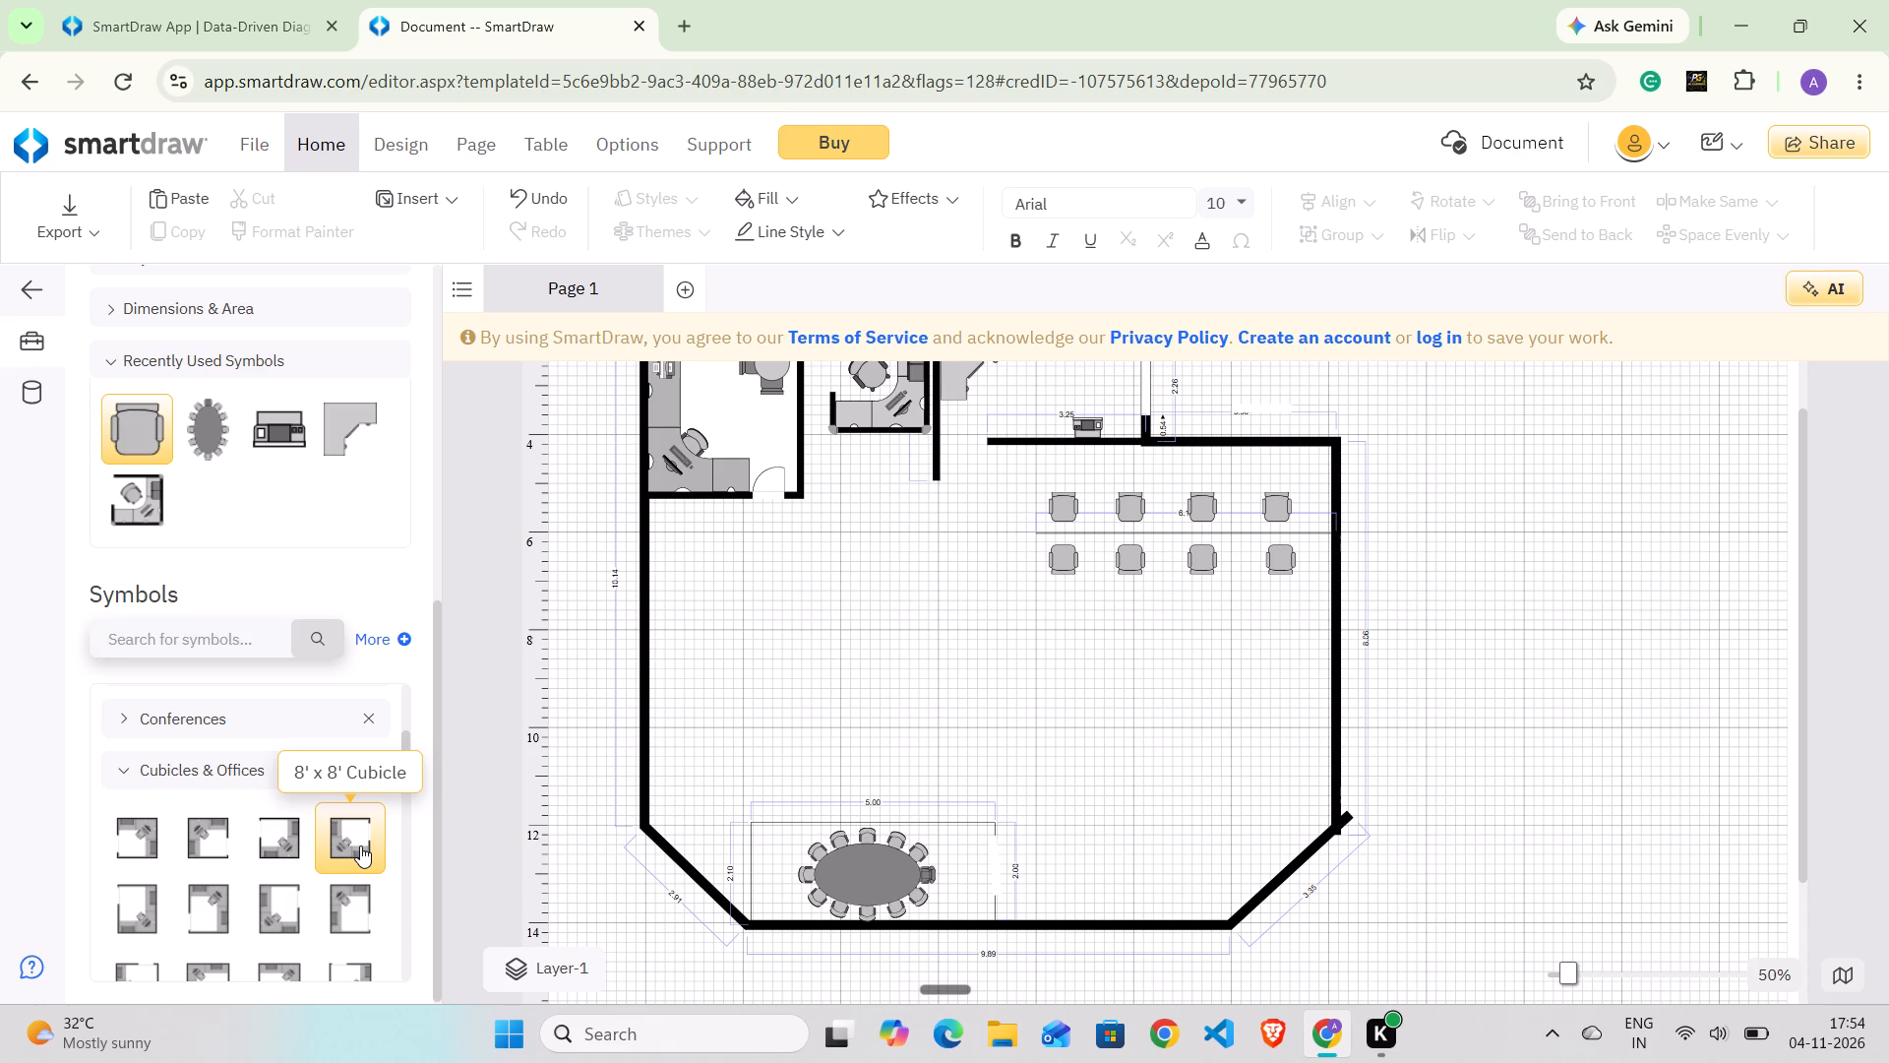
pyautogui.click(360, 845)
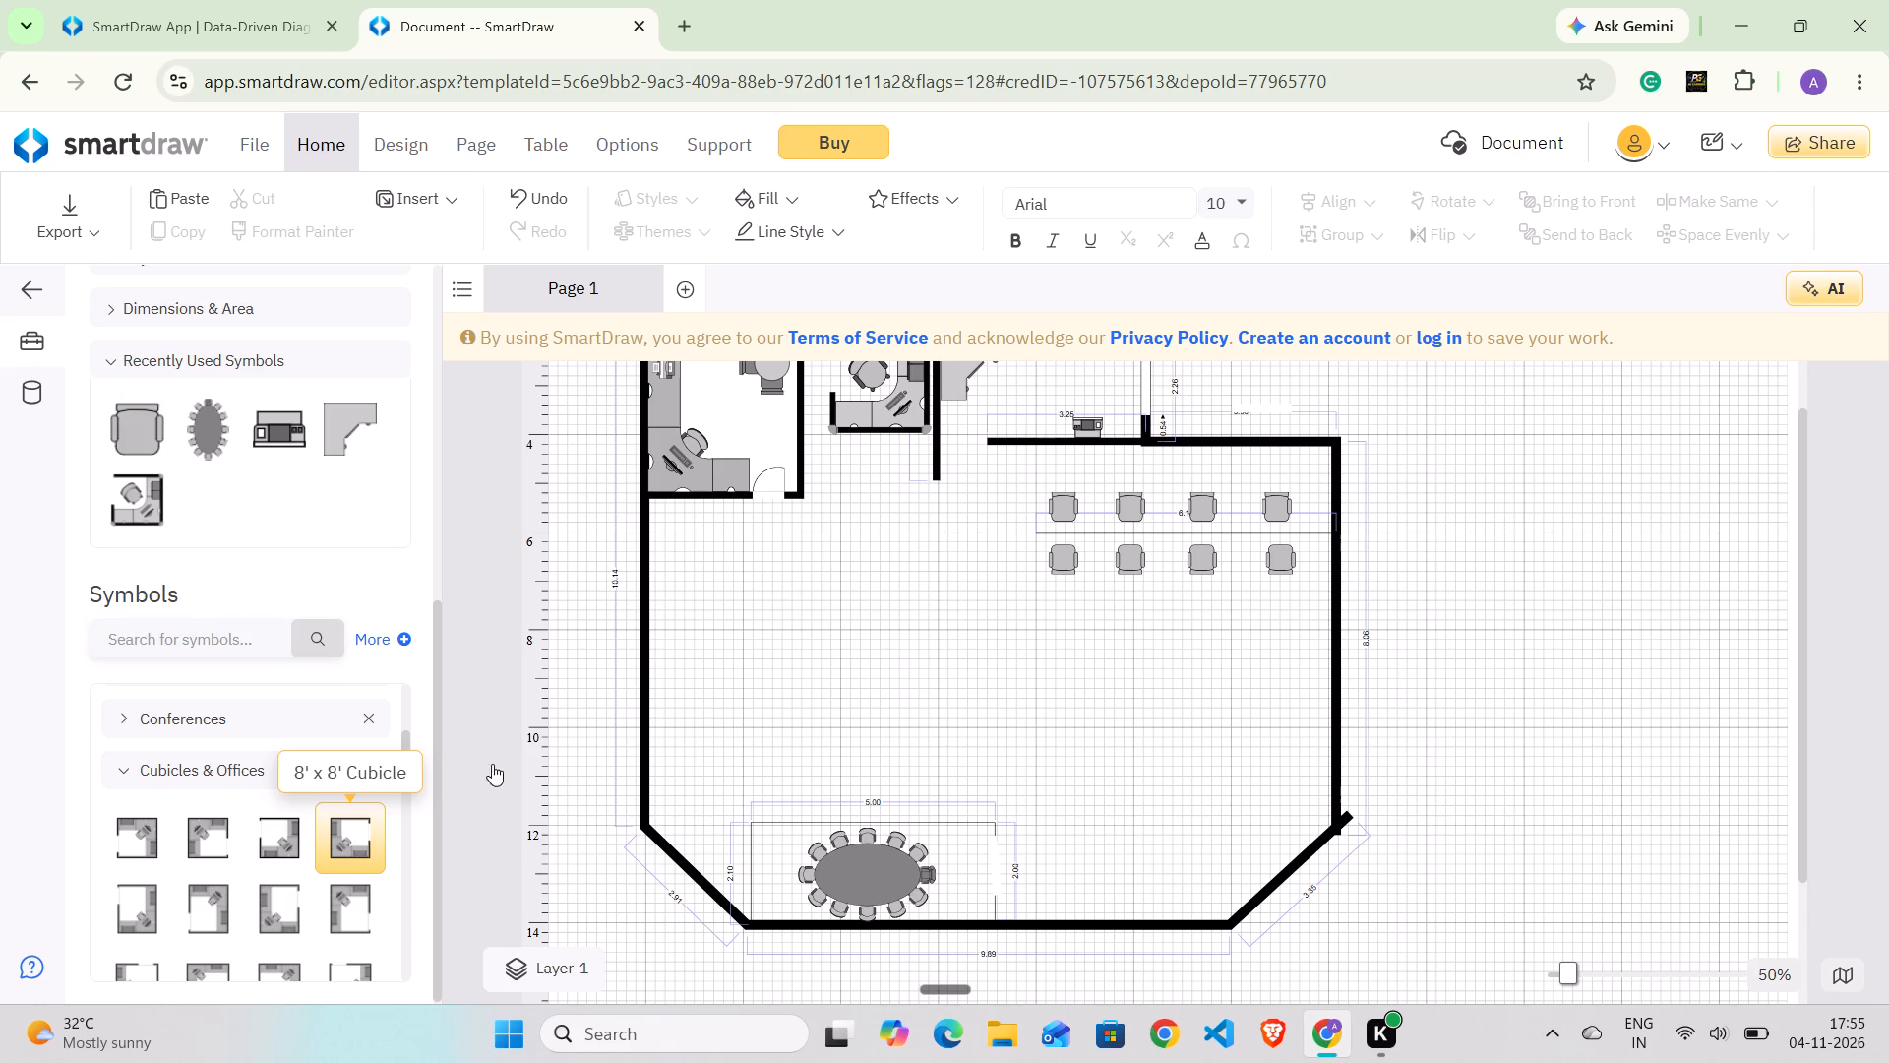
pyautogui.click(342, 837)
pyautogui.moveTo(361, 832); pyautogui.dragTo(732, 640)
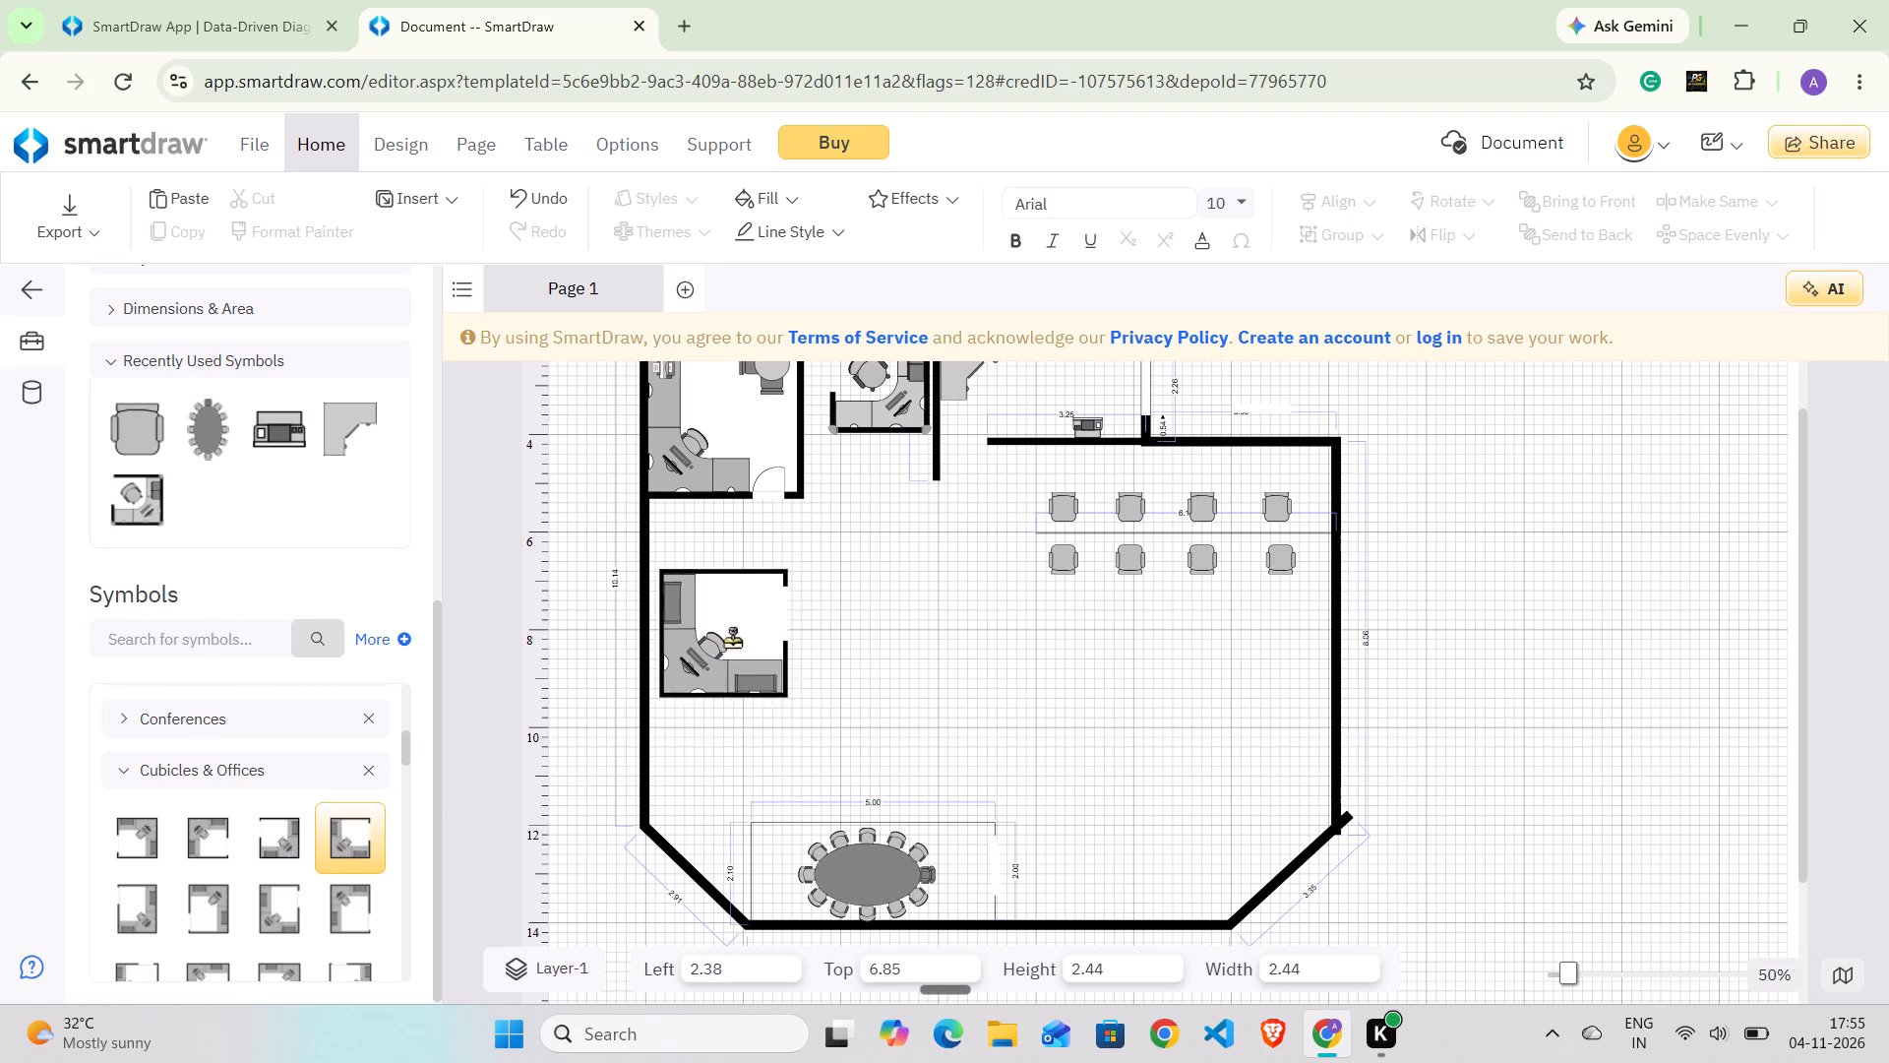
pyautogui.moveTo(732, 640); pyautogui.dragTo(1196, 892)
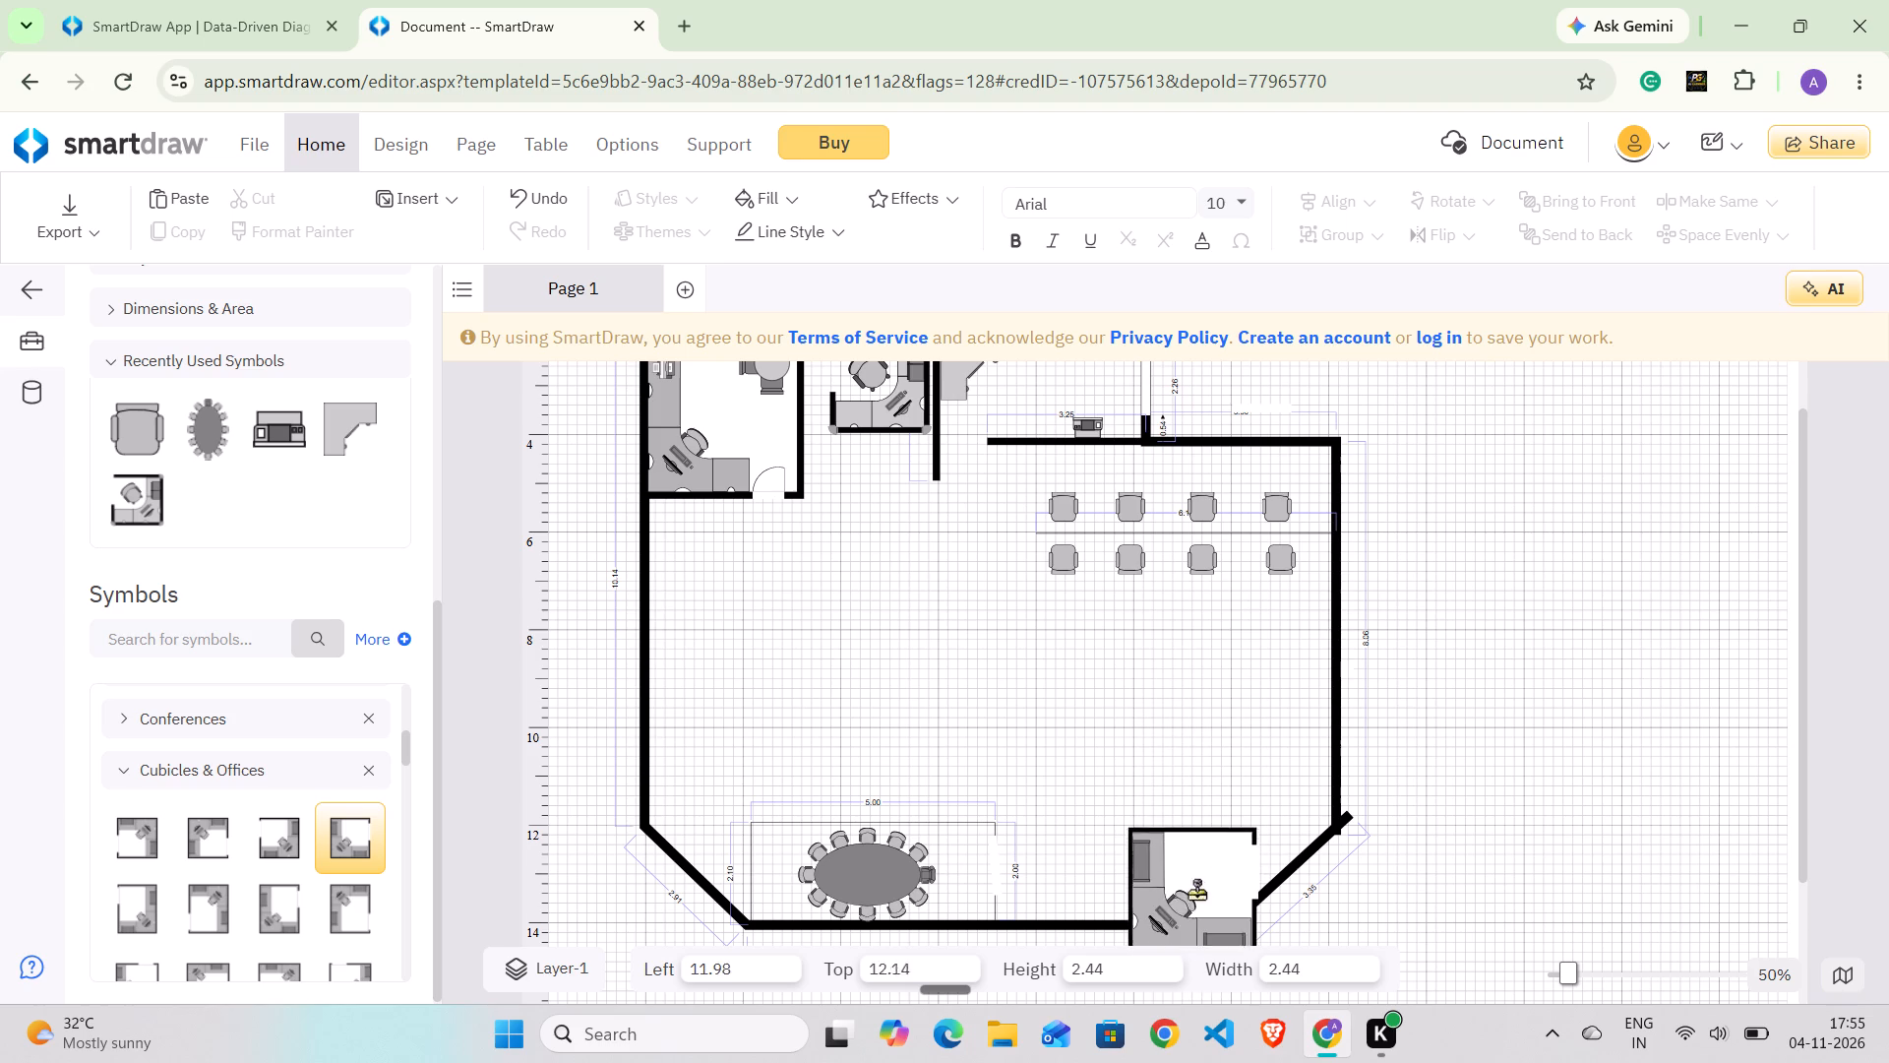
pyautogui.moveTo(1196, 892); pyautogui.dragTo(1194, 842)
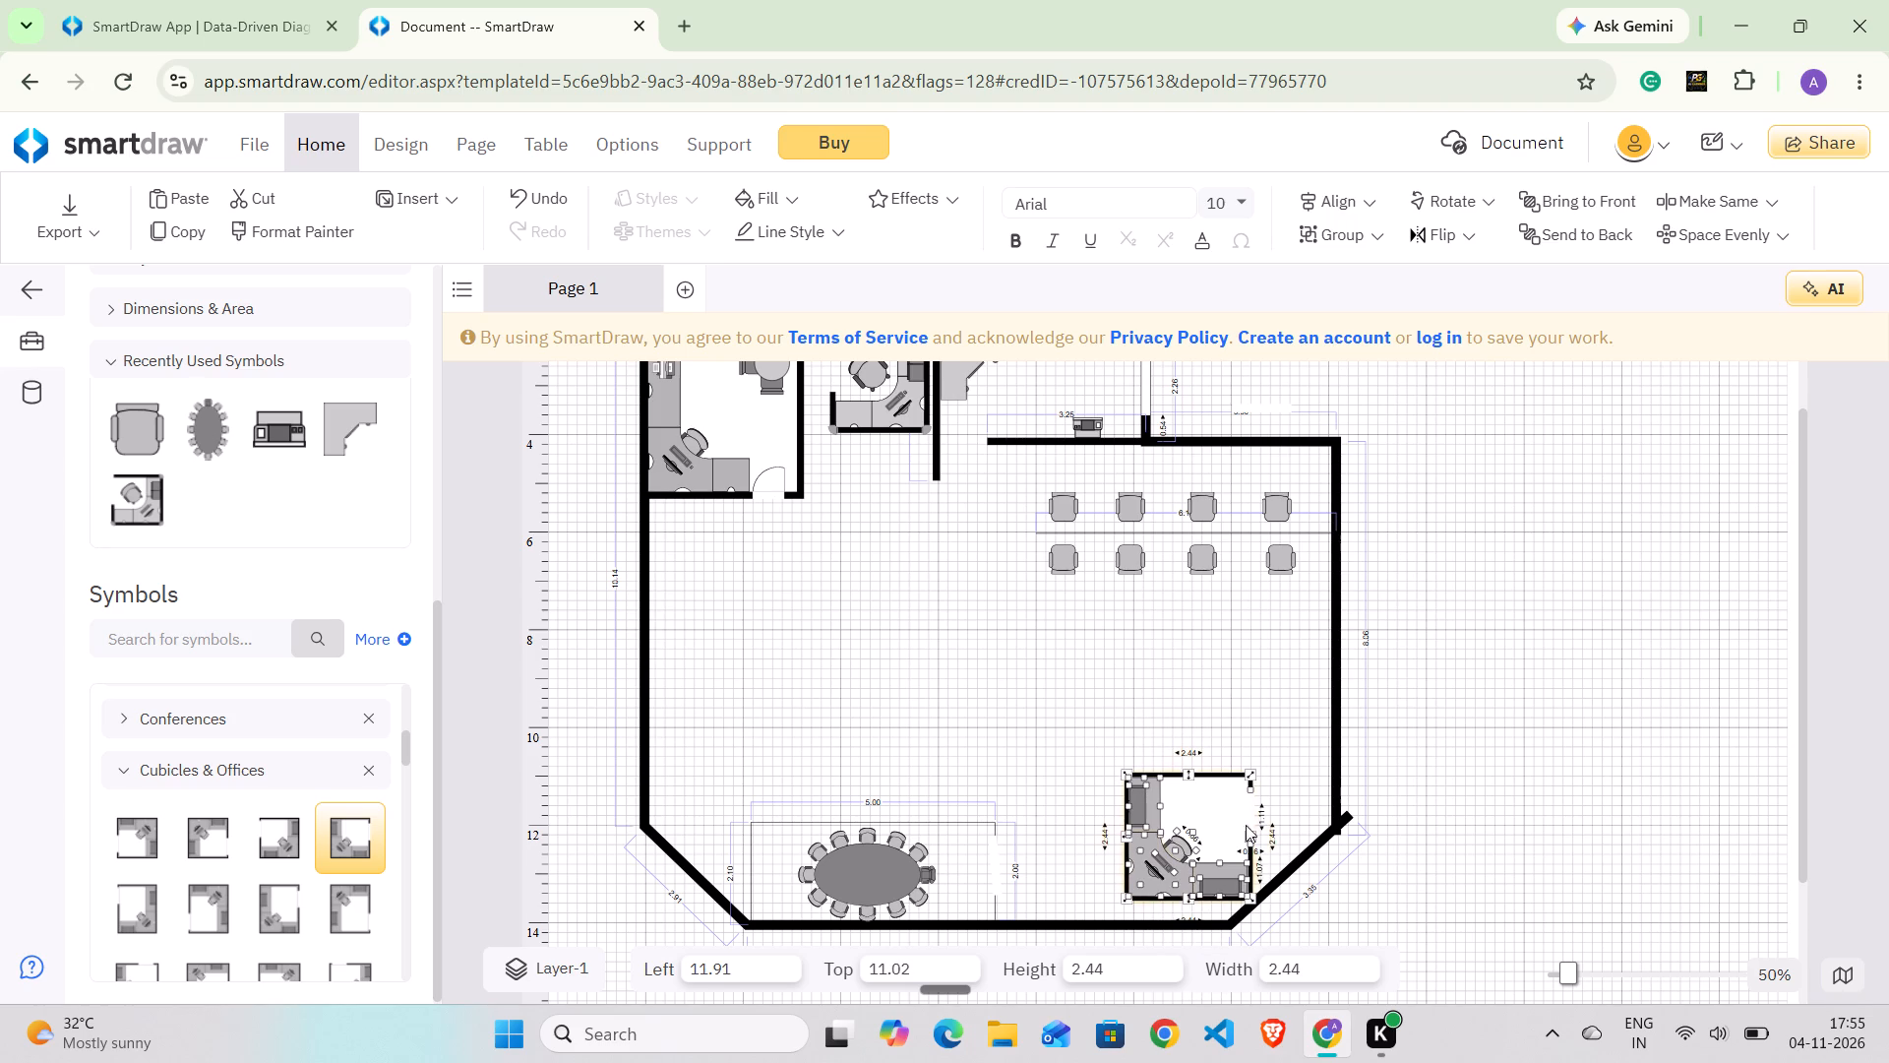
pyautogui.moveTo(1209, 844); pyautogui.dragTo(1185, 867)
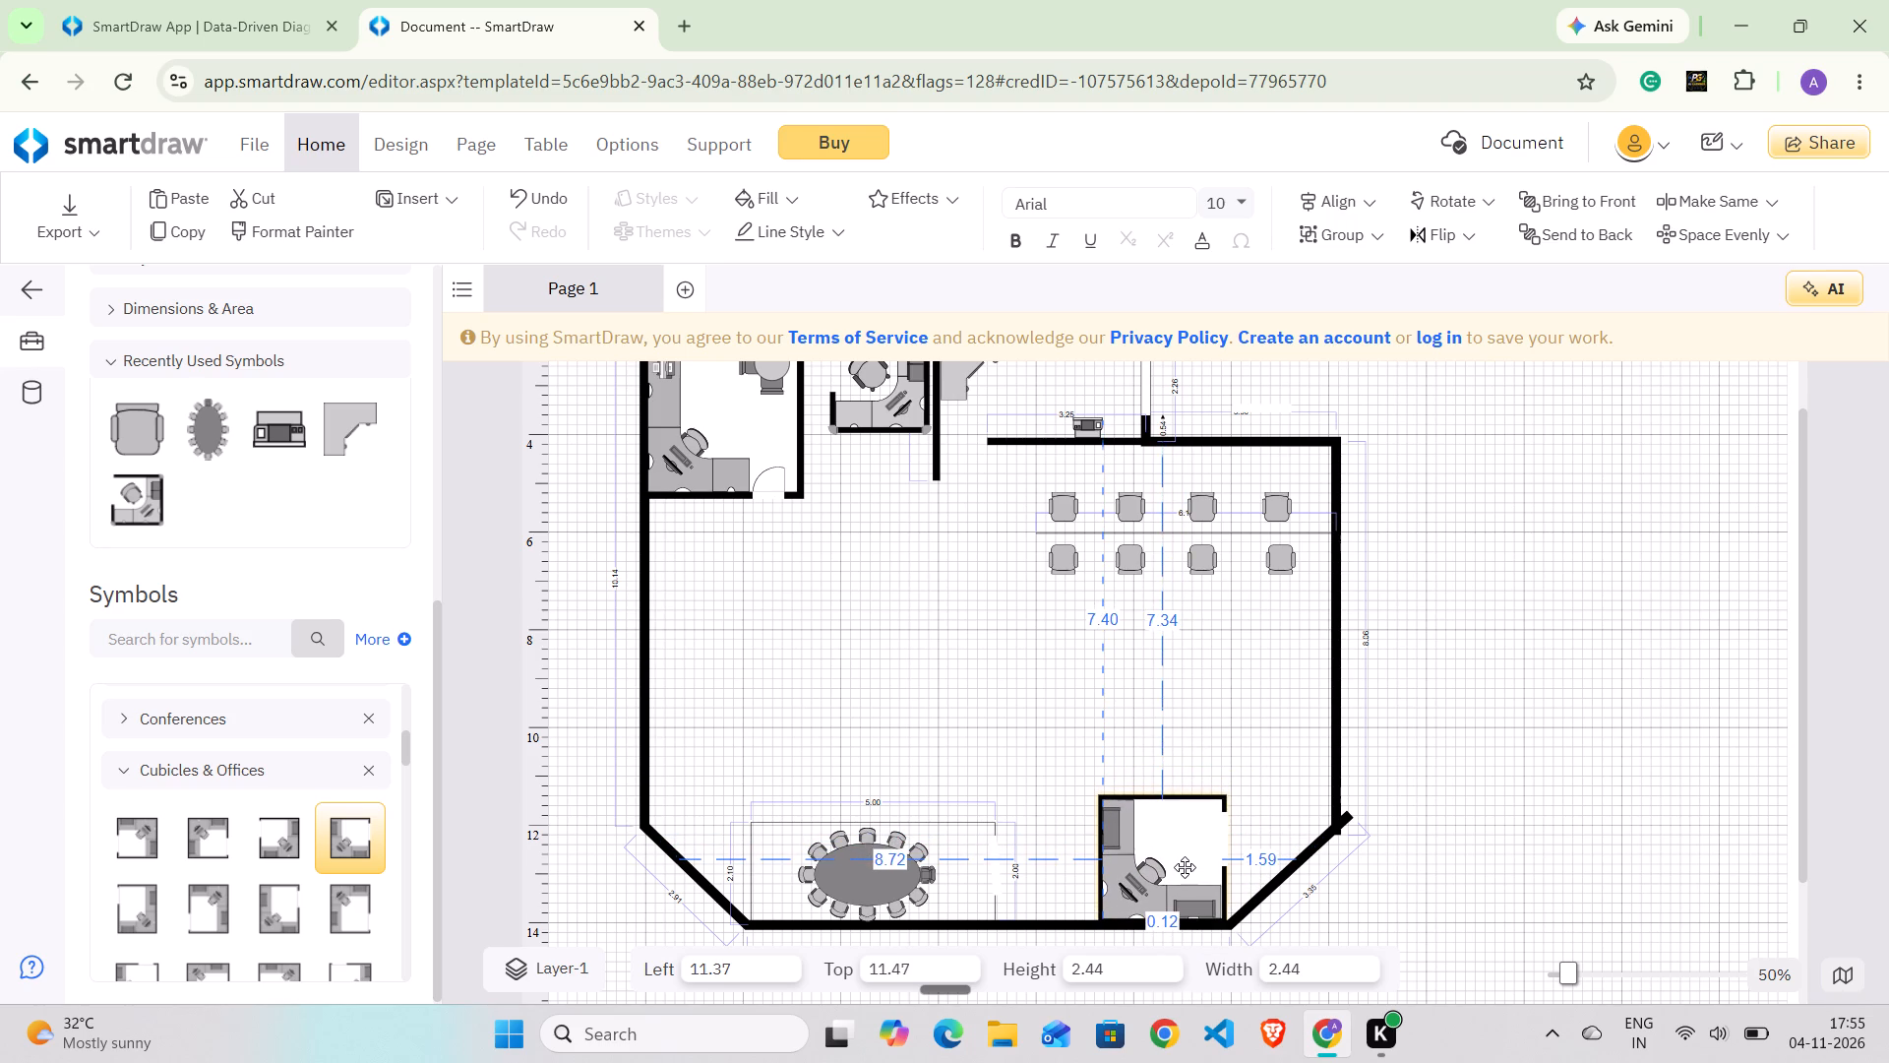
pyautogui.moveTo(1185, 867); pyautogui.dragTo(1197, 845)
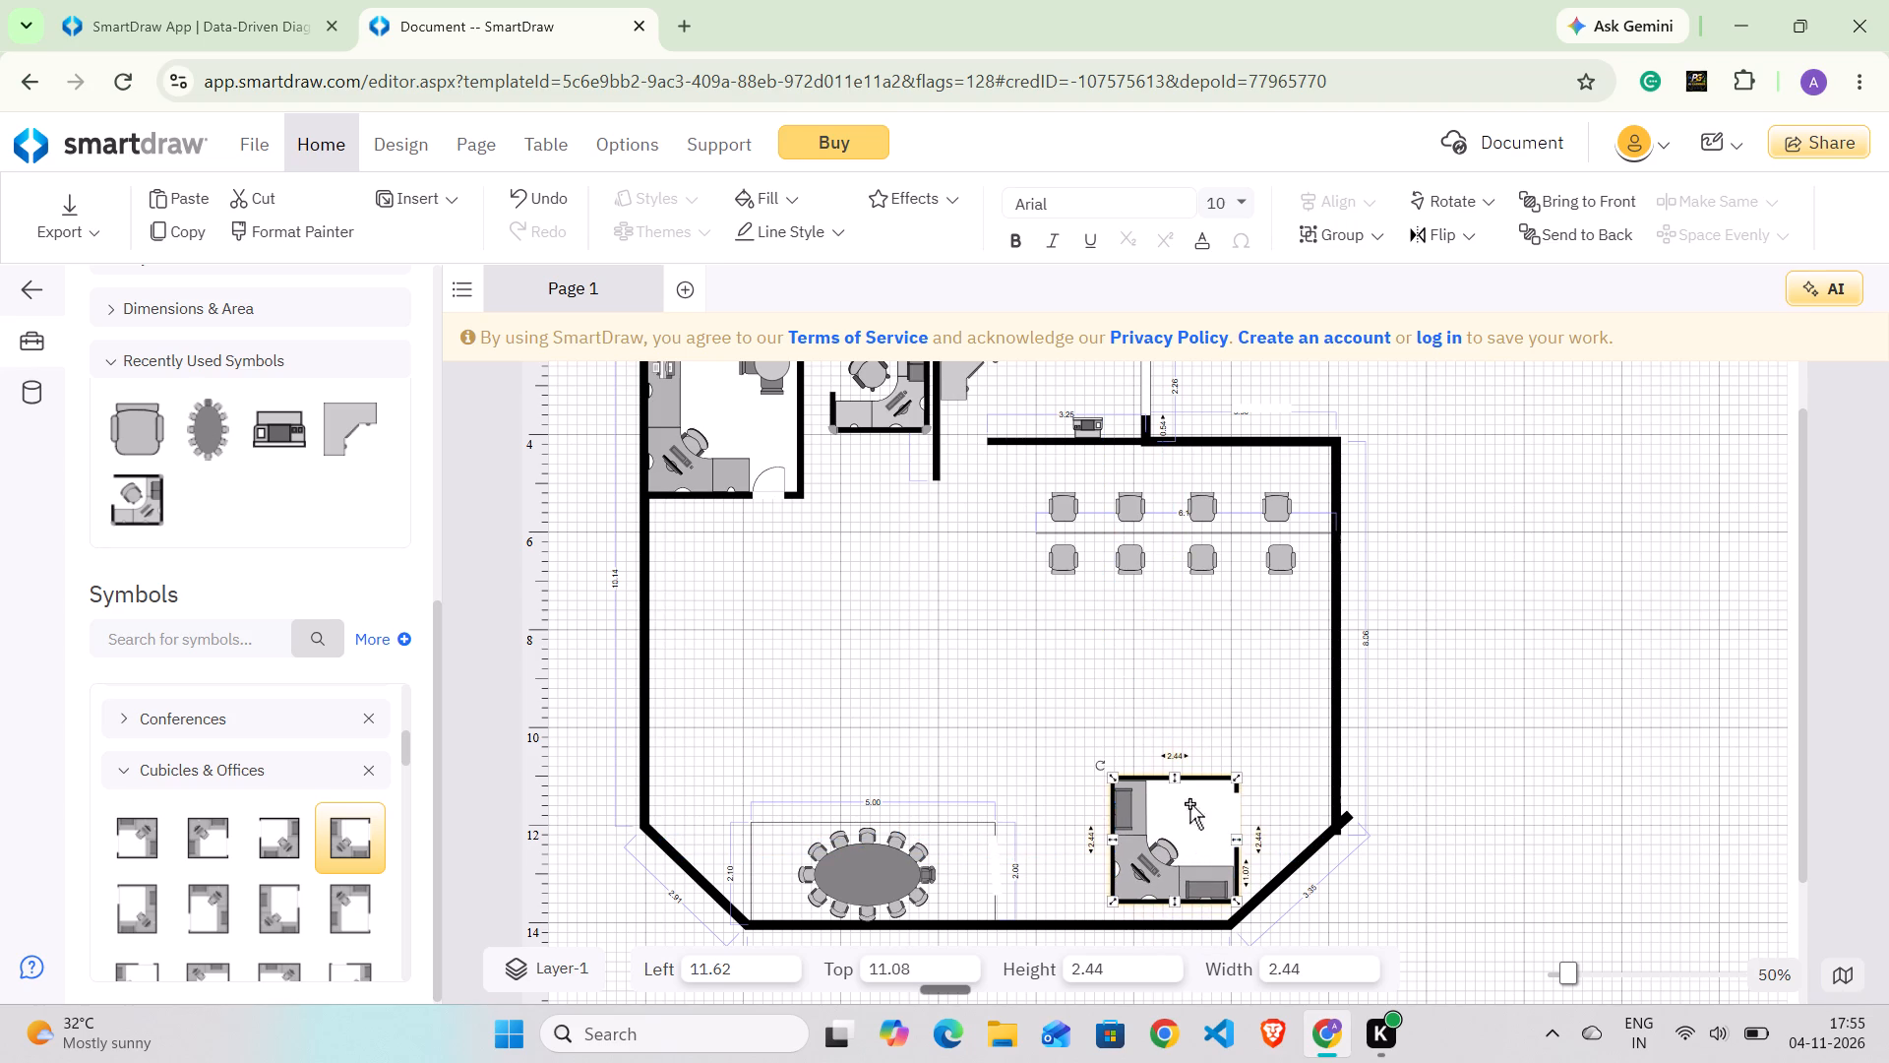
# Rotate the 8' x 8' Cubicle to 315° and move it flush against the hall's lower-right angled wall.
pyautogui.moveTo(1097, 763); pyautogui.dragTo(1183, 747)
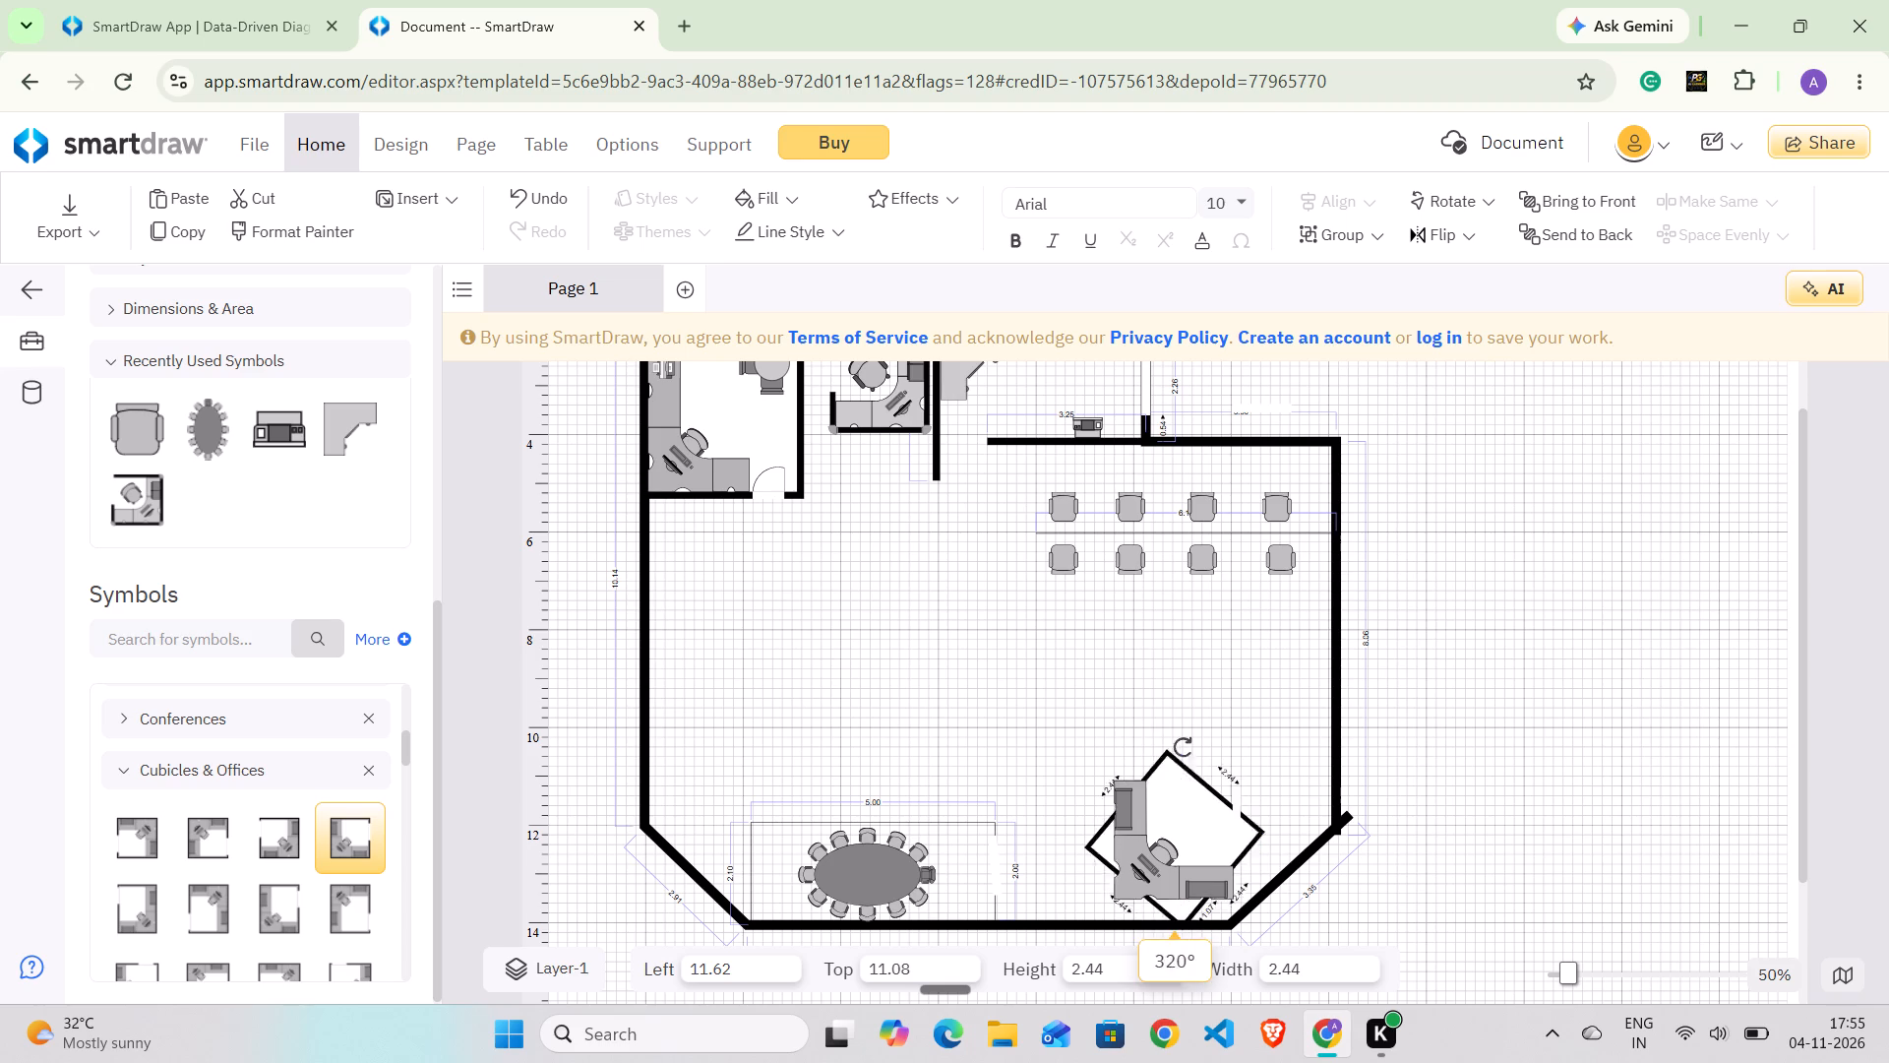
pyautogui.moveTo(1183, 747); pyautogui.dragTo(1177, 755)
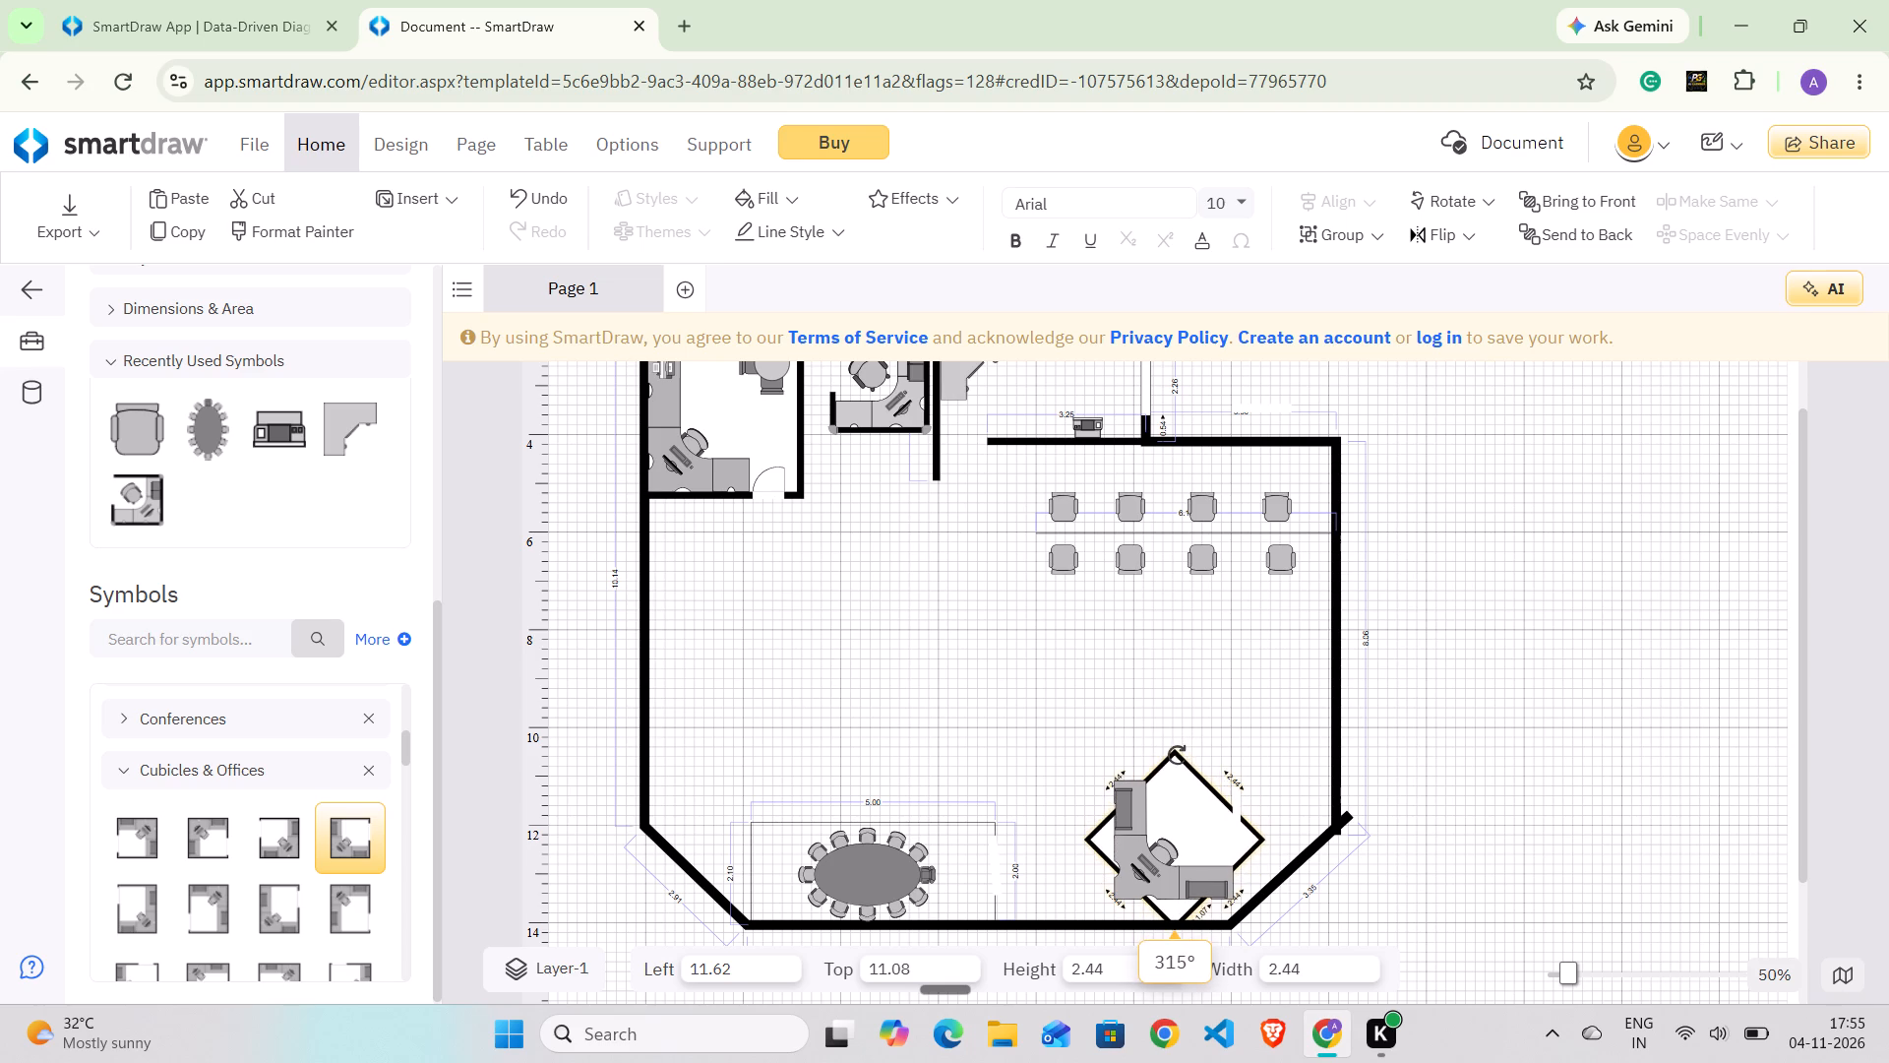
pyautogui.moveTo(1177, 755); pyautogui.dragTo(1175, 755)
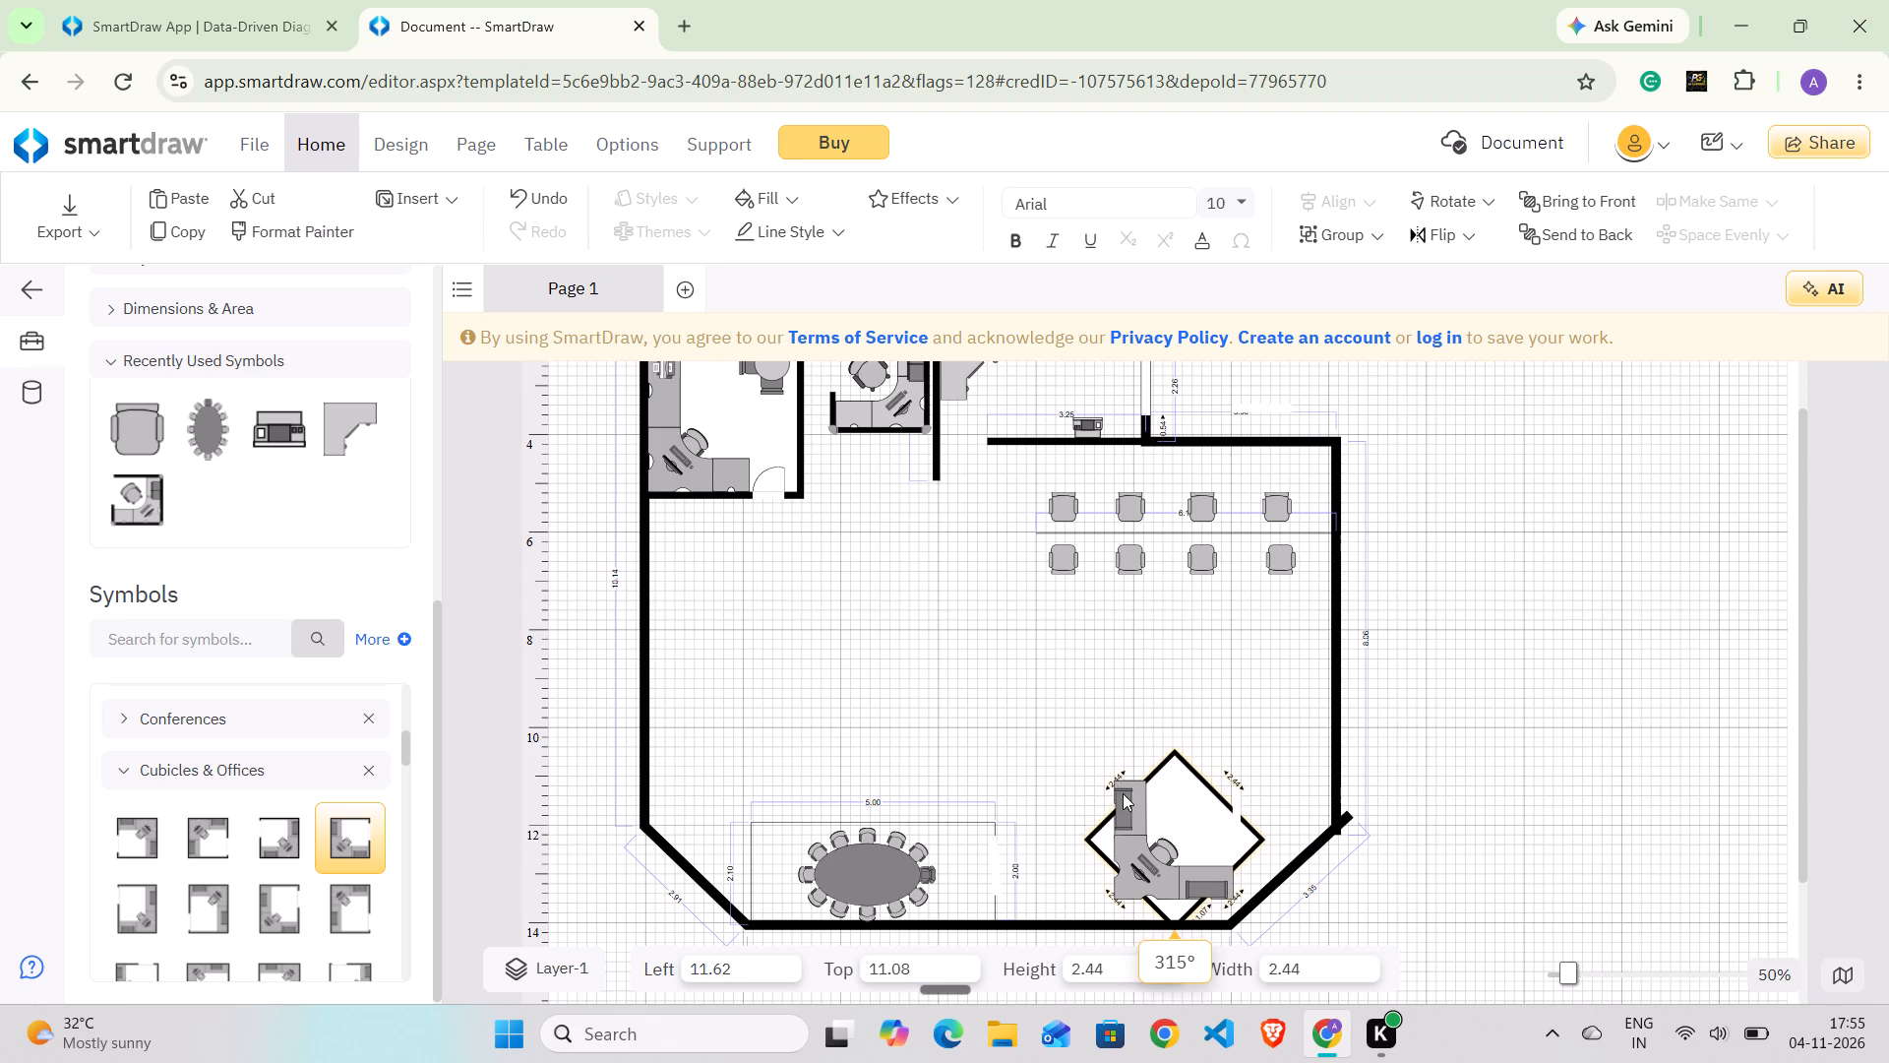
pyautogui.click(1123, 793)
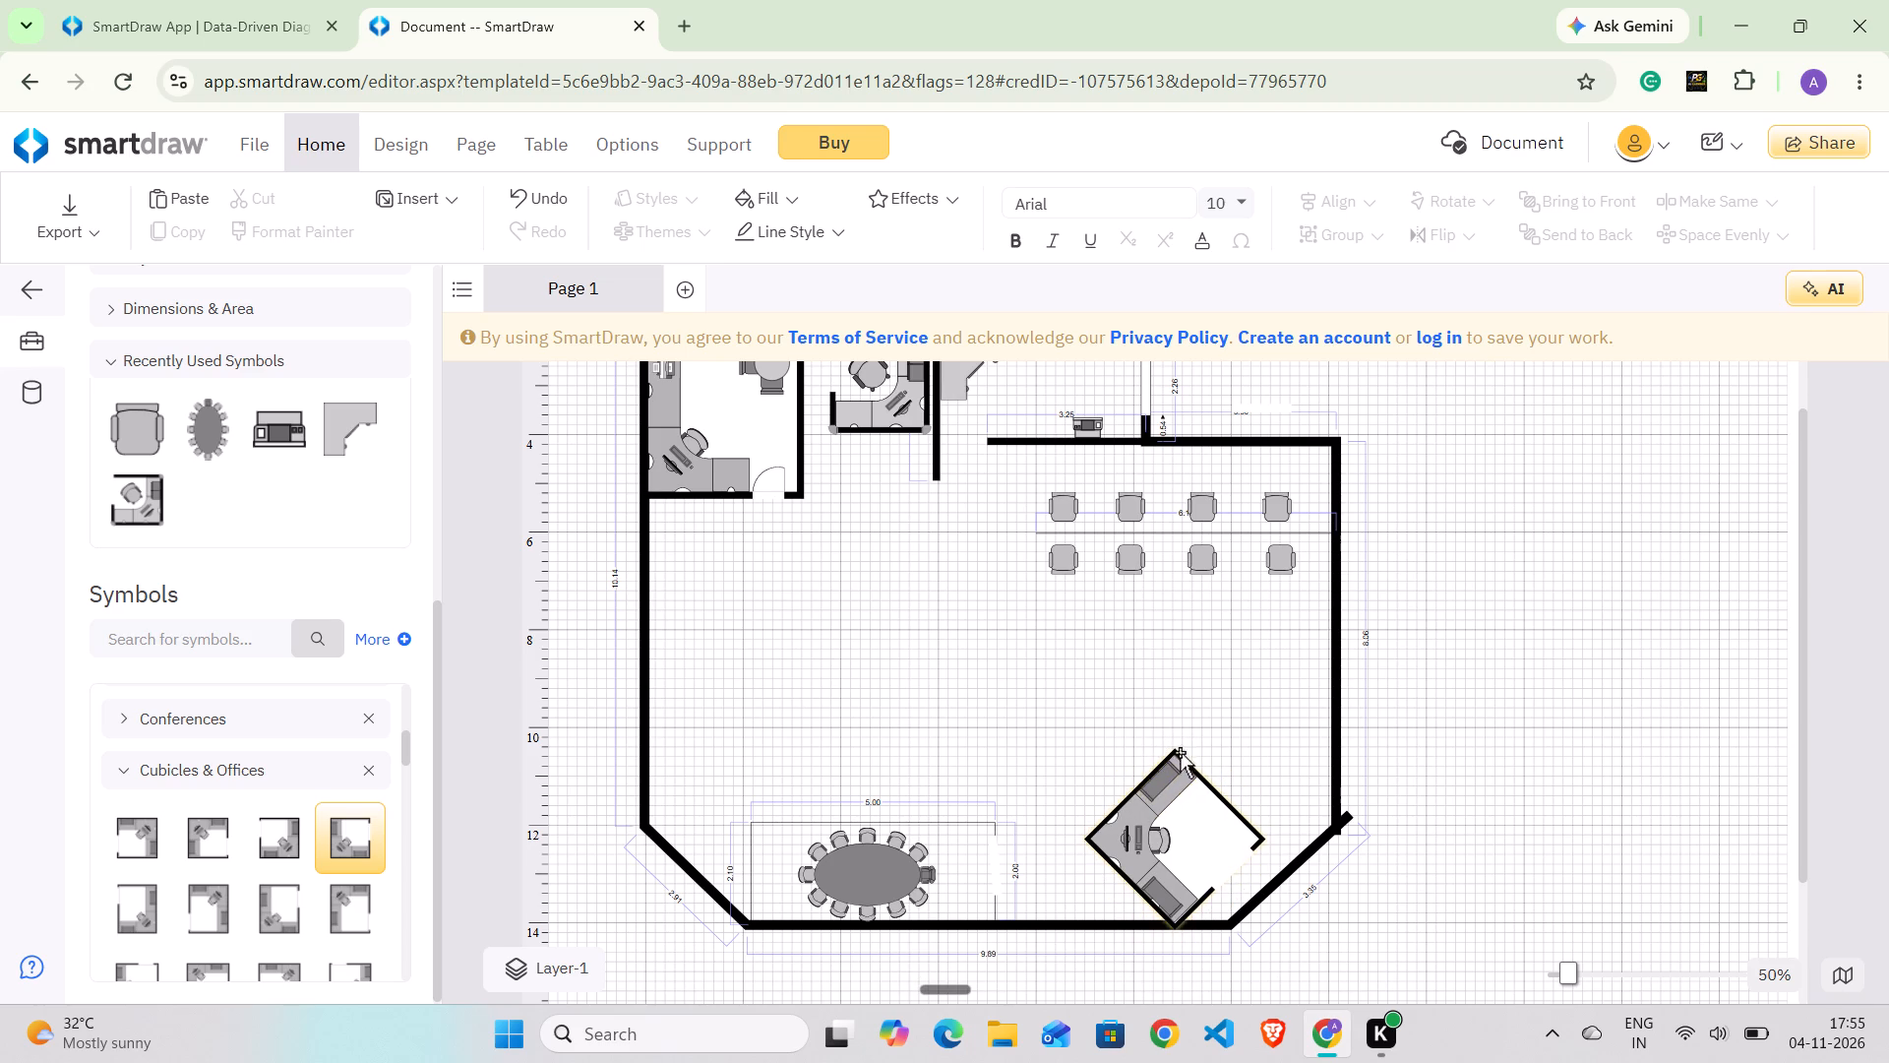
pyautogui.click(1172, 752)
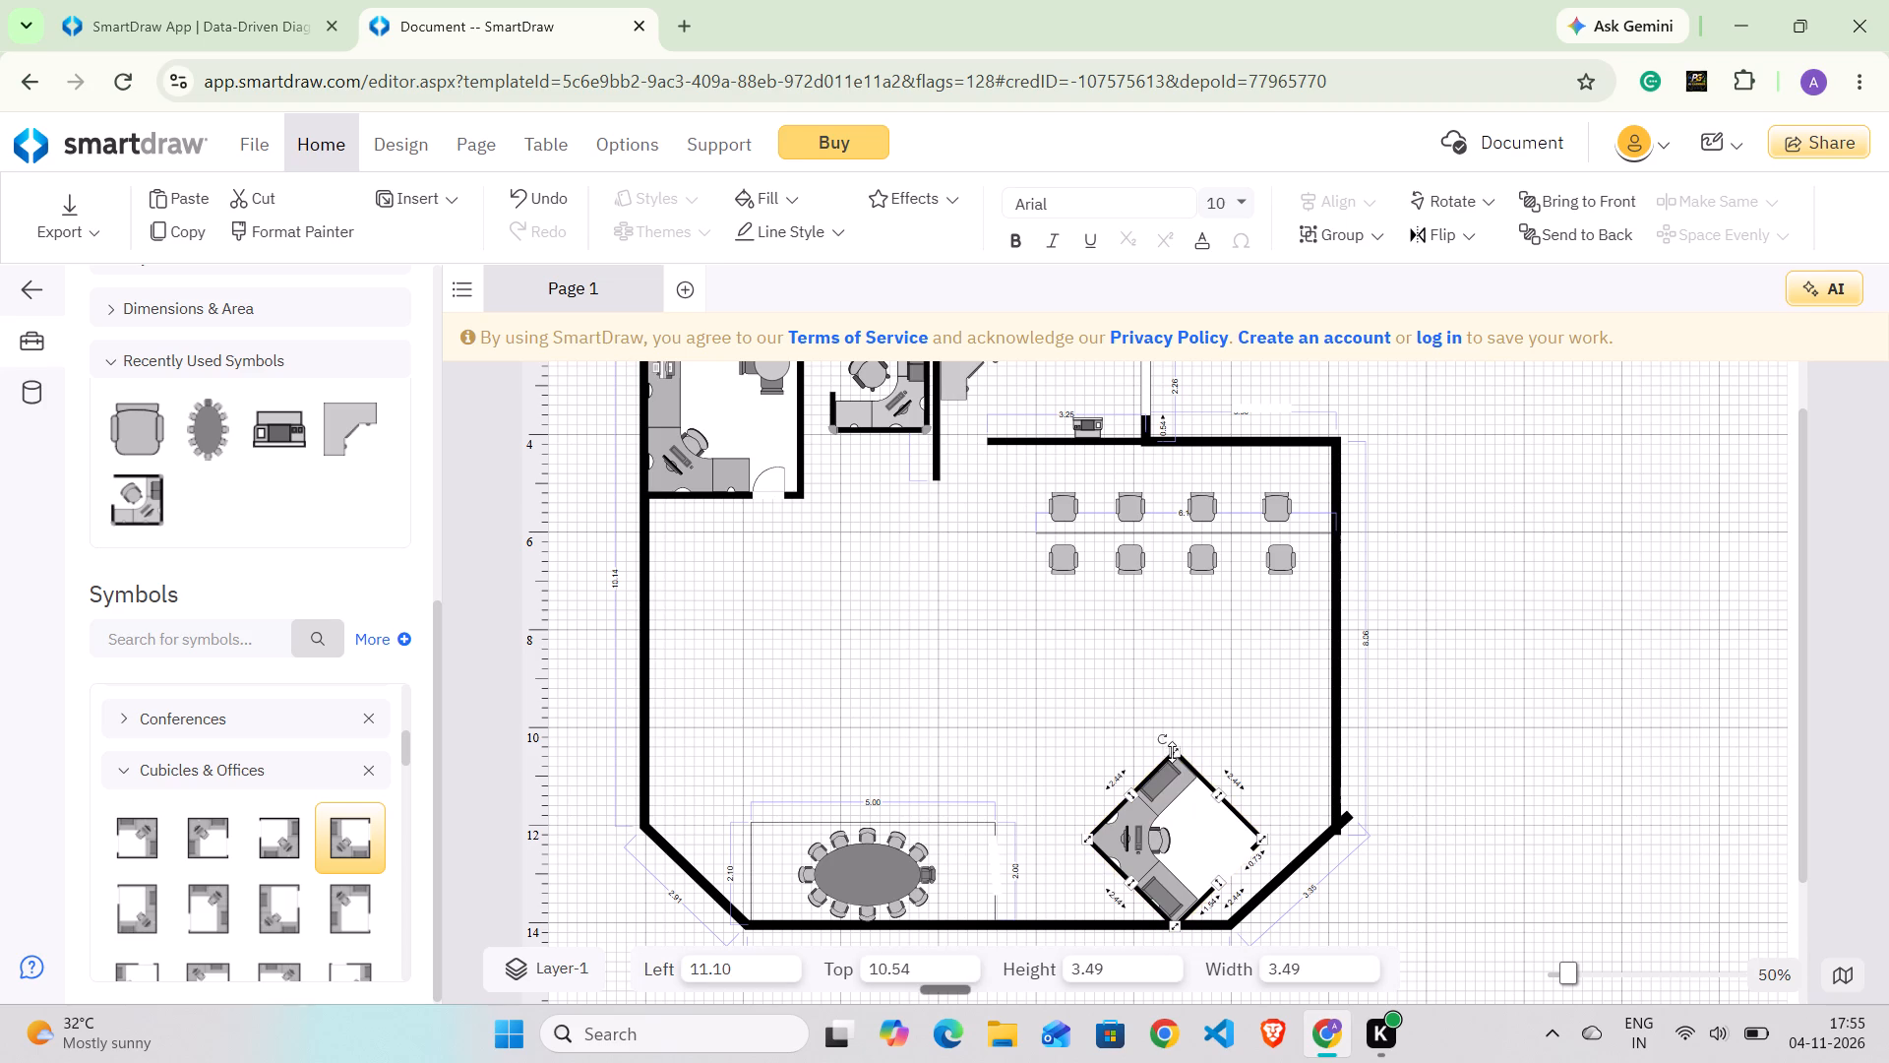
pyautogui.moveTo(1188, 818); pyautogui.dragTo(1223, 815)
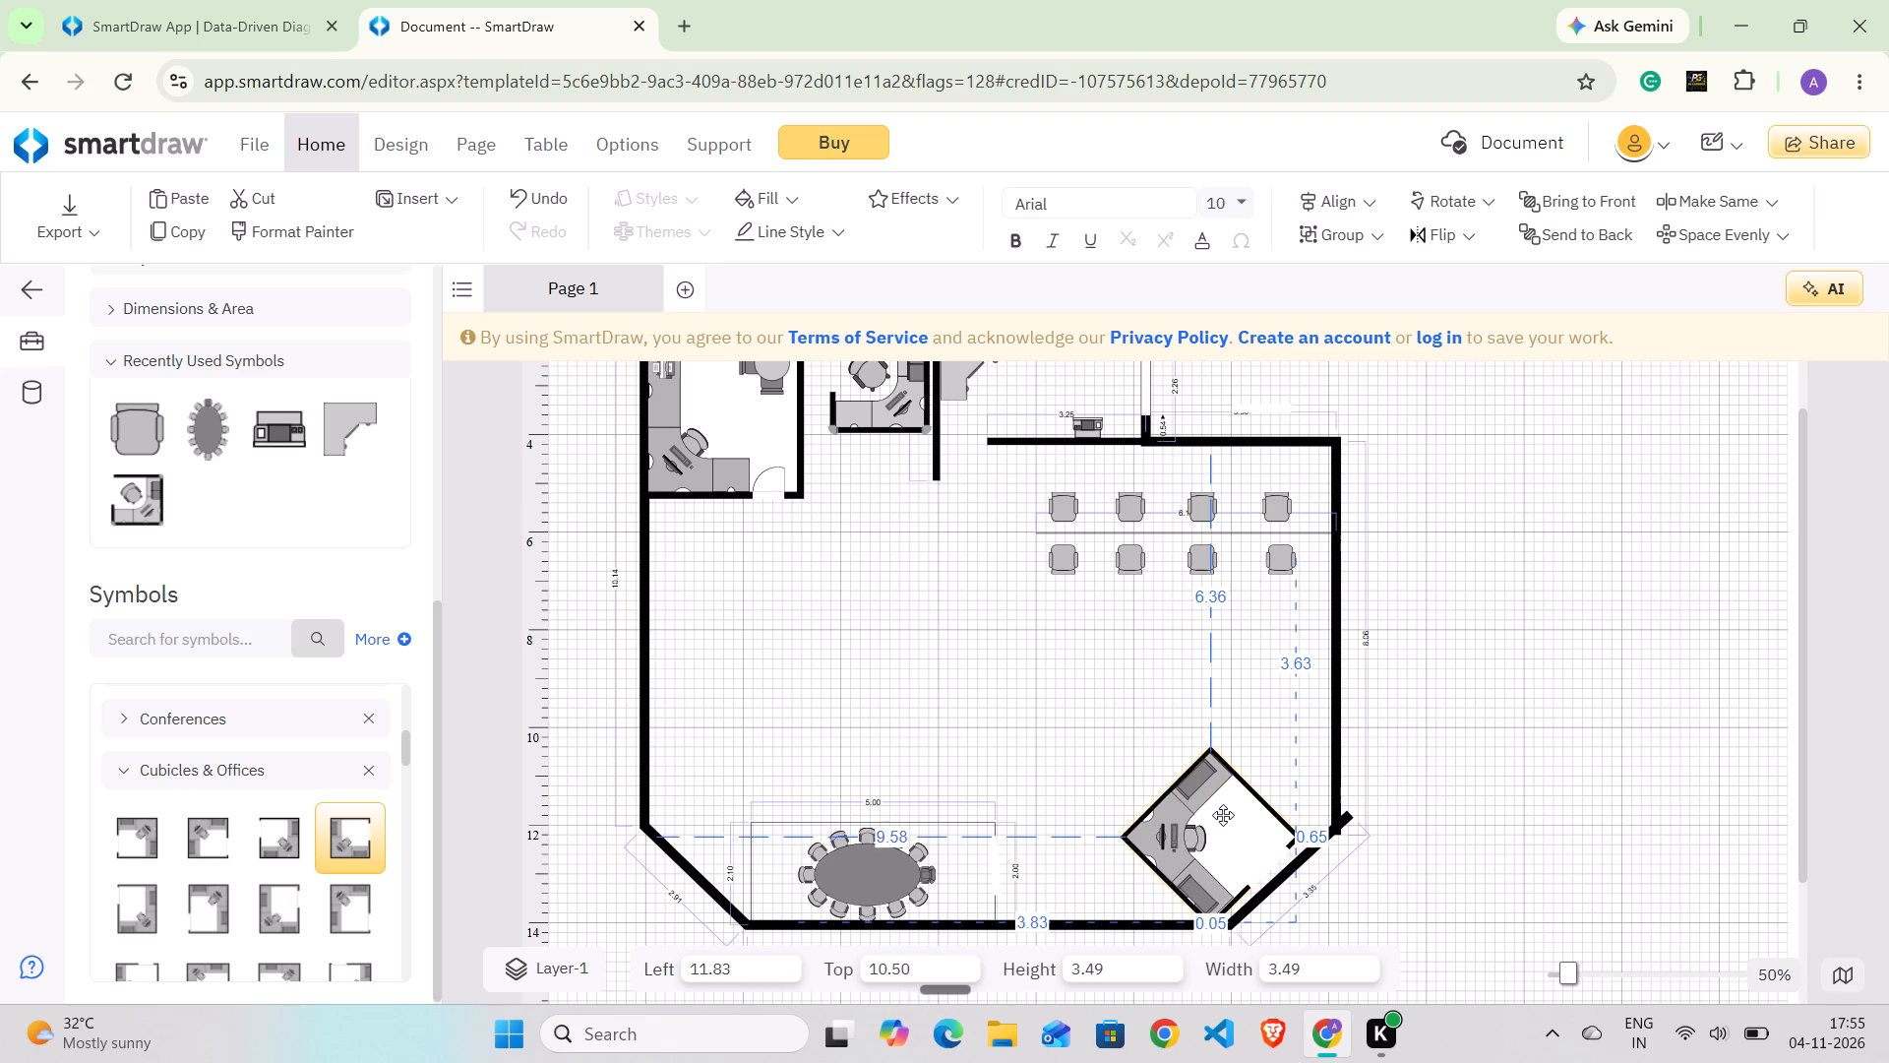
pyautogui.moveTo(1223, 815); pyautogui.dragTo(1257, 806)
pyautogui.click(1452, 727)
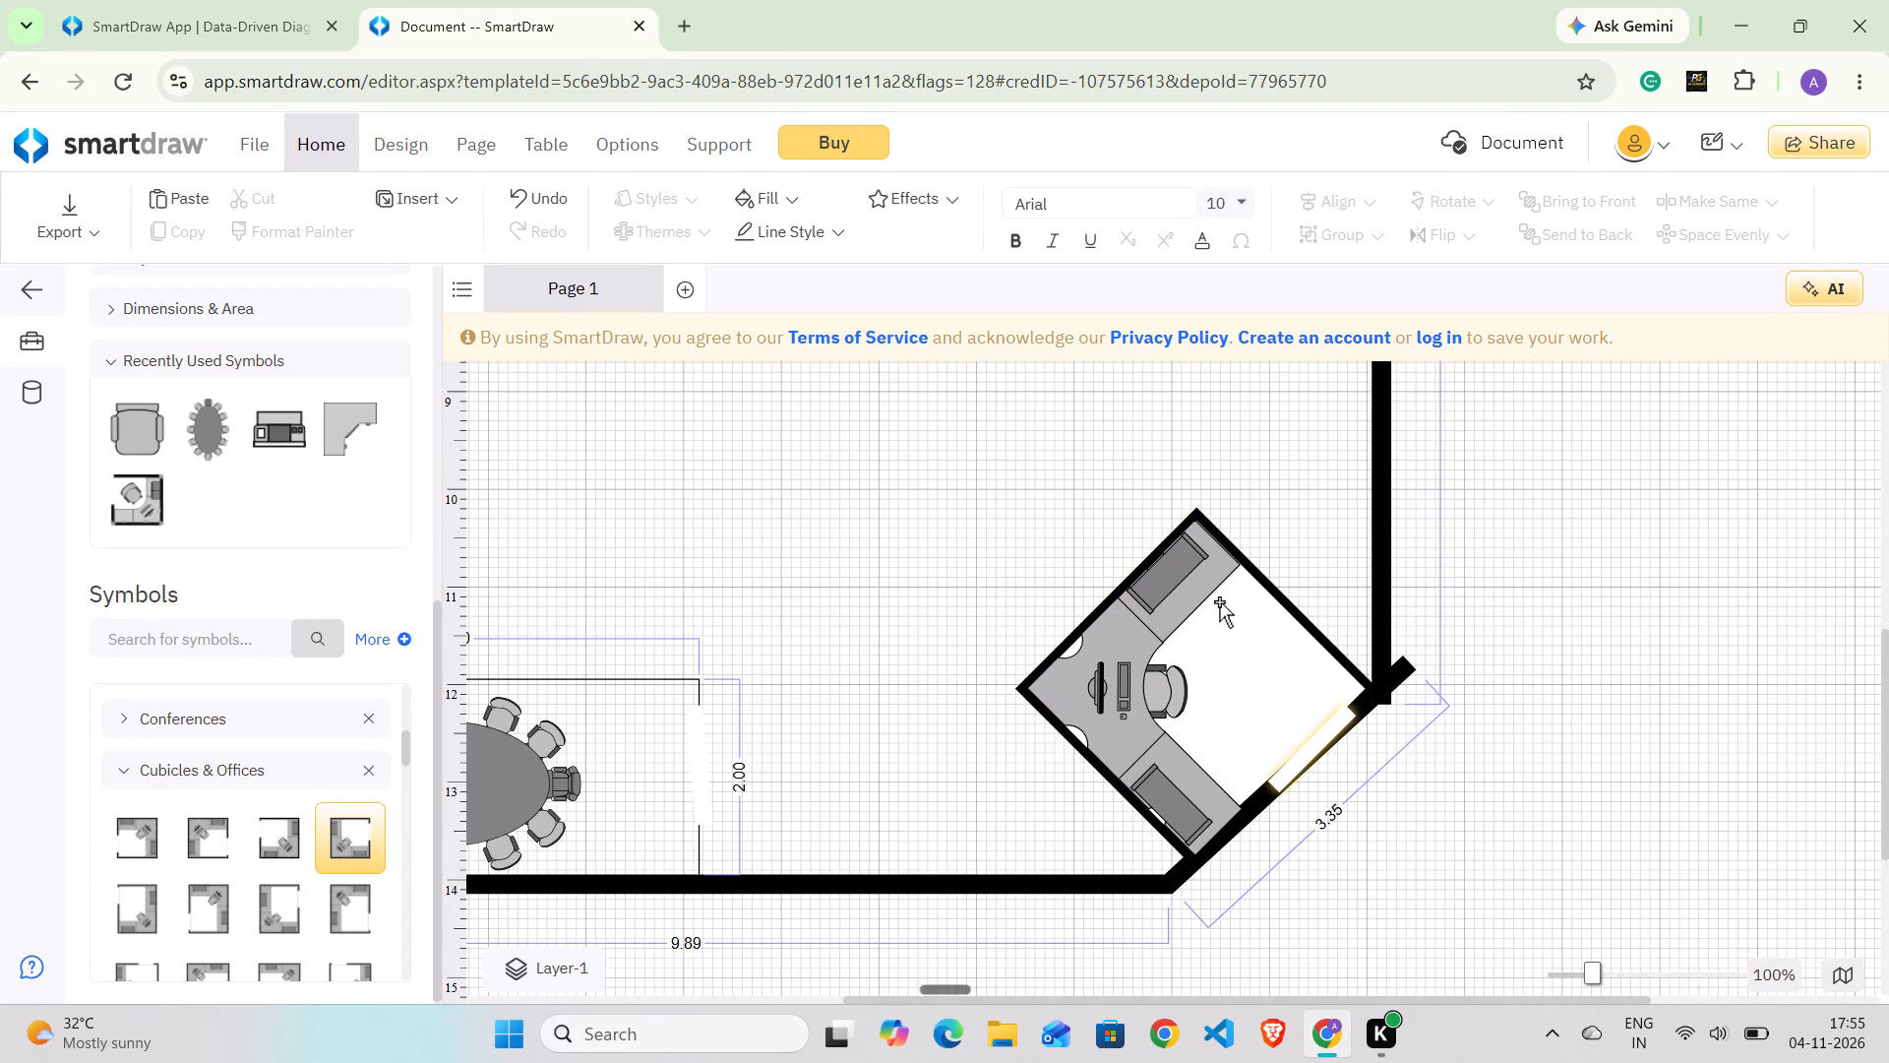
# Draw a horizontal line about 6.11 long below the chair rows, from about left 10.04, top 8.98 to the right wall.
pyautogui.scroll(-1, 1190, 587)
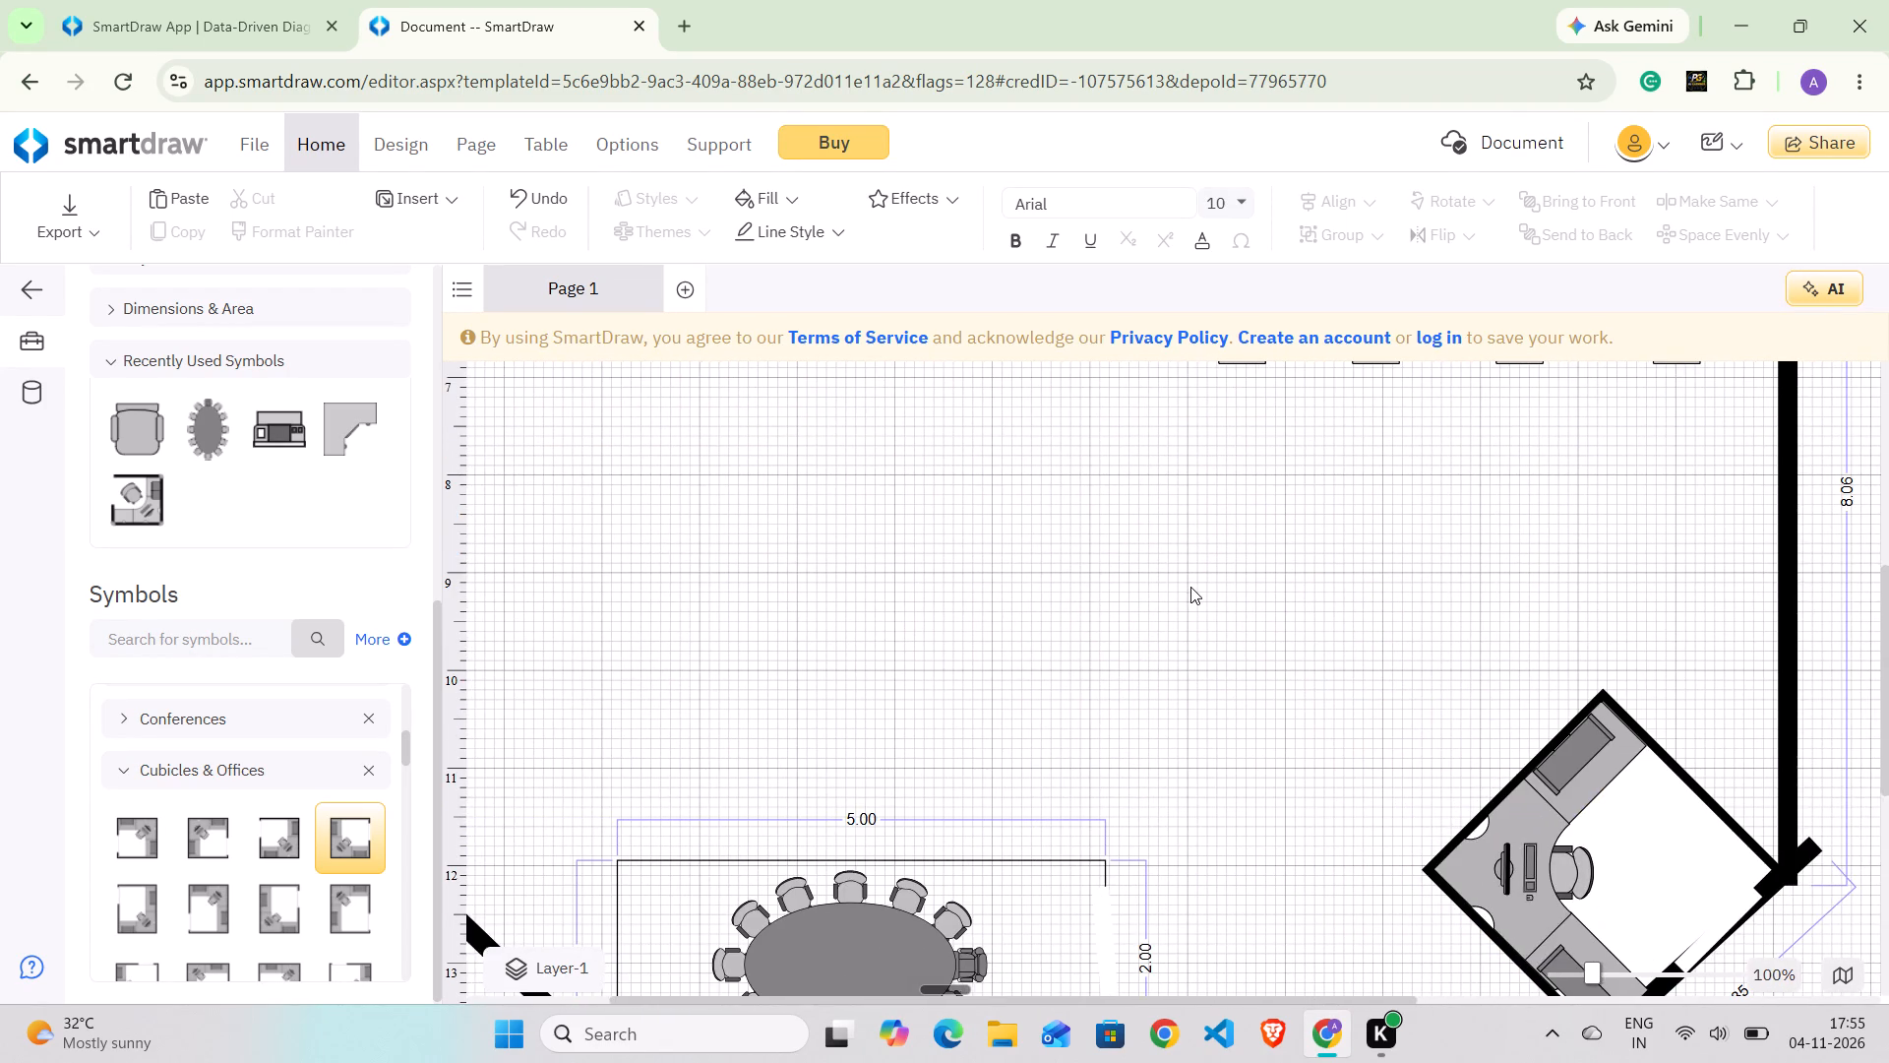
pyautogui.scroll(-1, 1190, 587)
pyautogui.scroll(2, 1190, 587)
pyautogui.scroll(-1, 1190, 587)
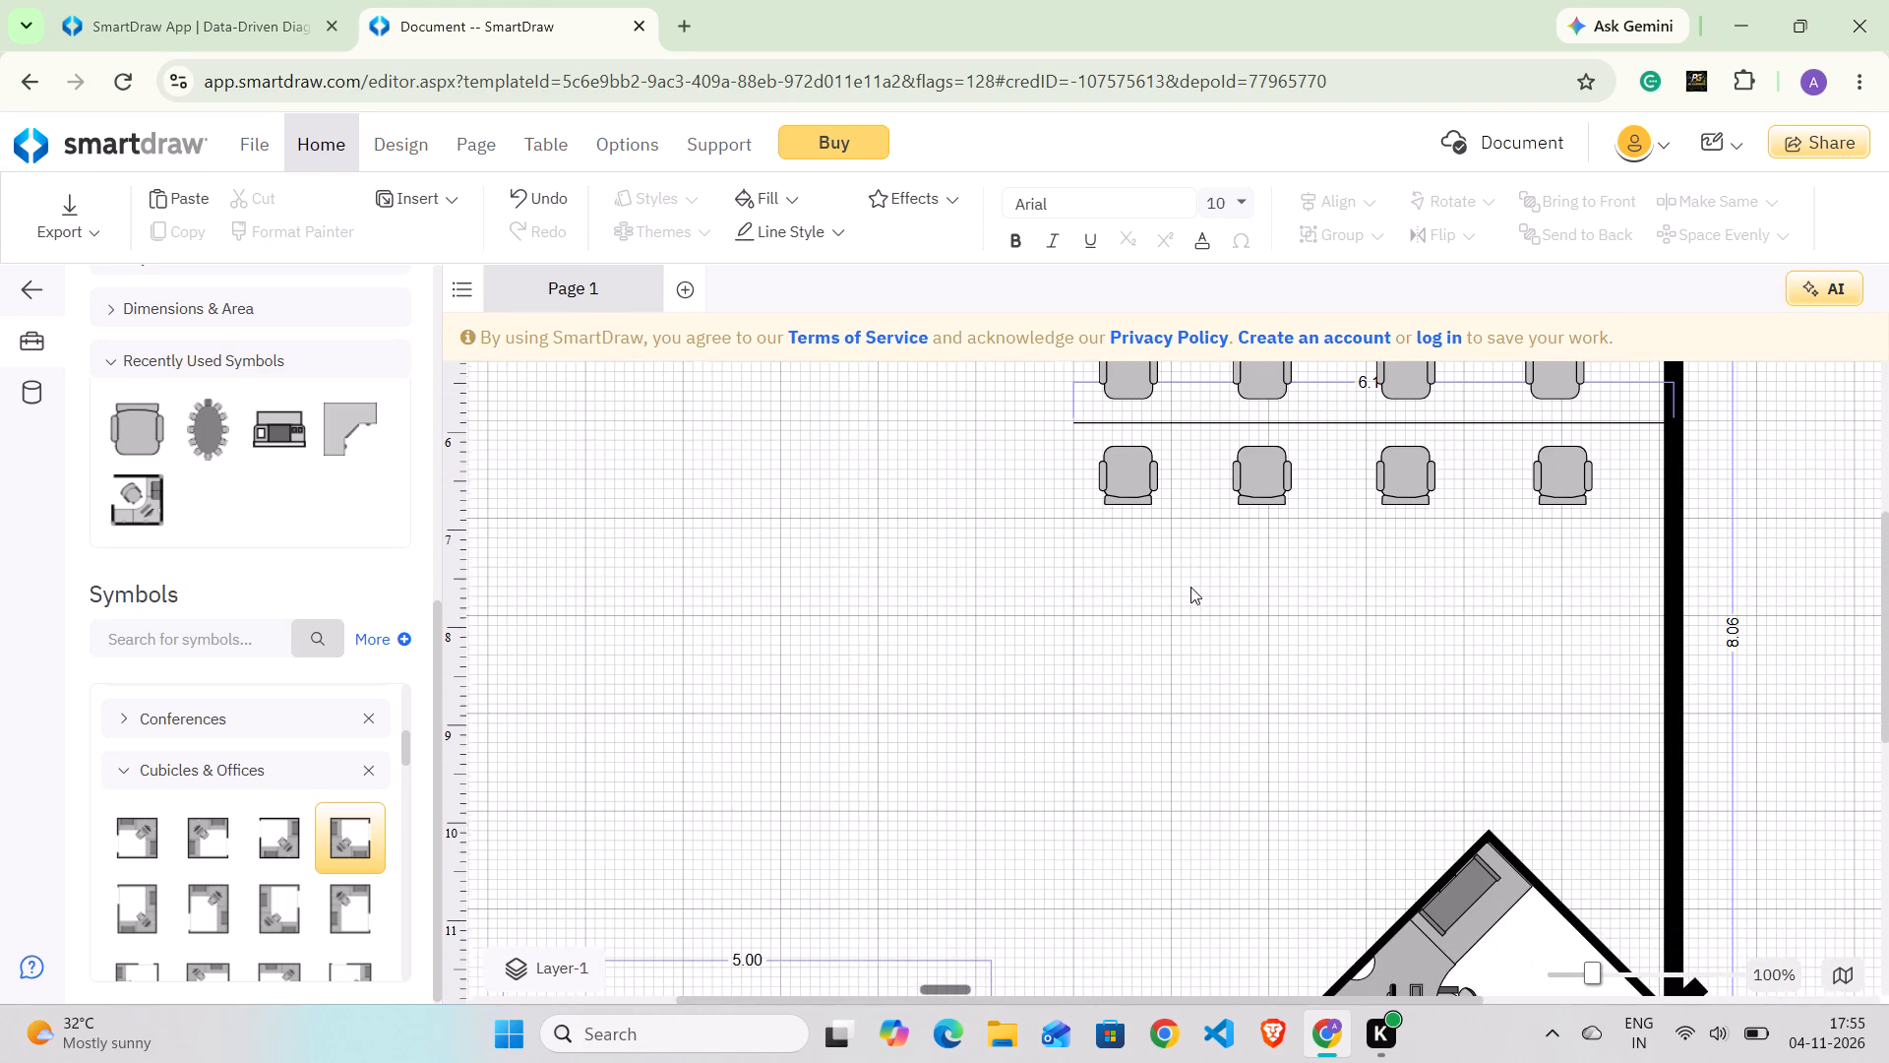
pyautogui.scroll(-1, 1190, 587)
pyautogui.scroll(1, 1190, 587)
pyautogui.scroll(-2, 1190, 587)
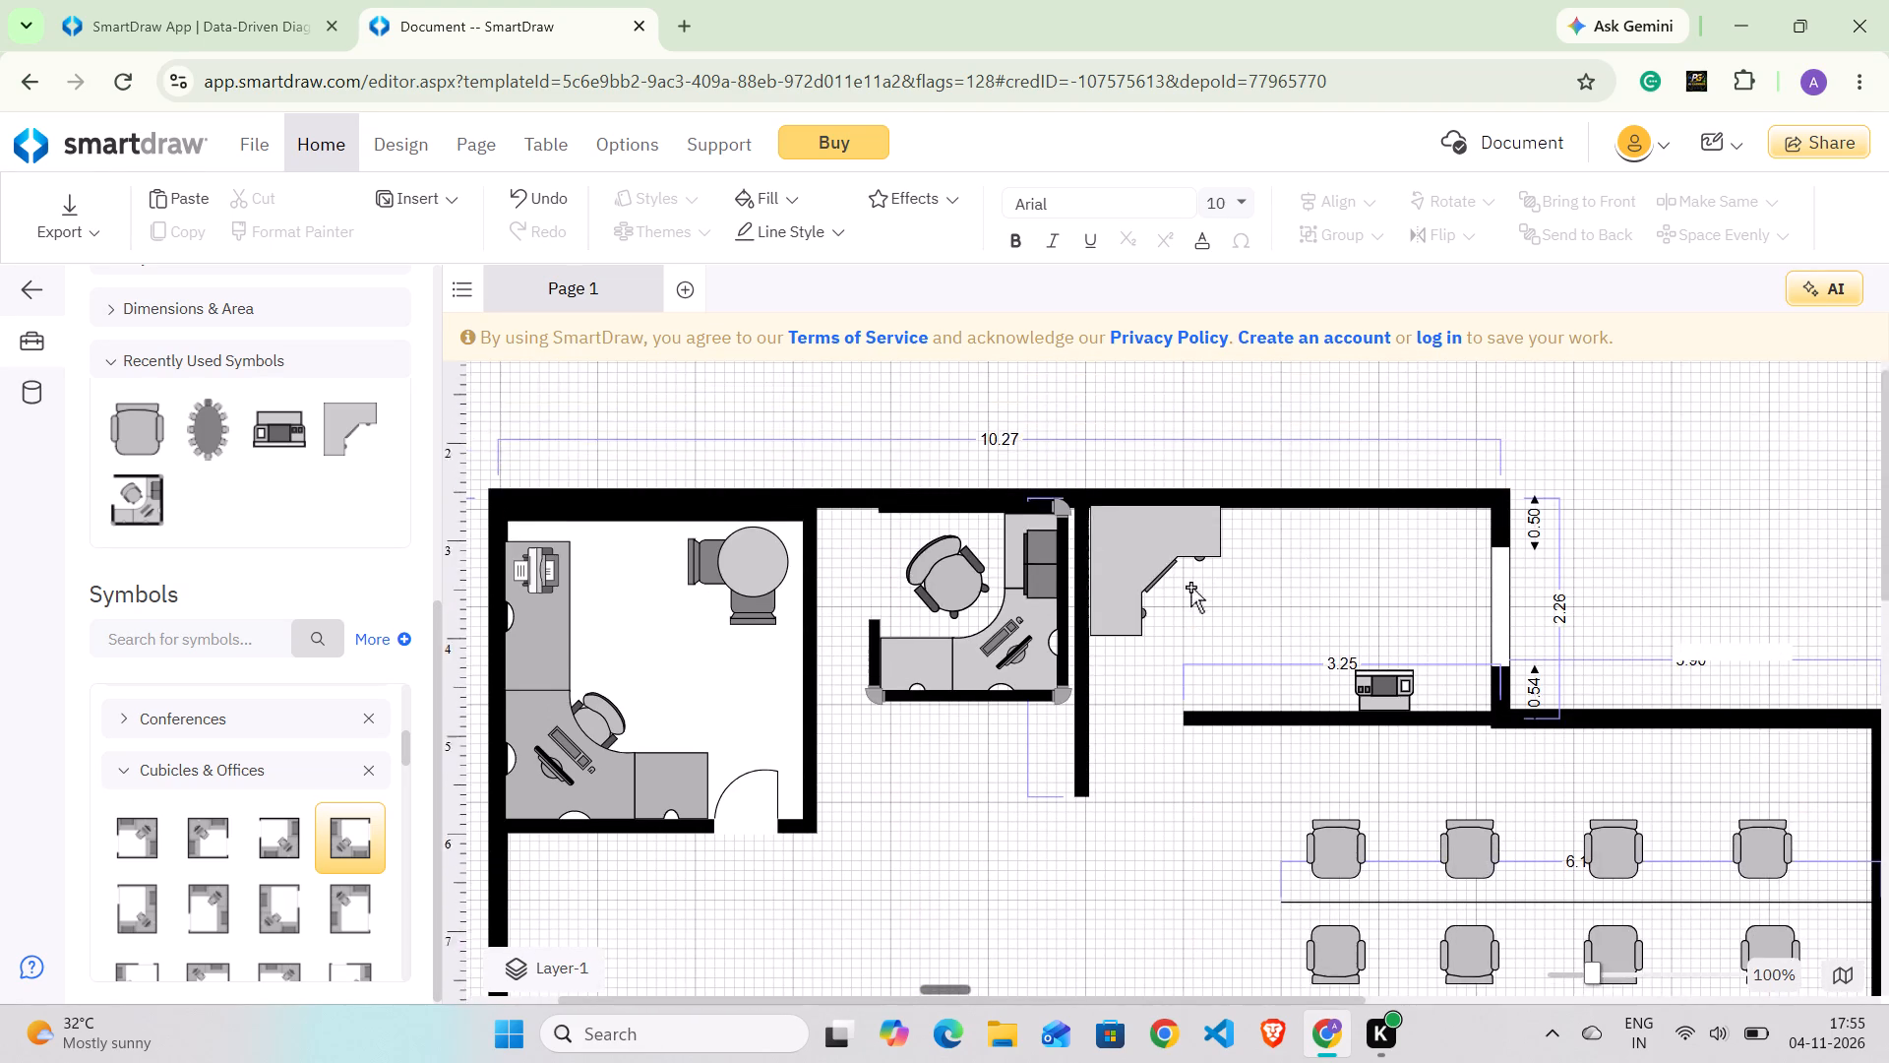
pyautogui.scroll(-3, 1190, 587)
pyautogui.scroll(2, 1190, 587)
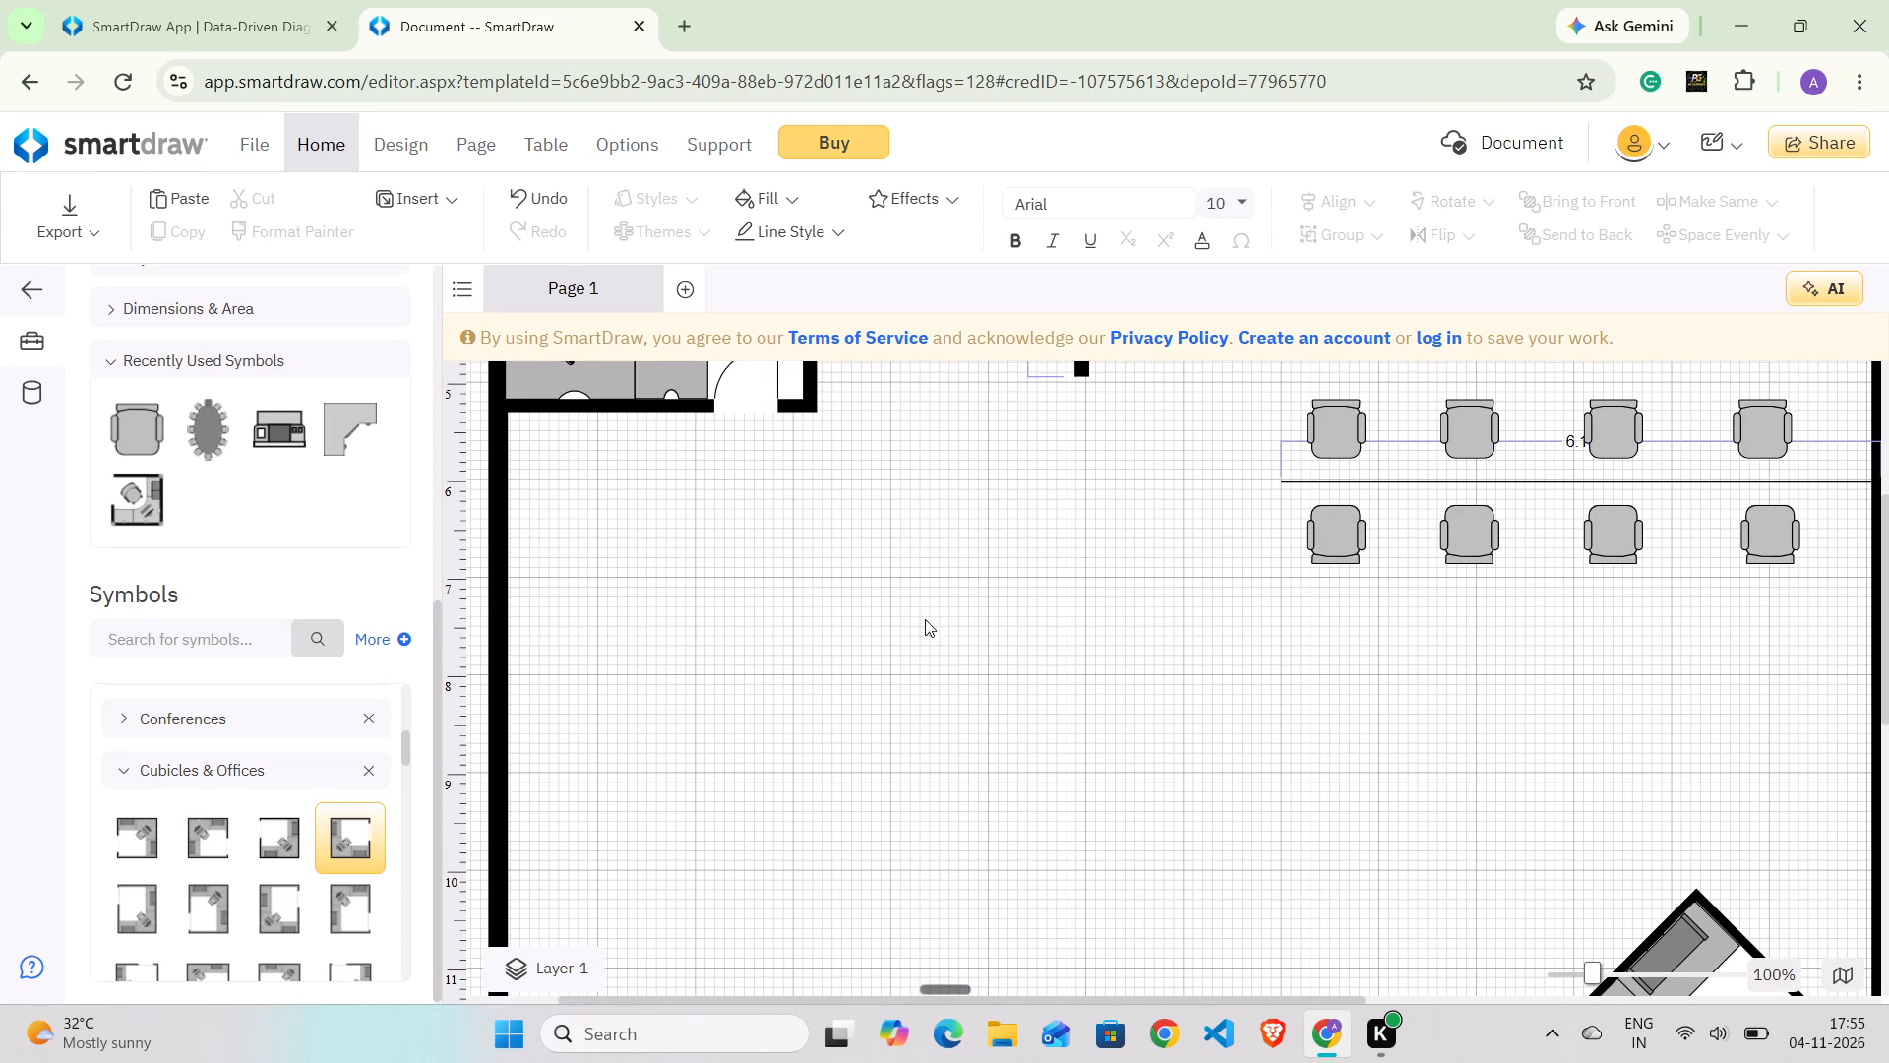
pyautogui.scroll(-1, 903, 625)
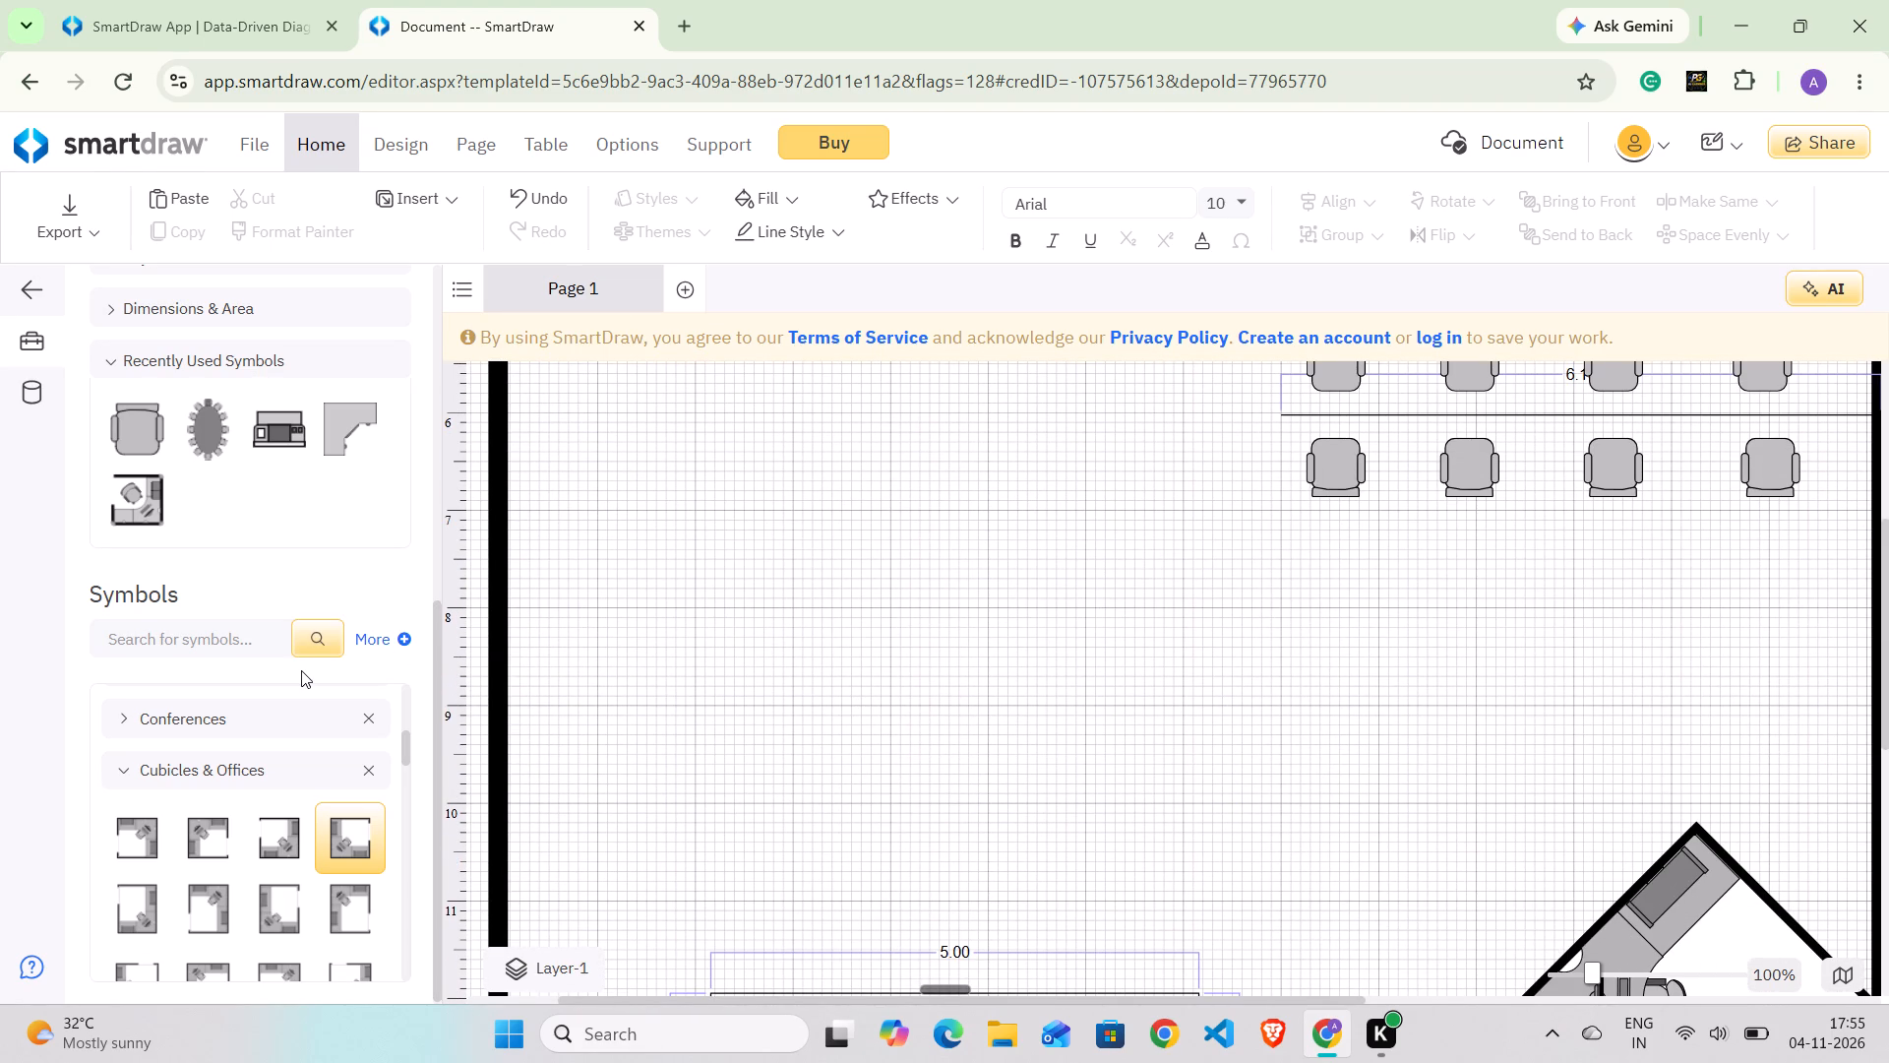
pyautogui.scroll(9, 301, 670)
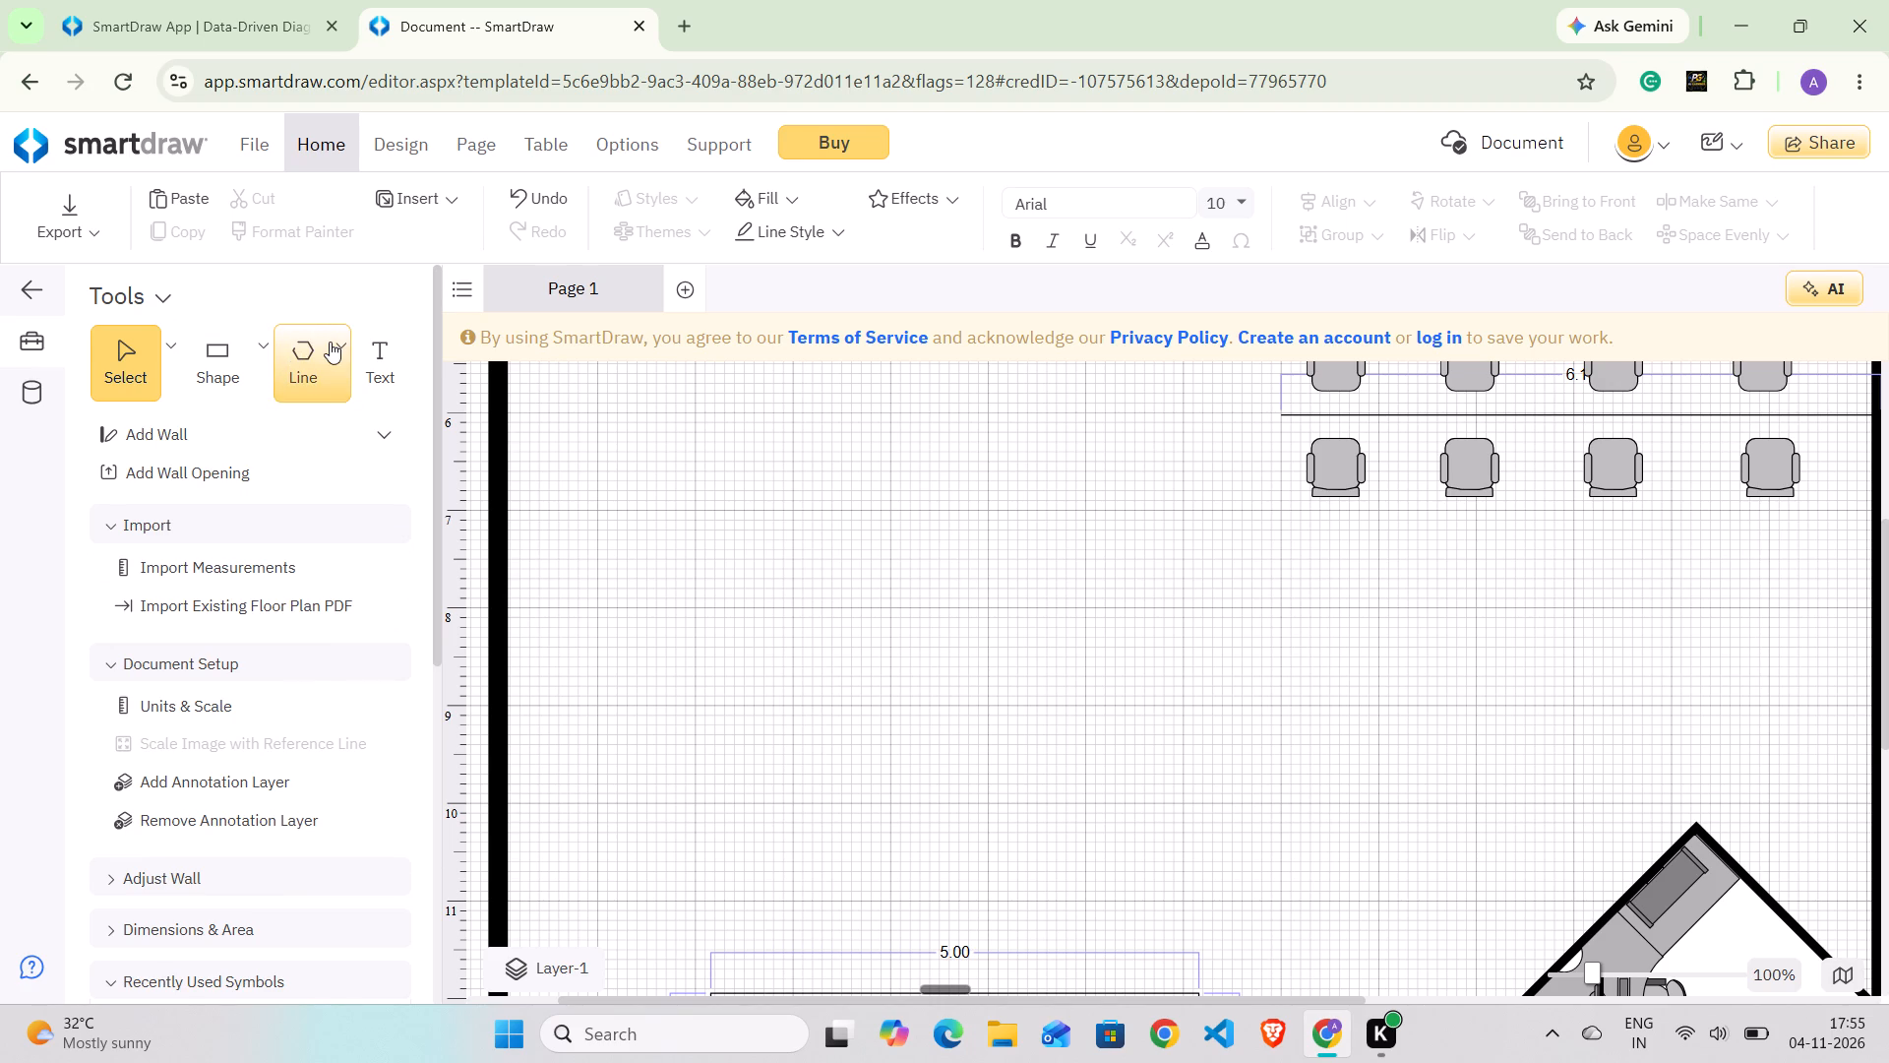
pyautogui.click(342, 347)
pyautogui.click(438, 451)
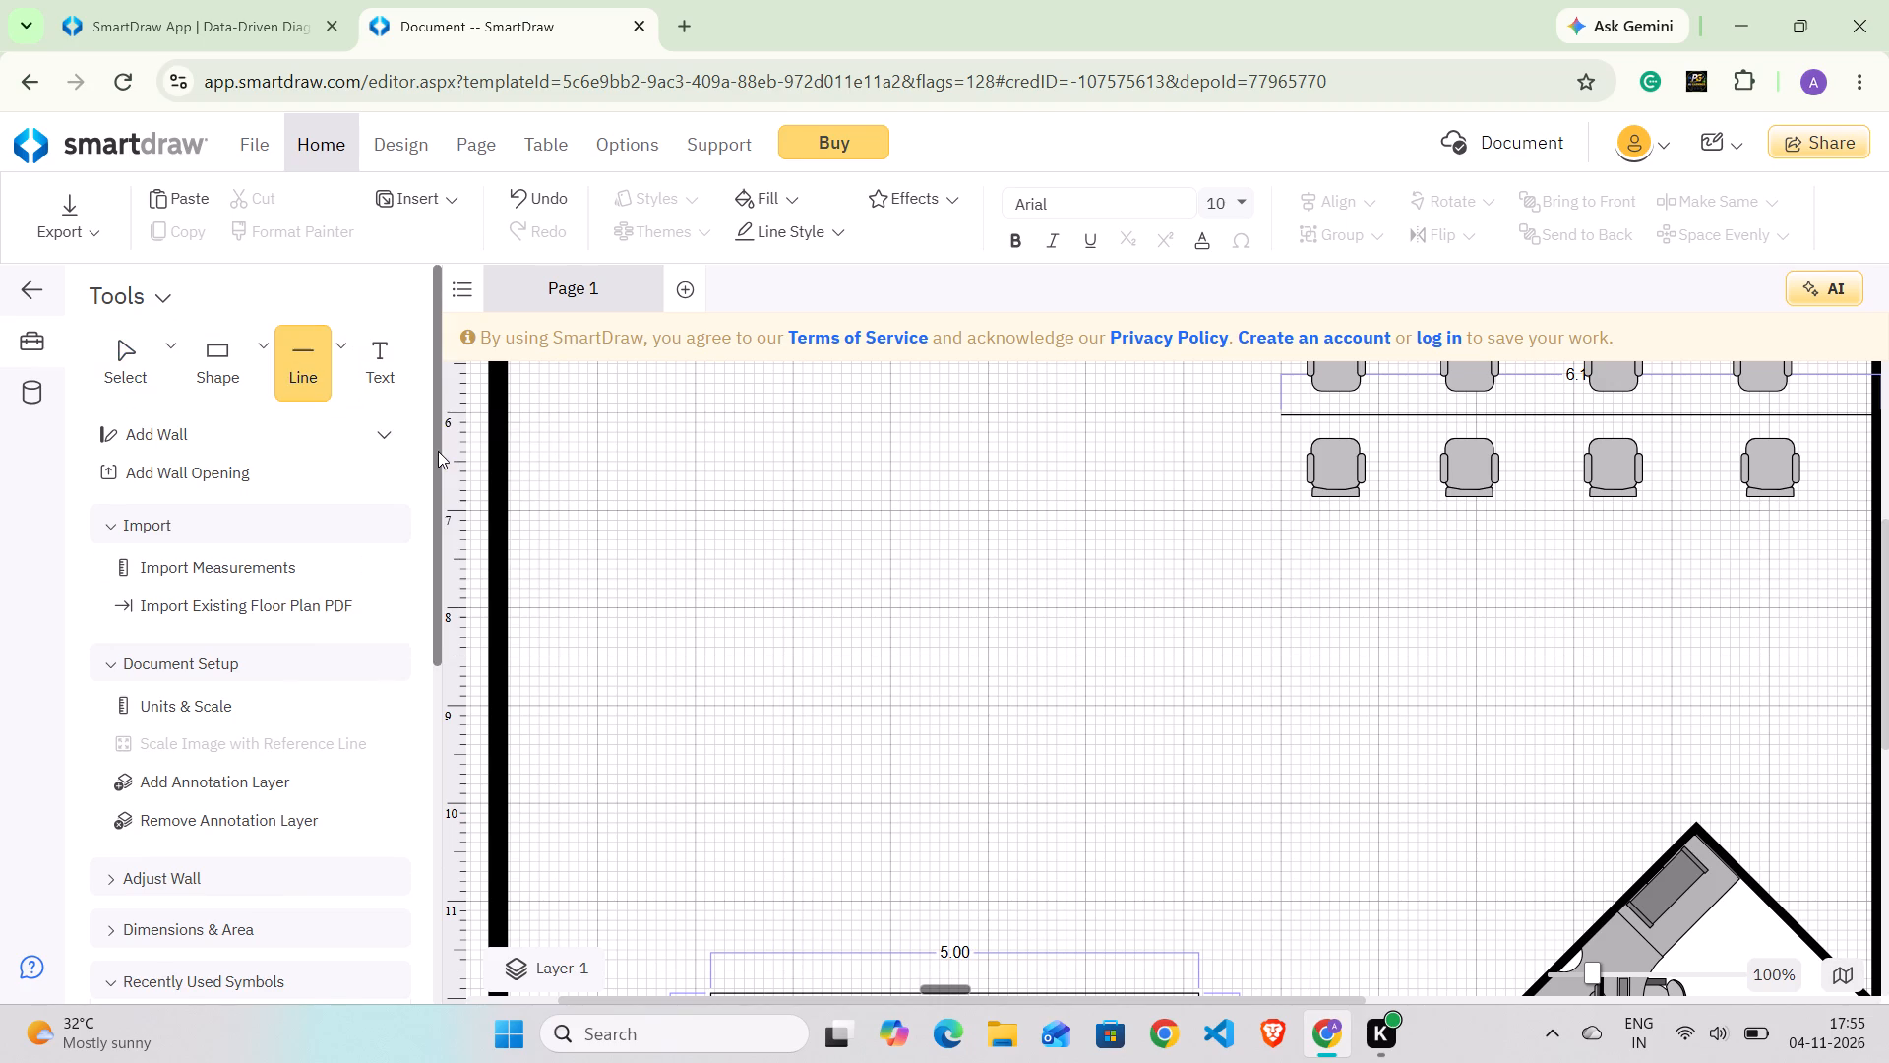
pyautogui.moveTo(1286, 706); pyautogui.dragTo(1865, 703)
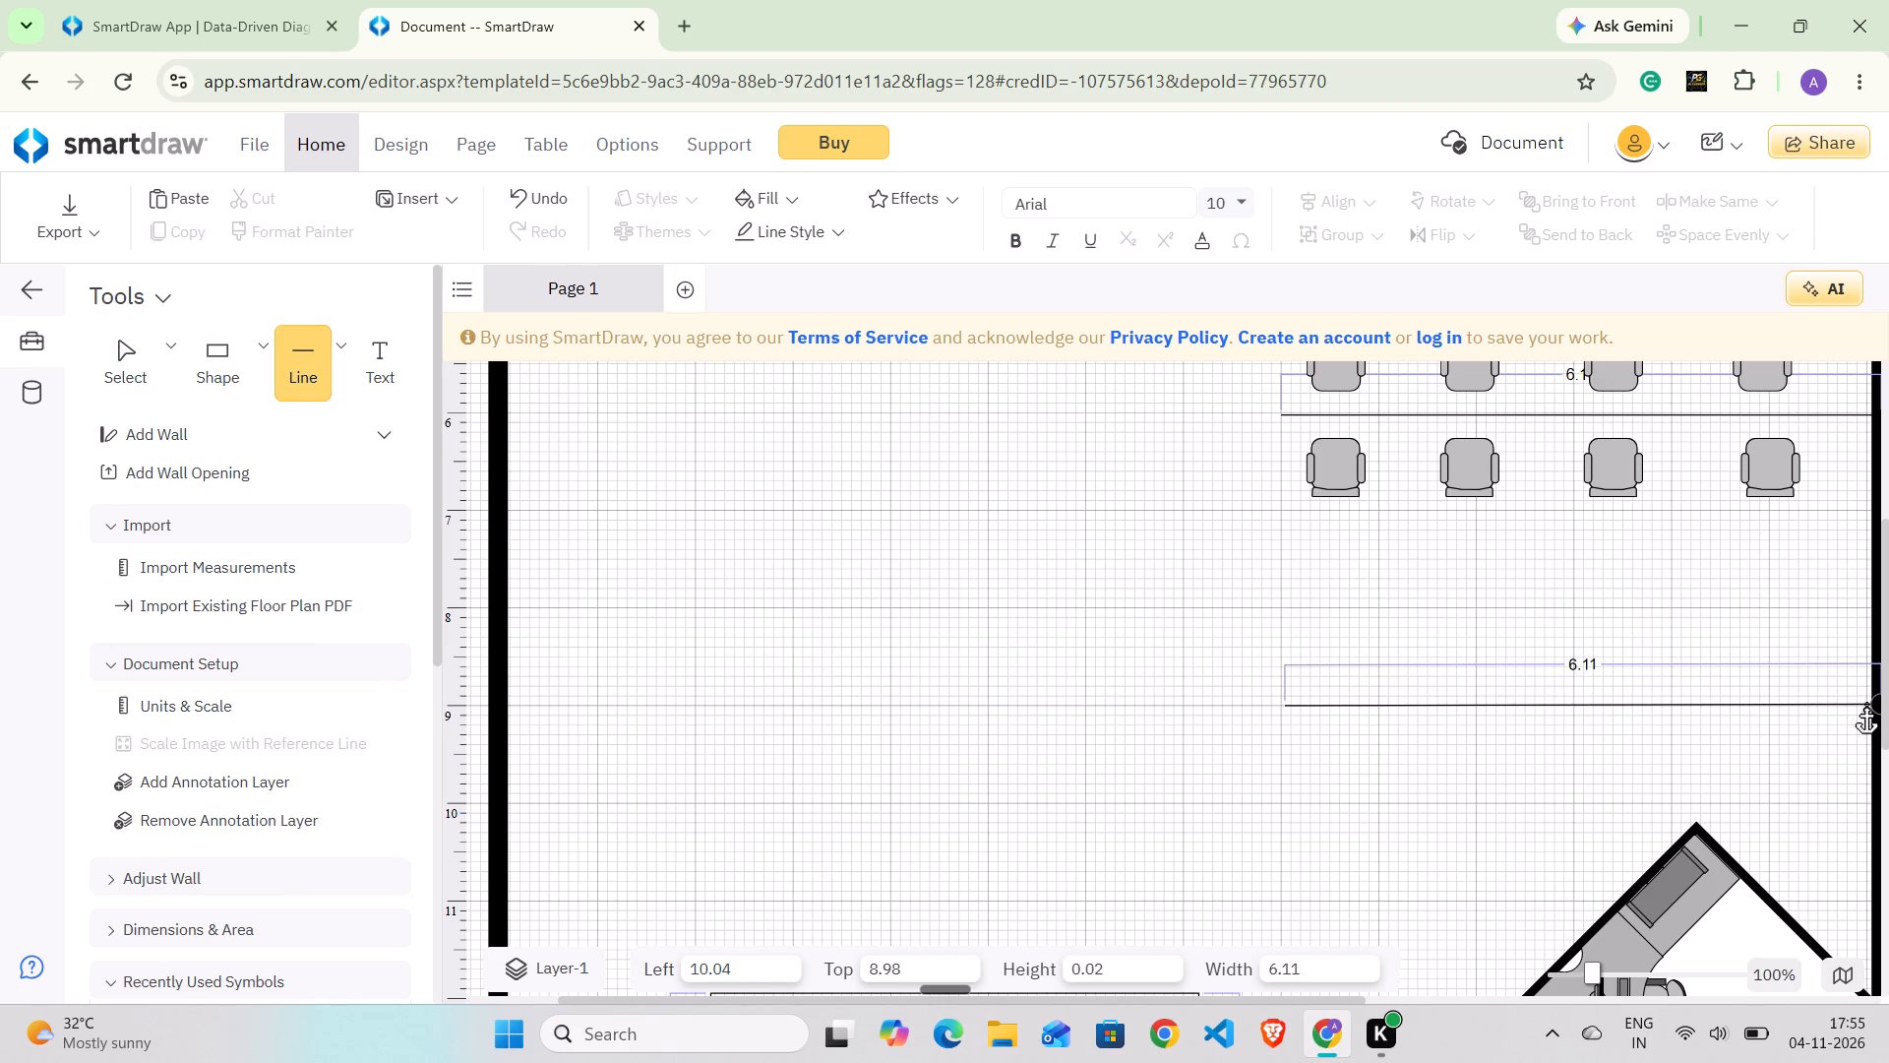
# Place a Rolling Executive Chair just above the left end of the lower desk line, at about left 10.25, top 8.24.
pyautogui.scroll(-4, 206, 742)
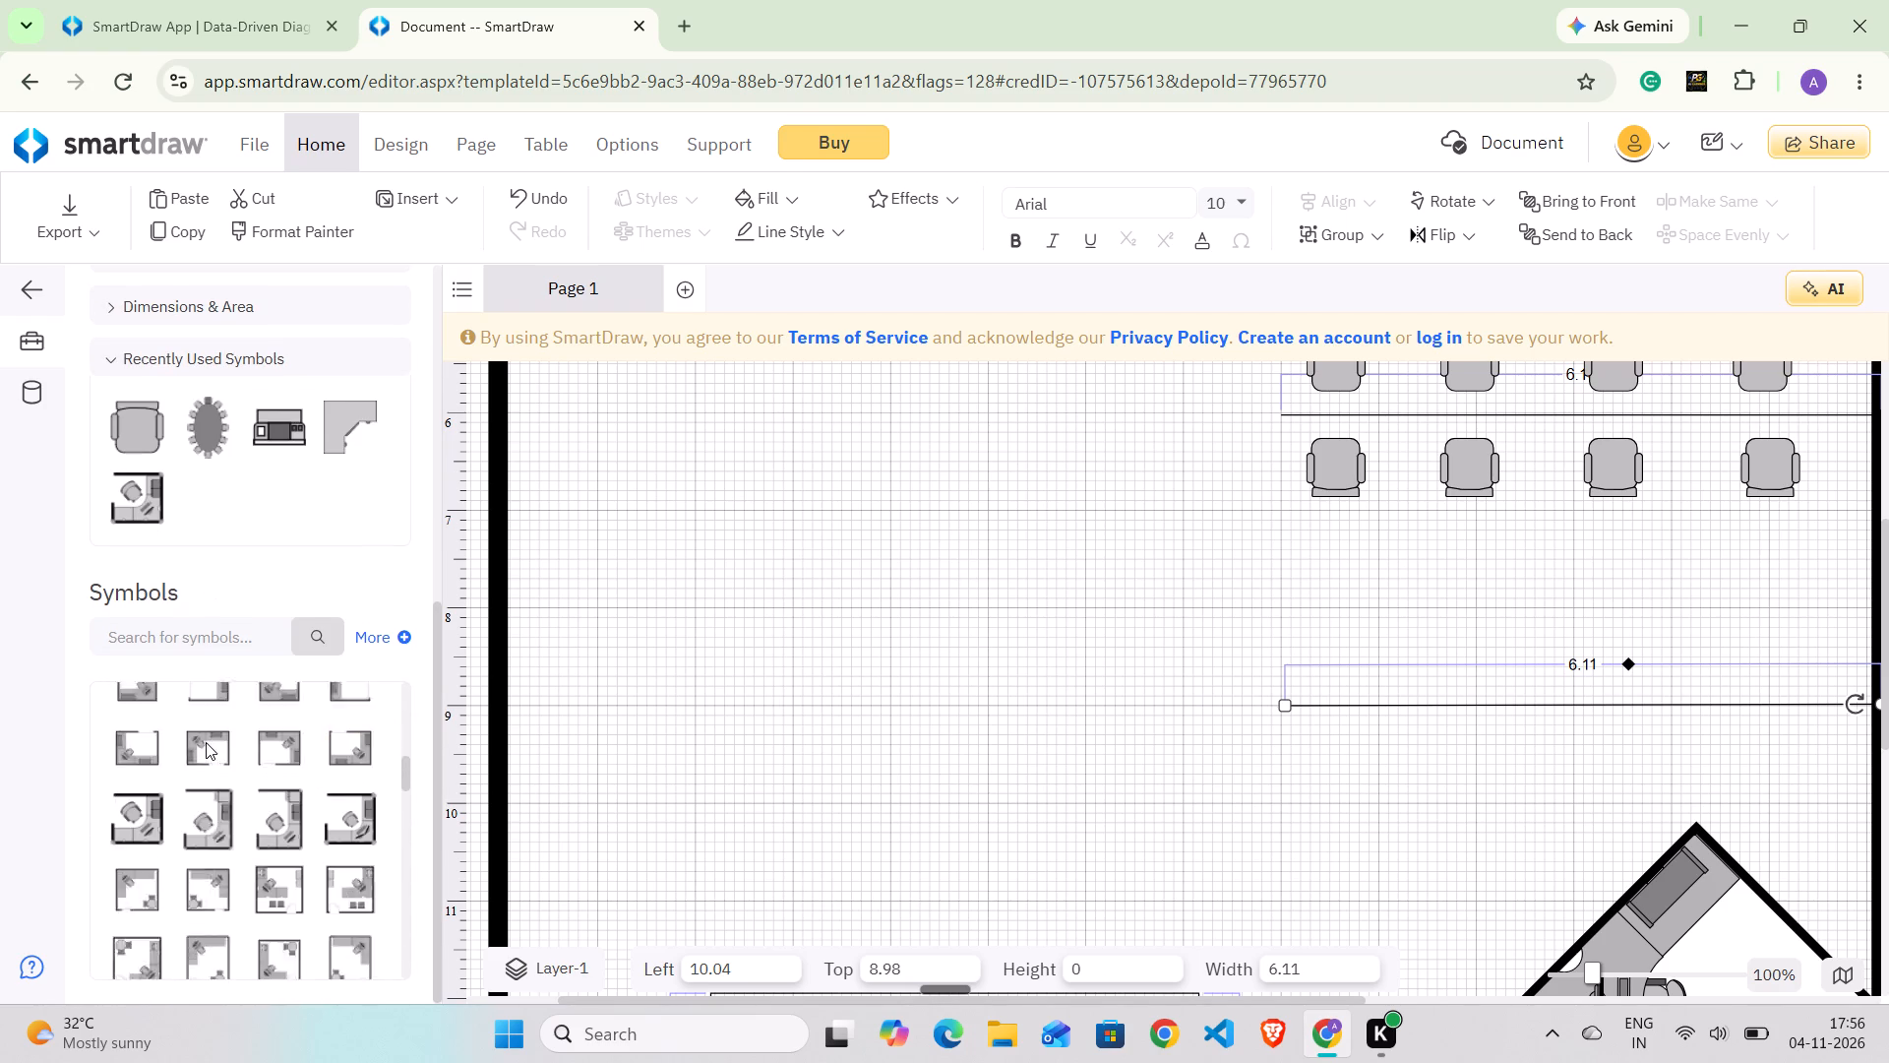
pyautogui.scroll(-1, 206, 742)
pyautogui.scroll(6, 276, 815)
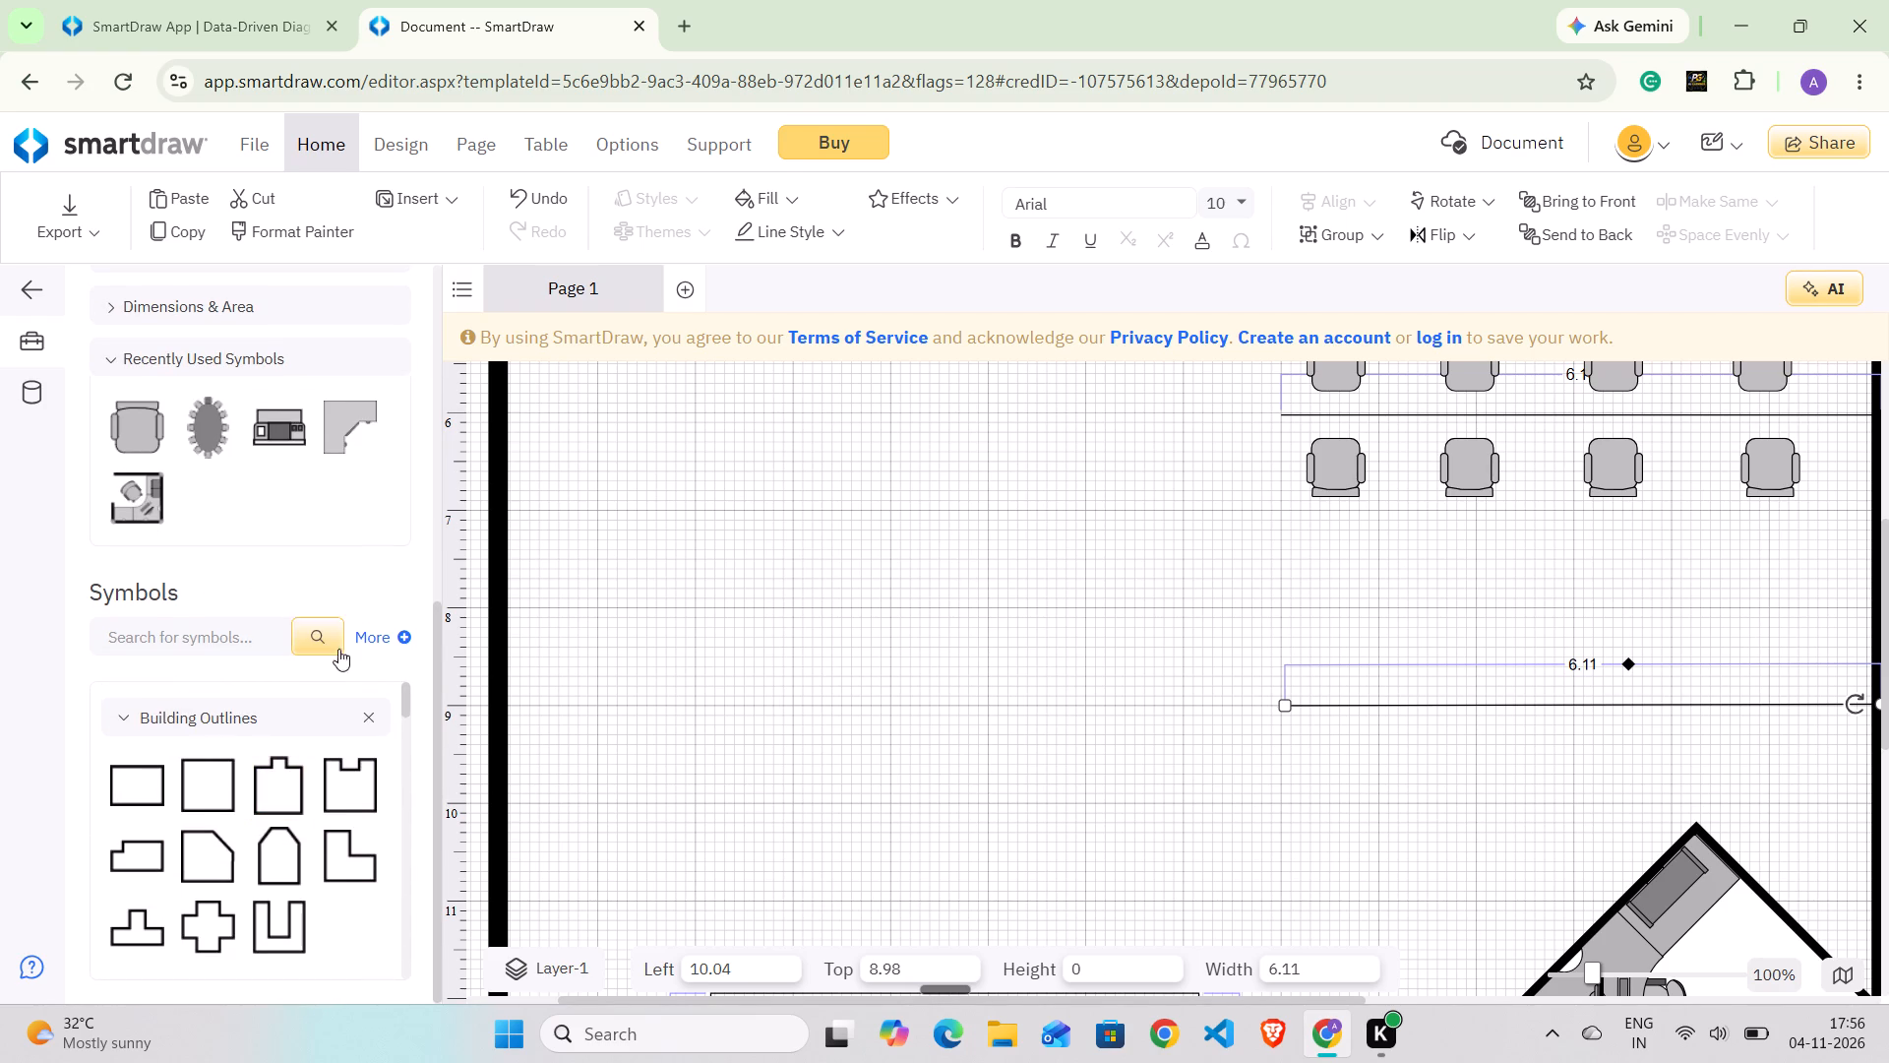
pyautogui.scroll(3, 373, 730)
pyautogui.scroll(-5, 373, 730)
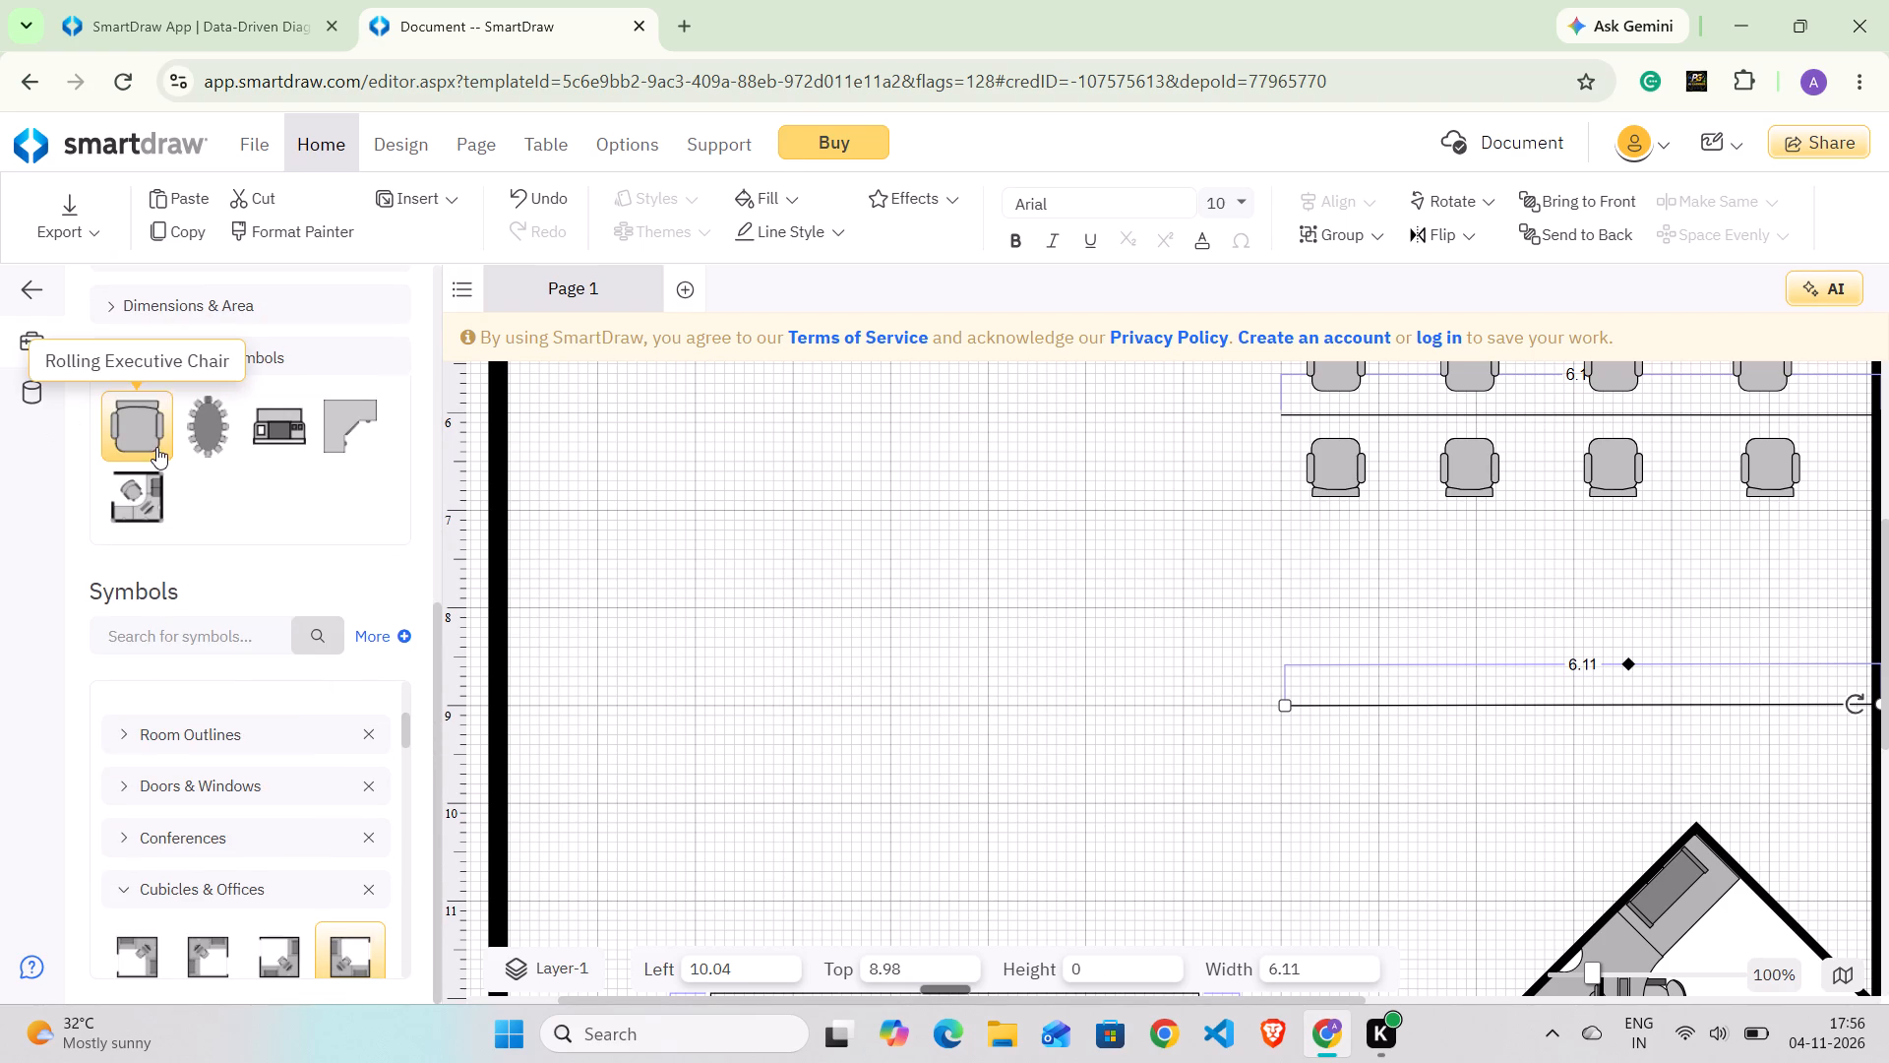
pyautogui.click(145, 433)
pyautogui.moveTo(147, 450); pyautogui.dragTo(693, 462)
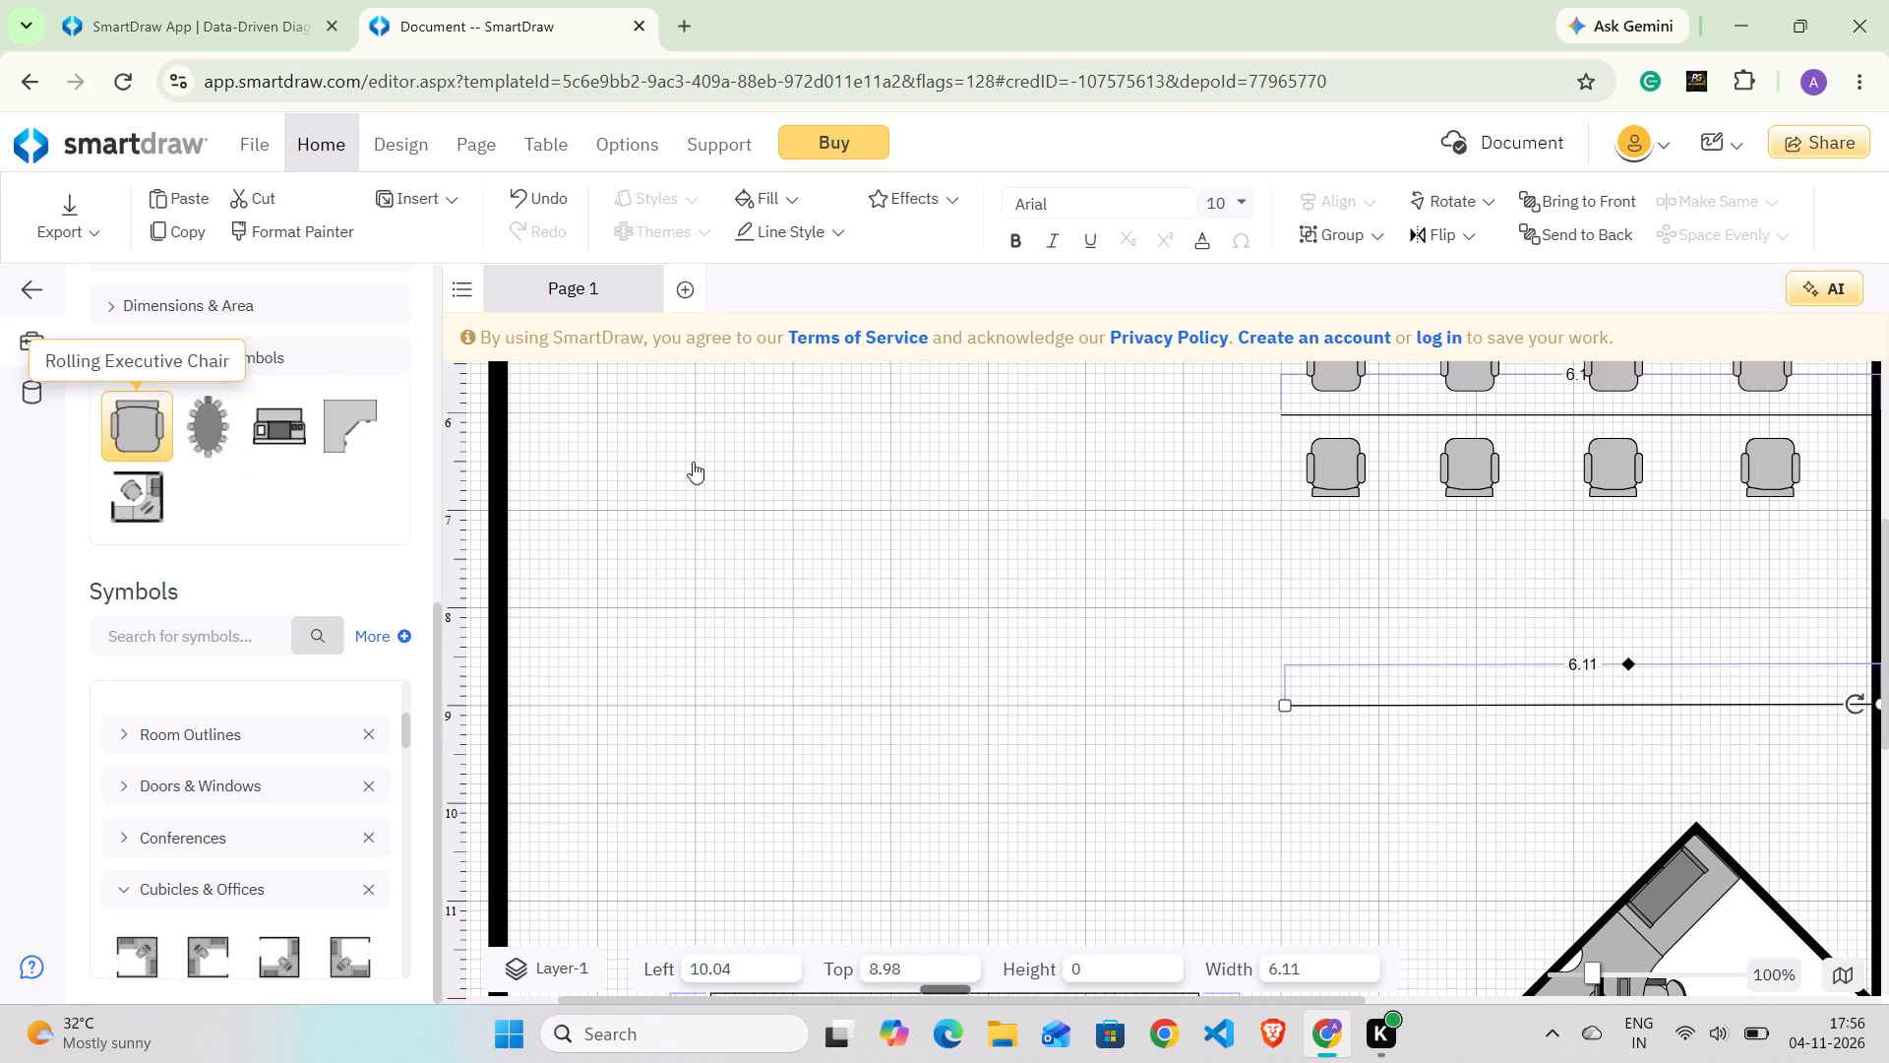
pyautogui.moveTo(693, 462); pyautogui.dragTo(1340, 658)
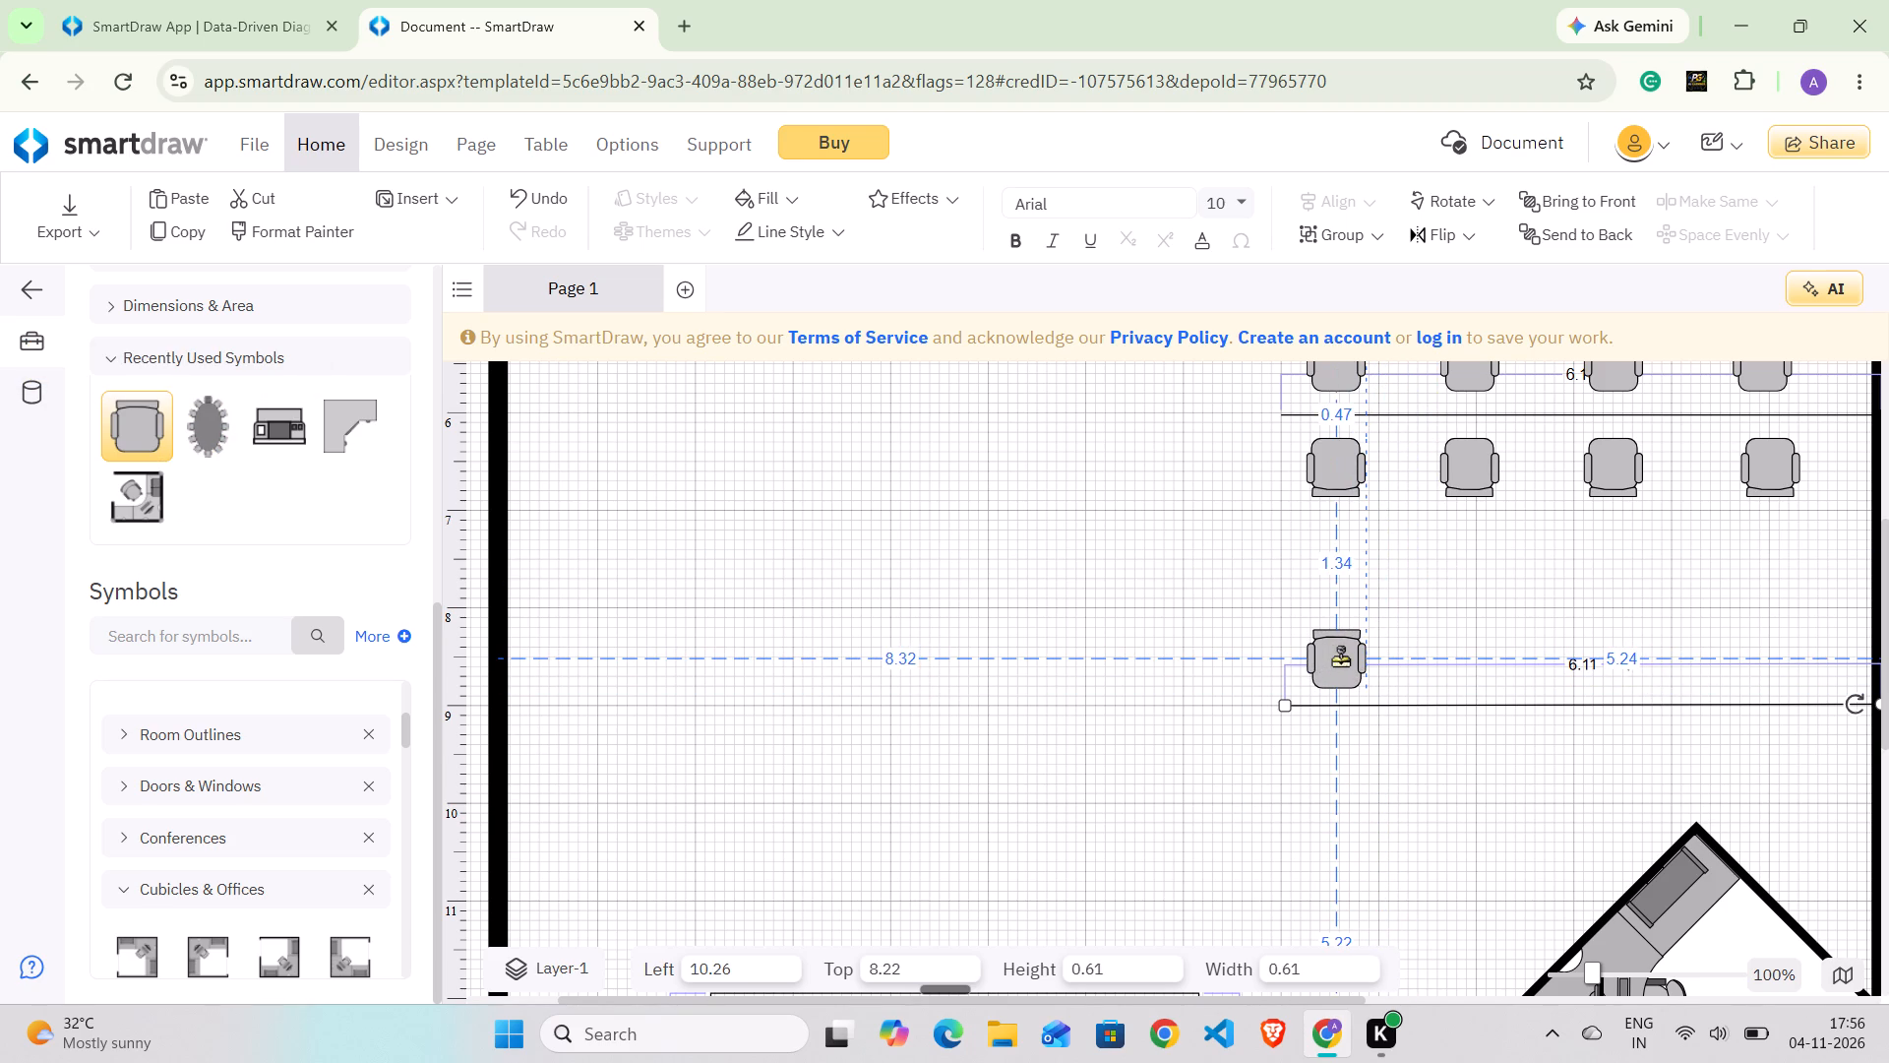
pyautogui.moveTo(1340, 658); pyautogui.dragTo(1333, 662)
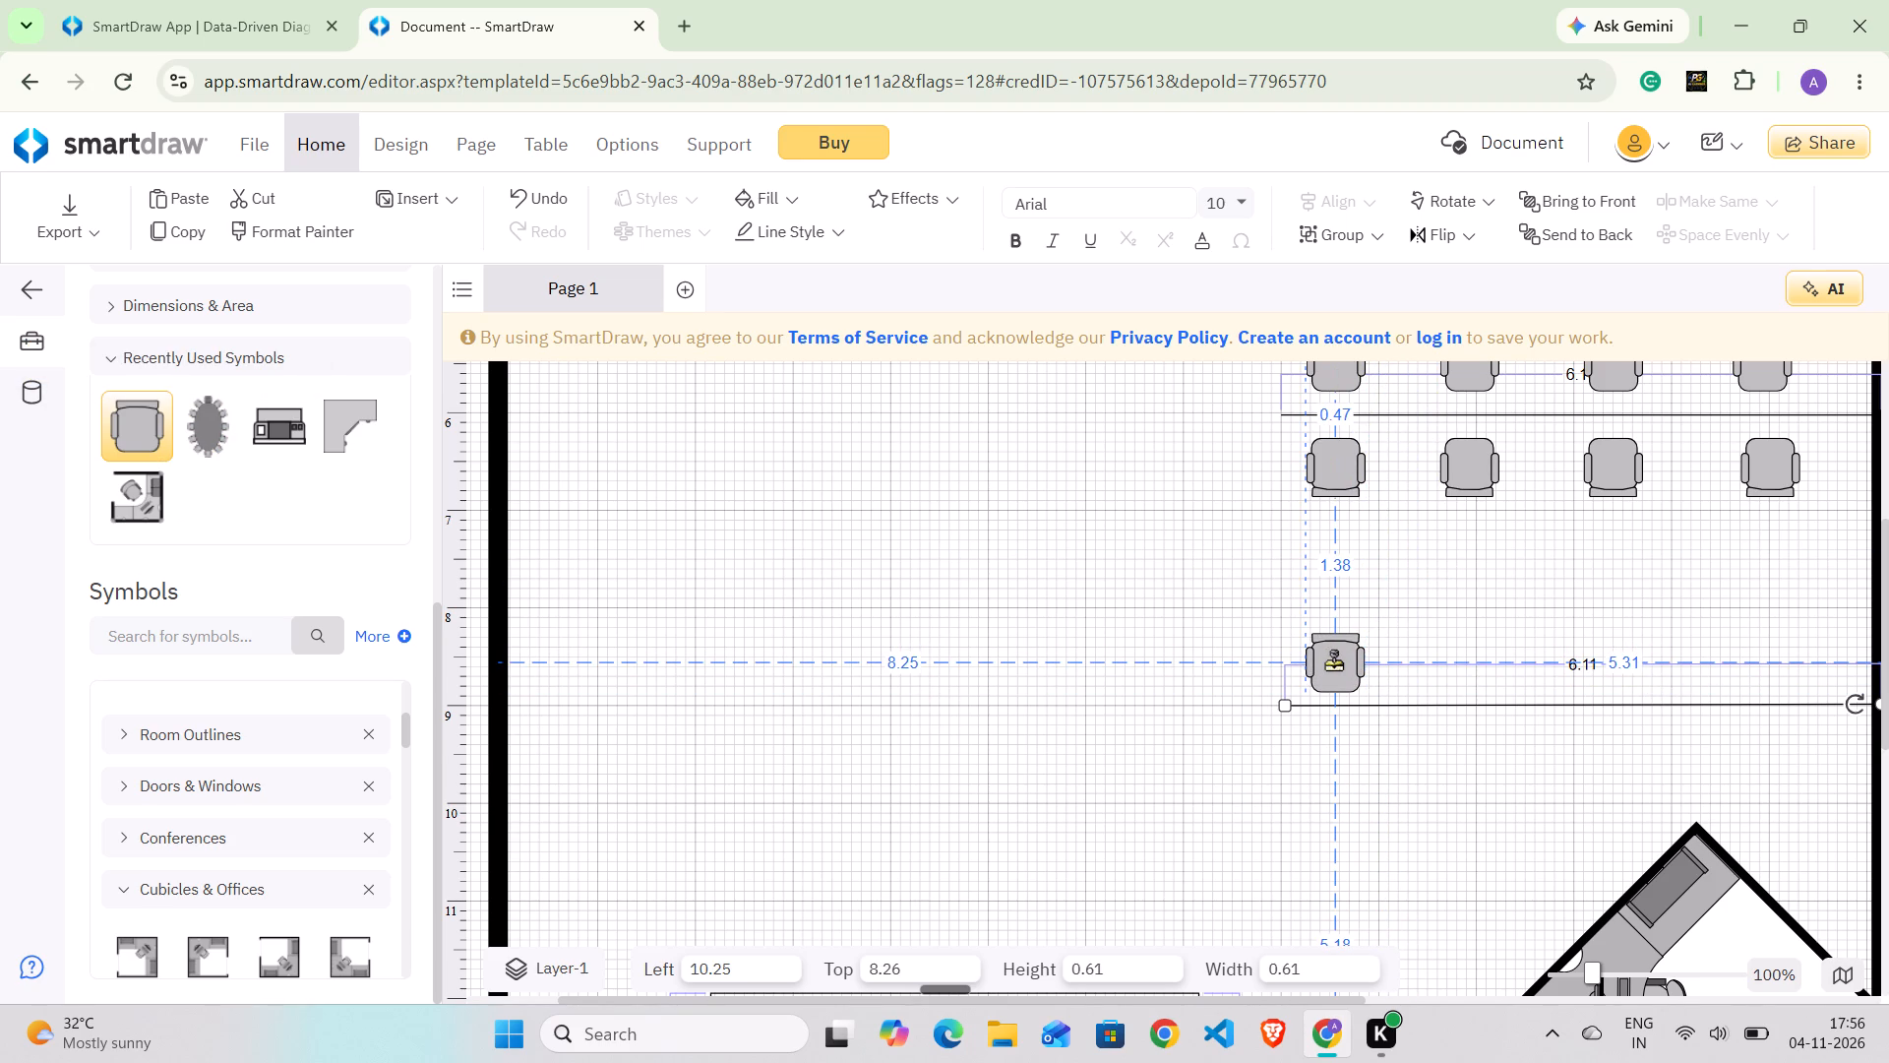
pyautogui.moveTo(1333, 662); pyautogui.dragTo(1335, 661)
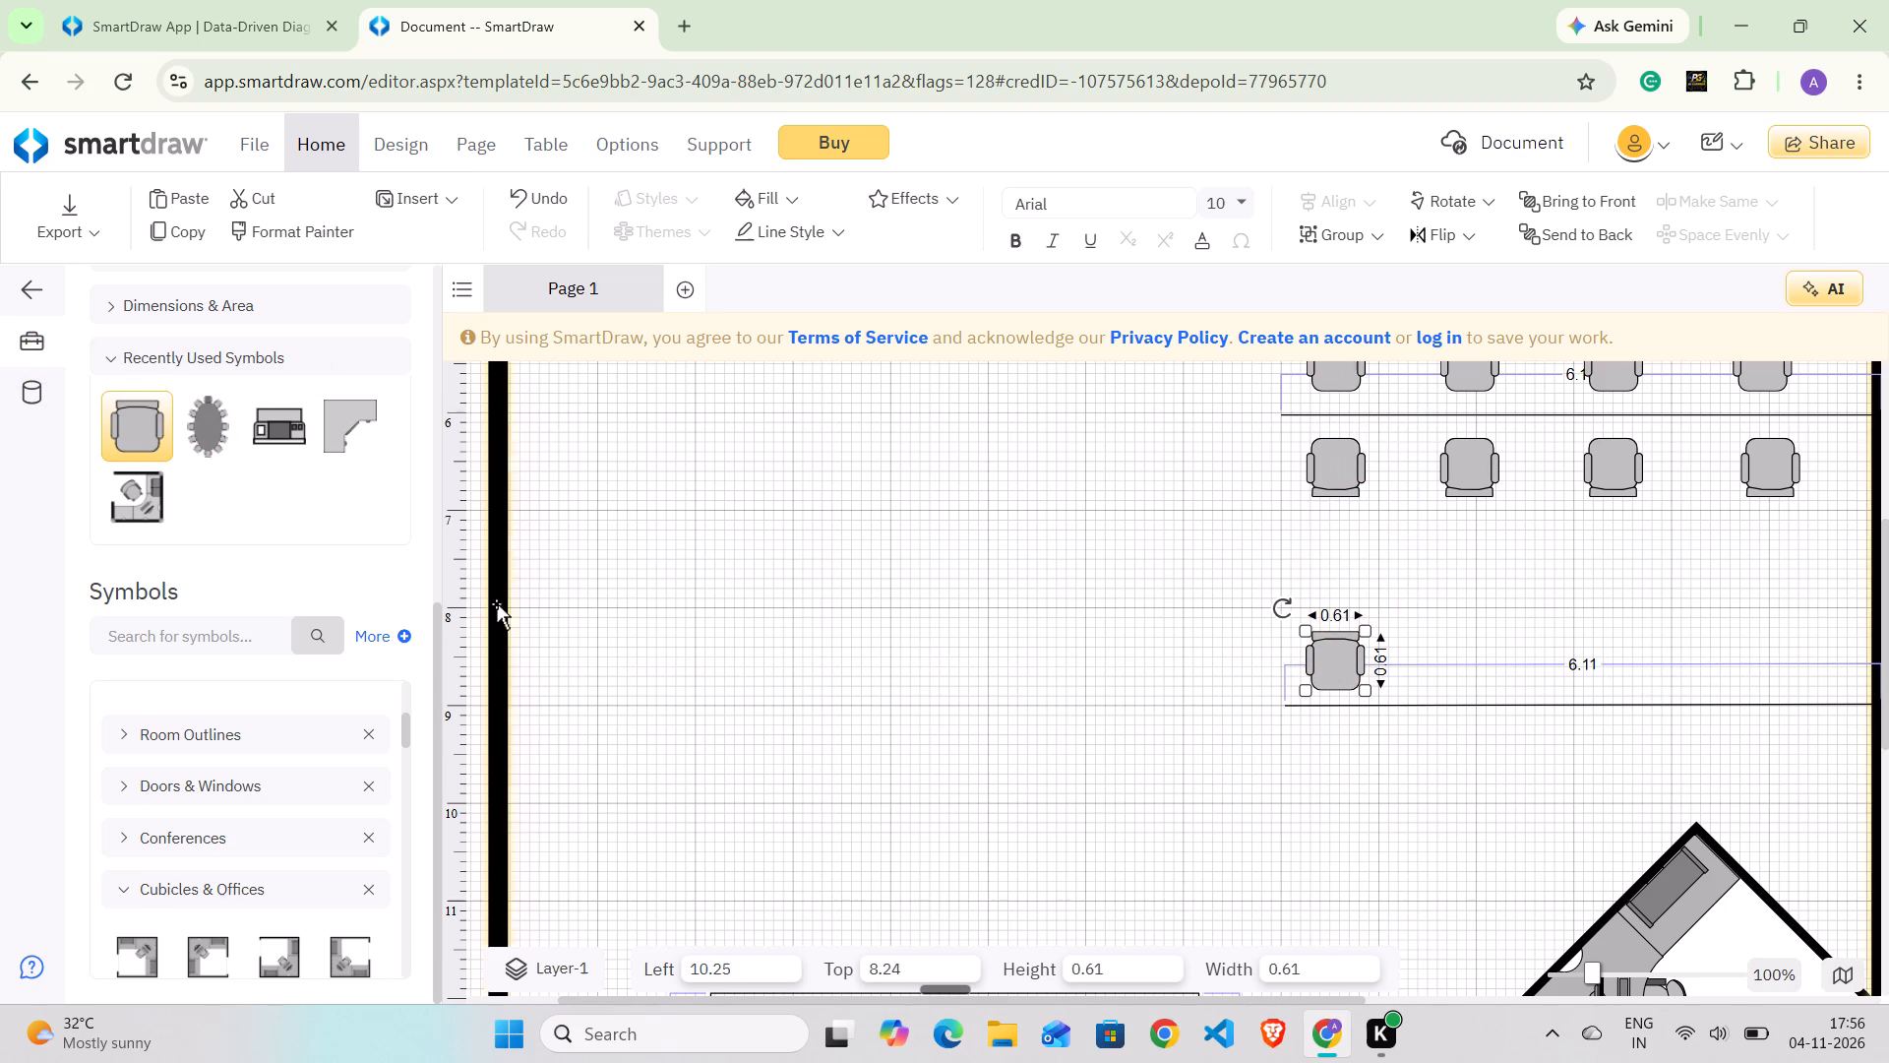
# Place a second Rolling Executive Chair above the lower desk line, level with the first, at about left 11.71, top 8.24.
pyautogui.moveTo(137, 410); pyautogui.dragTo(1159, 695)
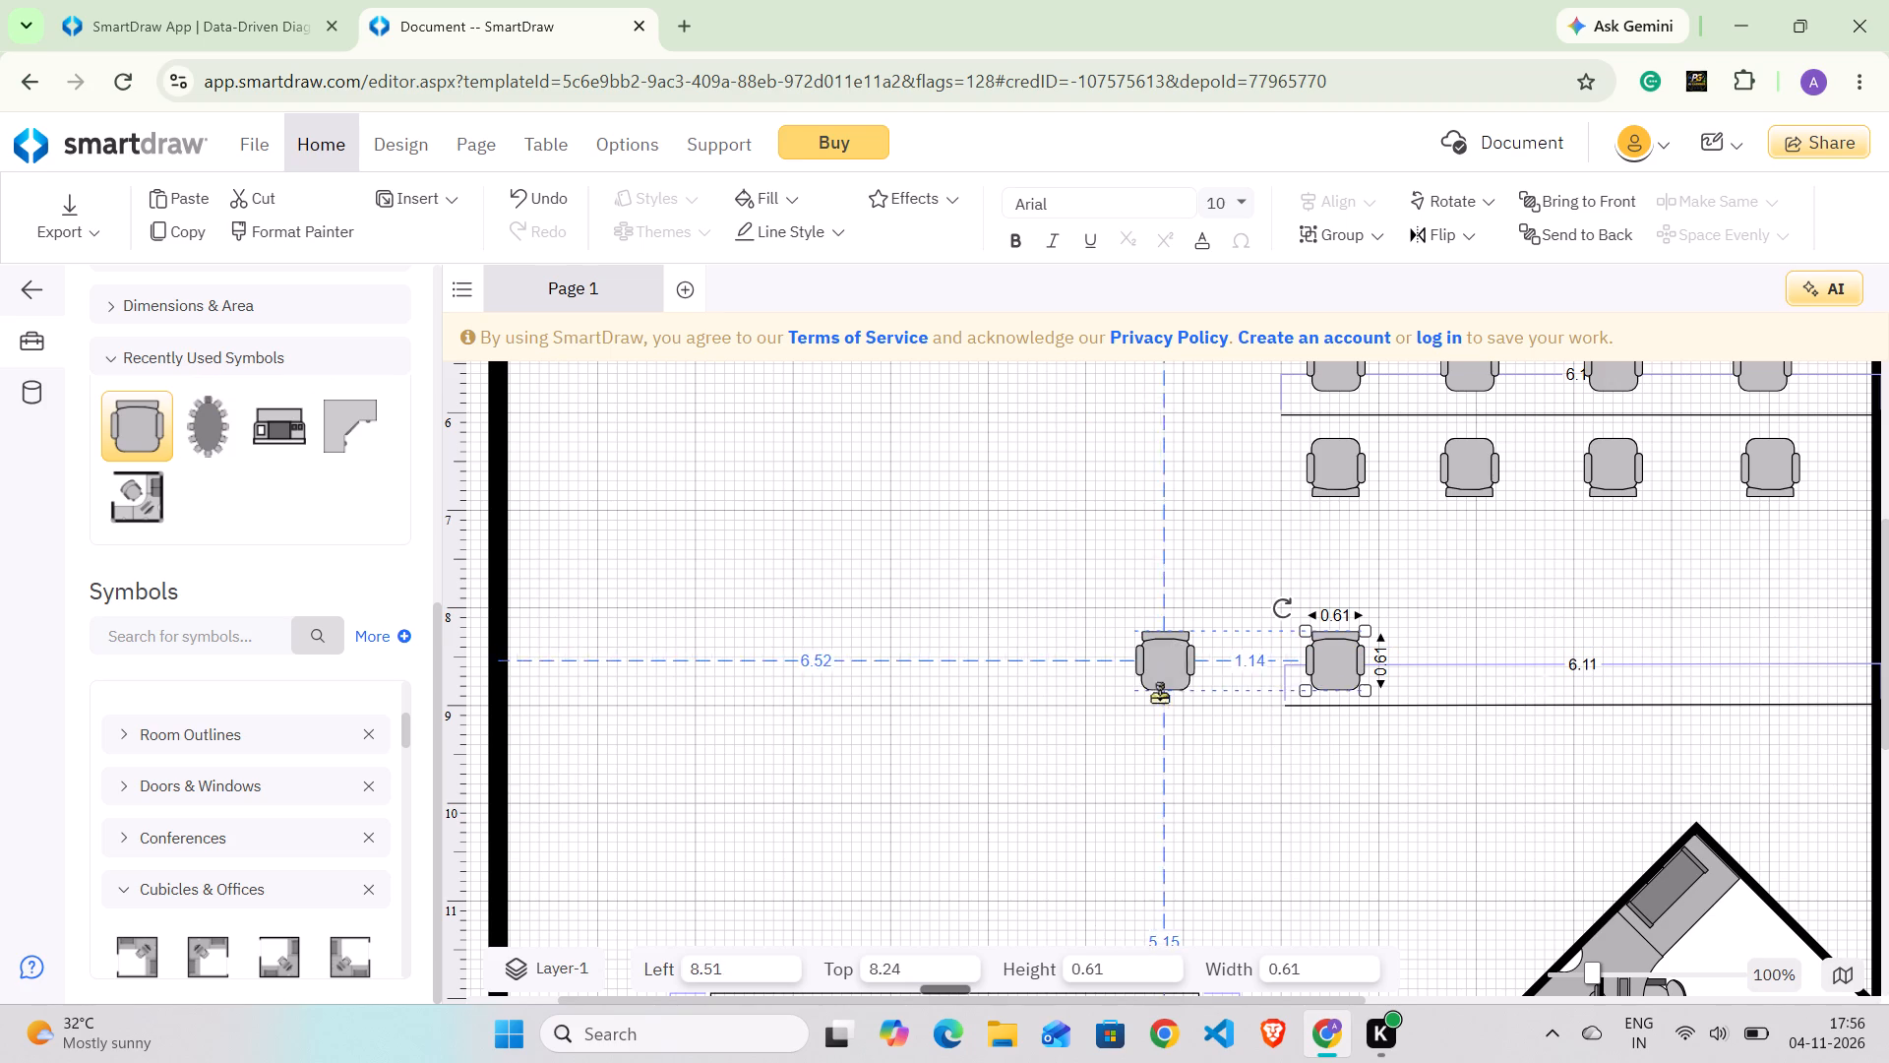
pyautogui.moveTo(1159, 695); pyautogui.dragTo(1488, 673)
pyautogui.hscroll(2, 1123, 754)
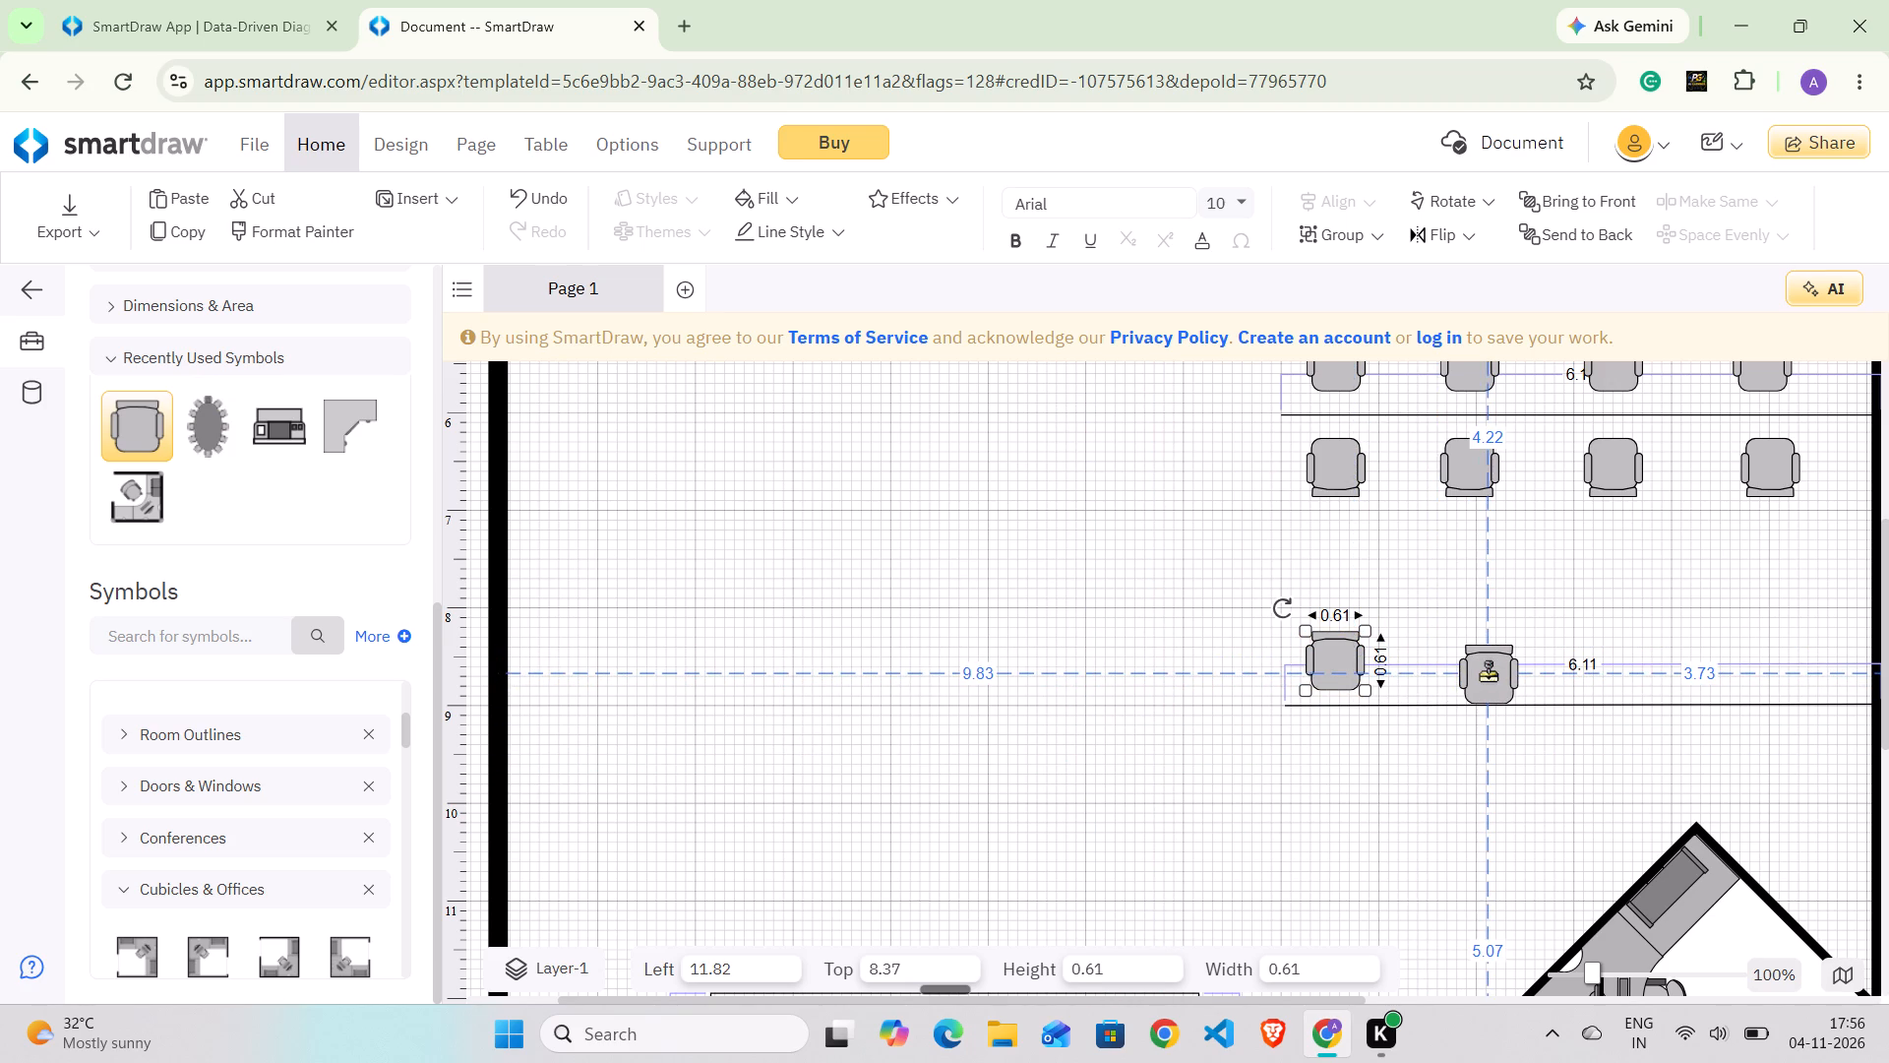
pyautogui.moveTo(1488, 673); pyautogui.dragTo(1477, 660)
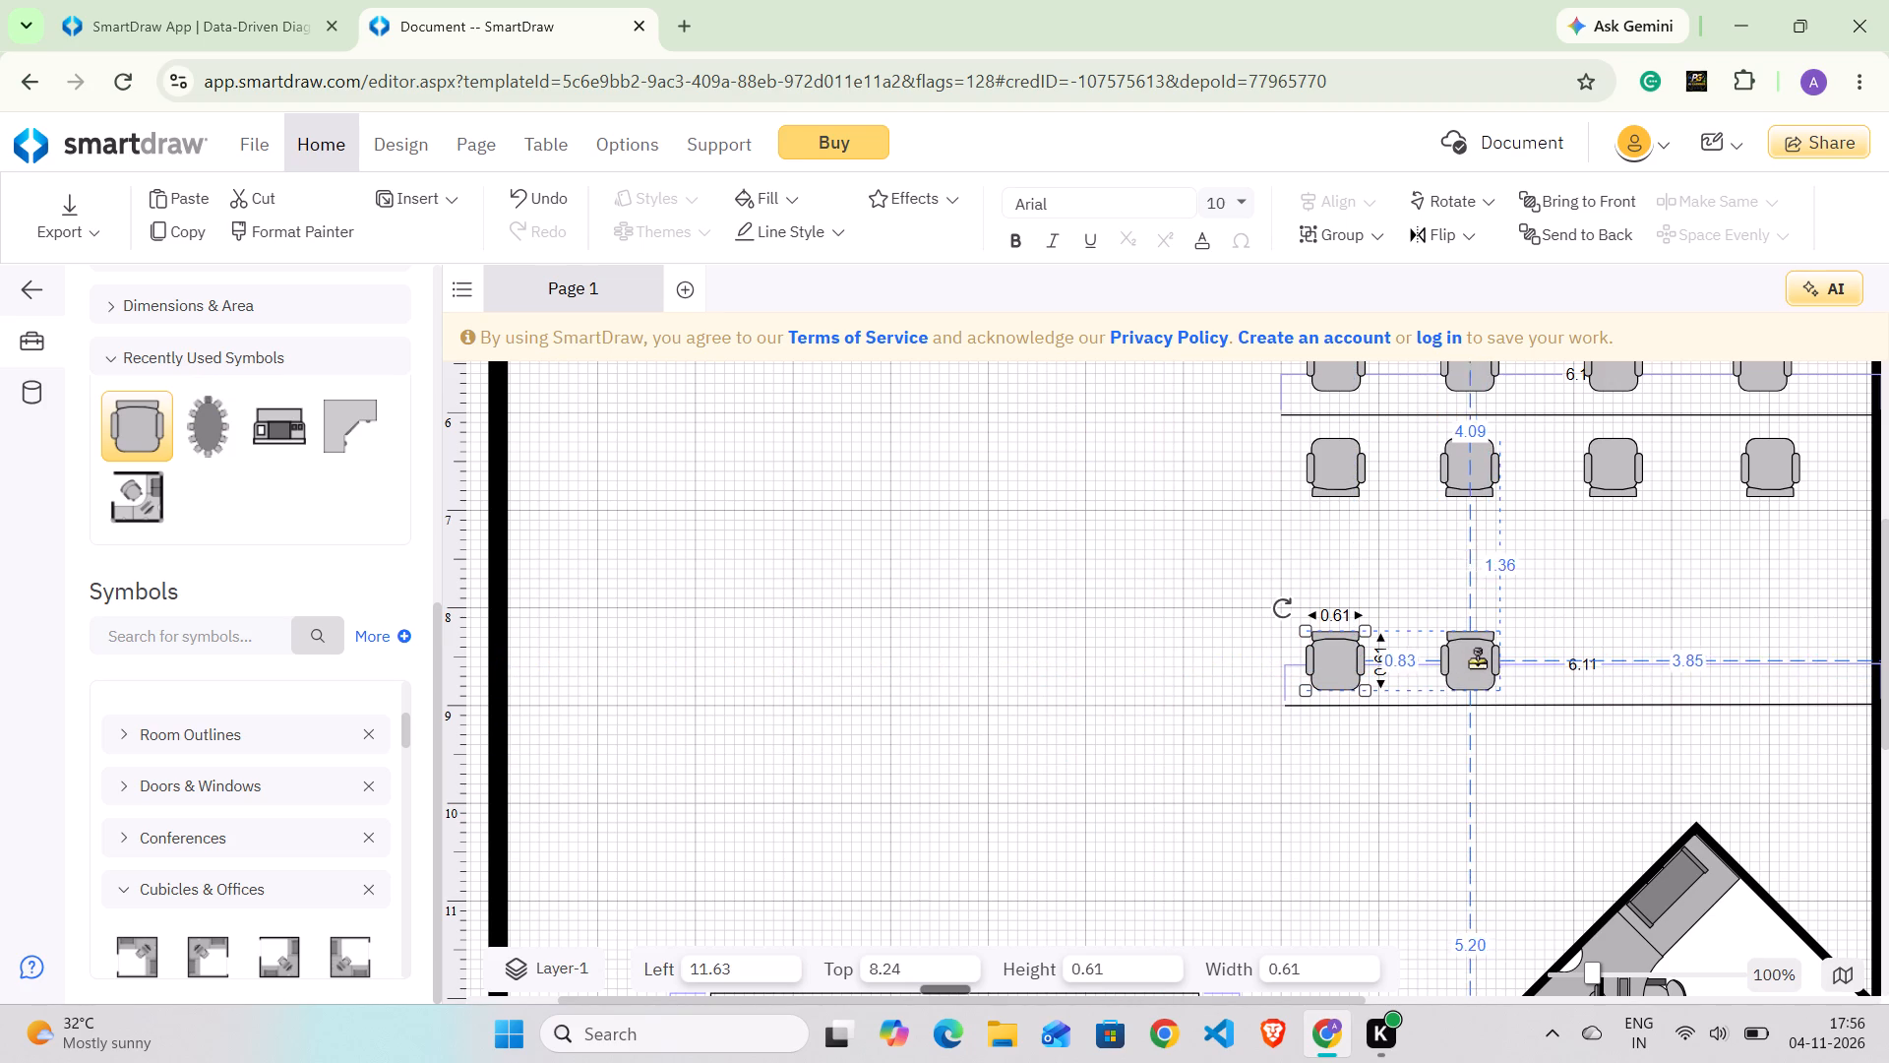
pyautogui.moveTo(1477, 660); pyautogui.dragTo(1477, 663)
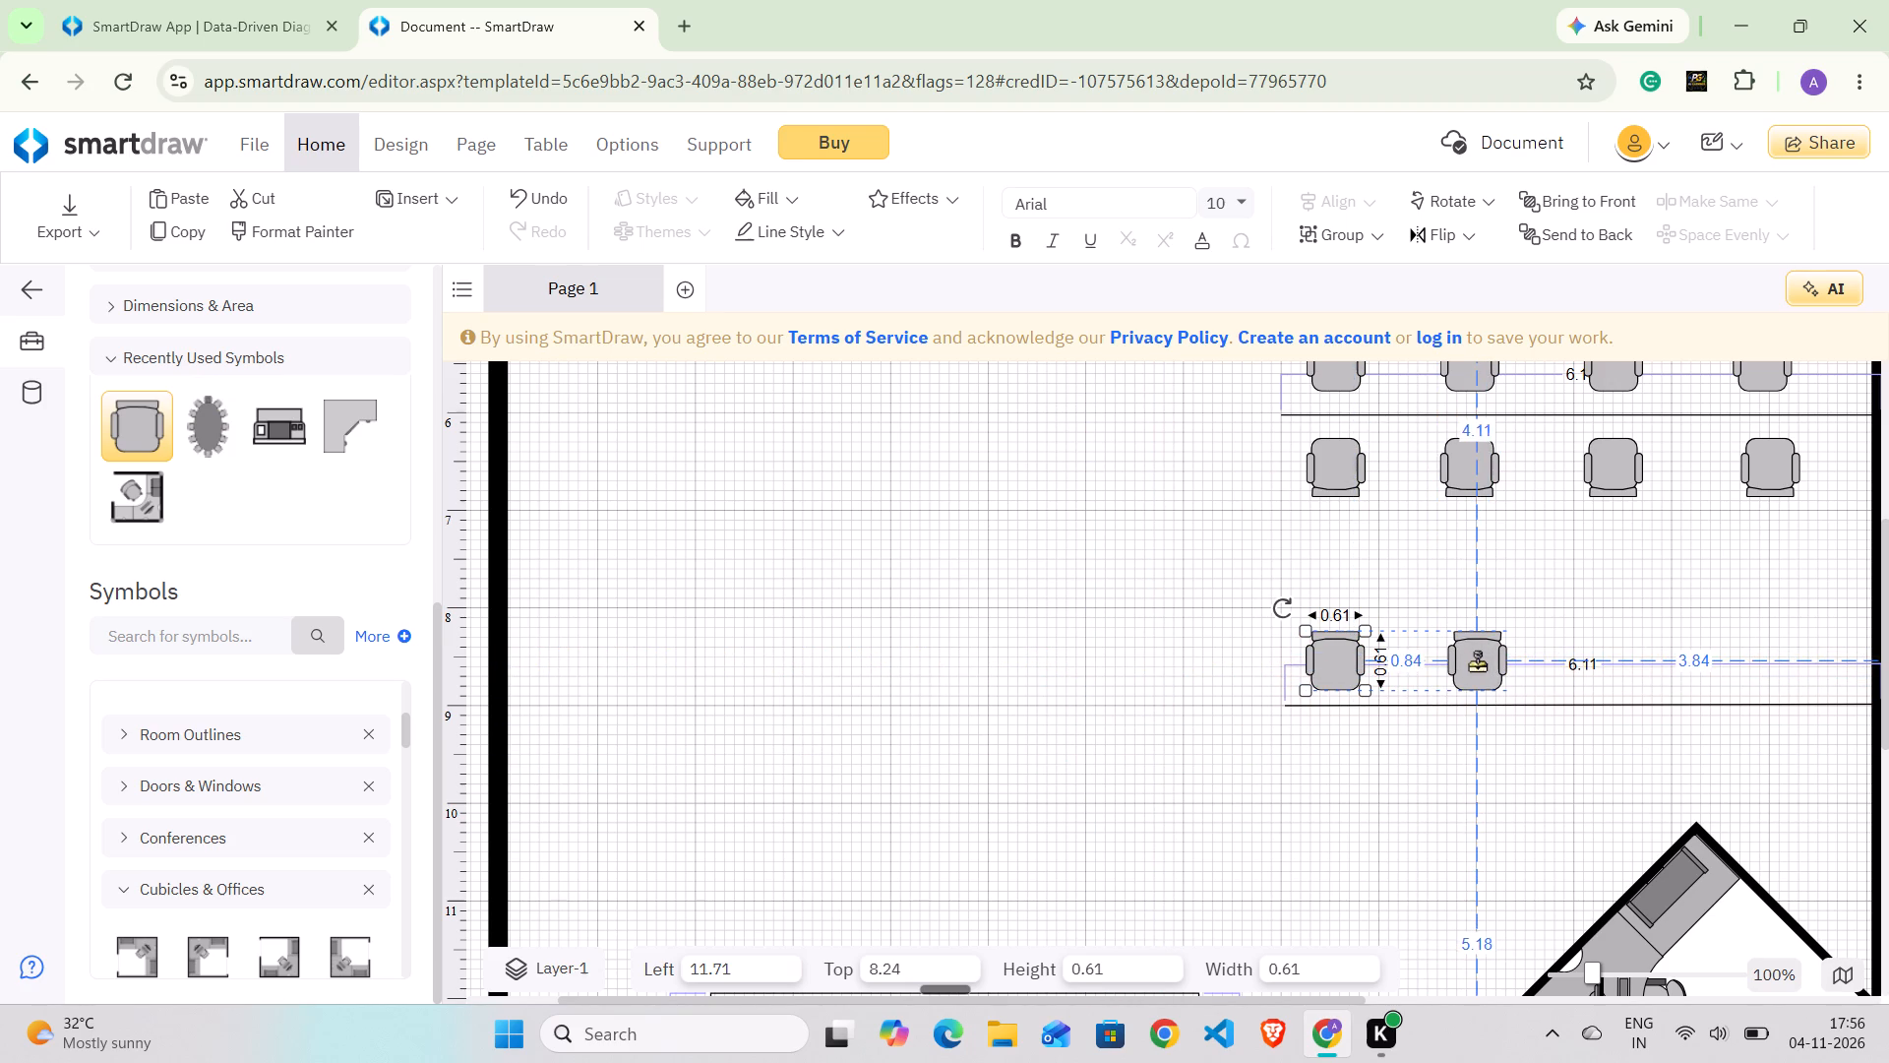
pyautogui.moveTo(1477, 663); pyautogui.dragTo(1478, 659)
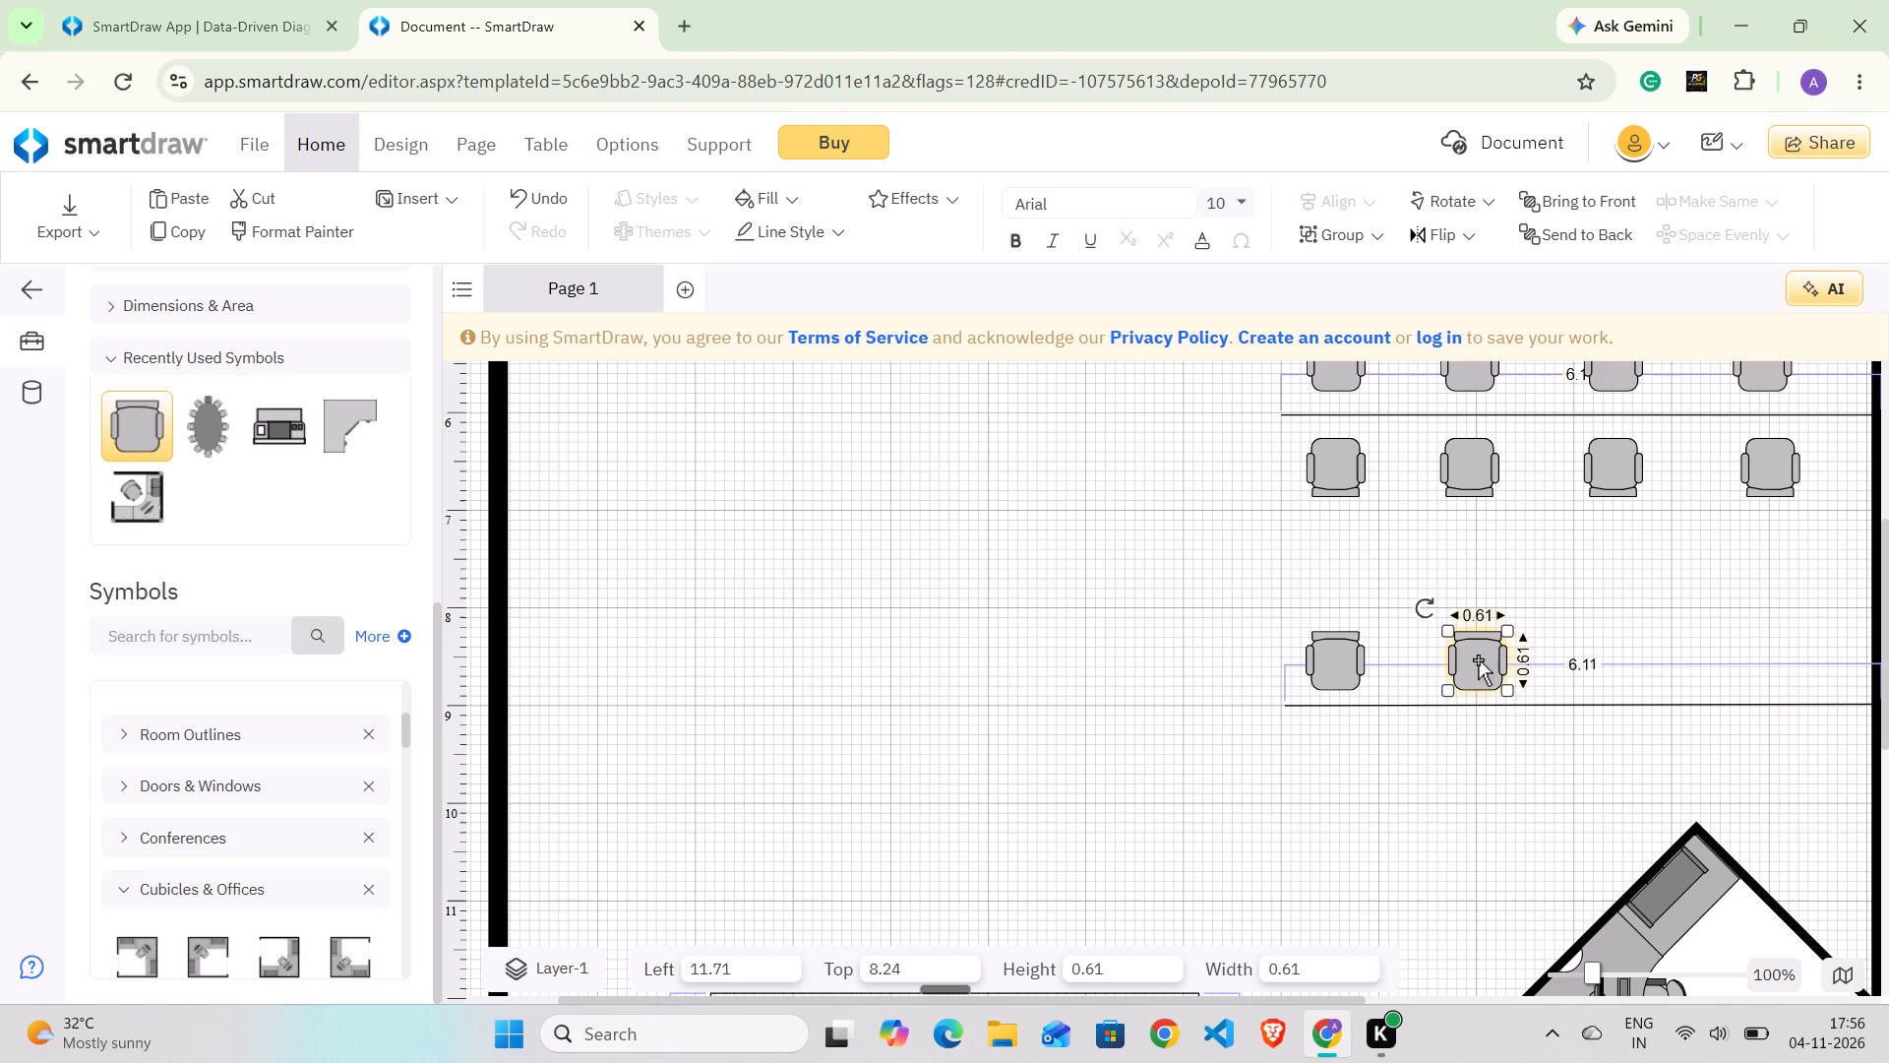
# Place a third Rolling Executive Chair in the row above the lower desk line, at about left 13.11, top 8.24.
pyautogui.click(144, 450)
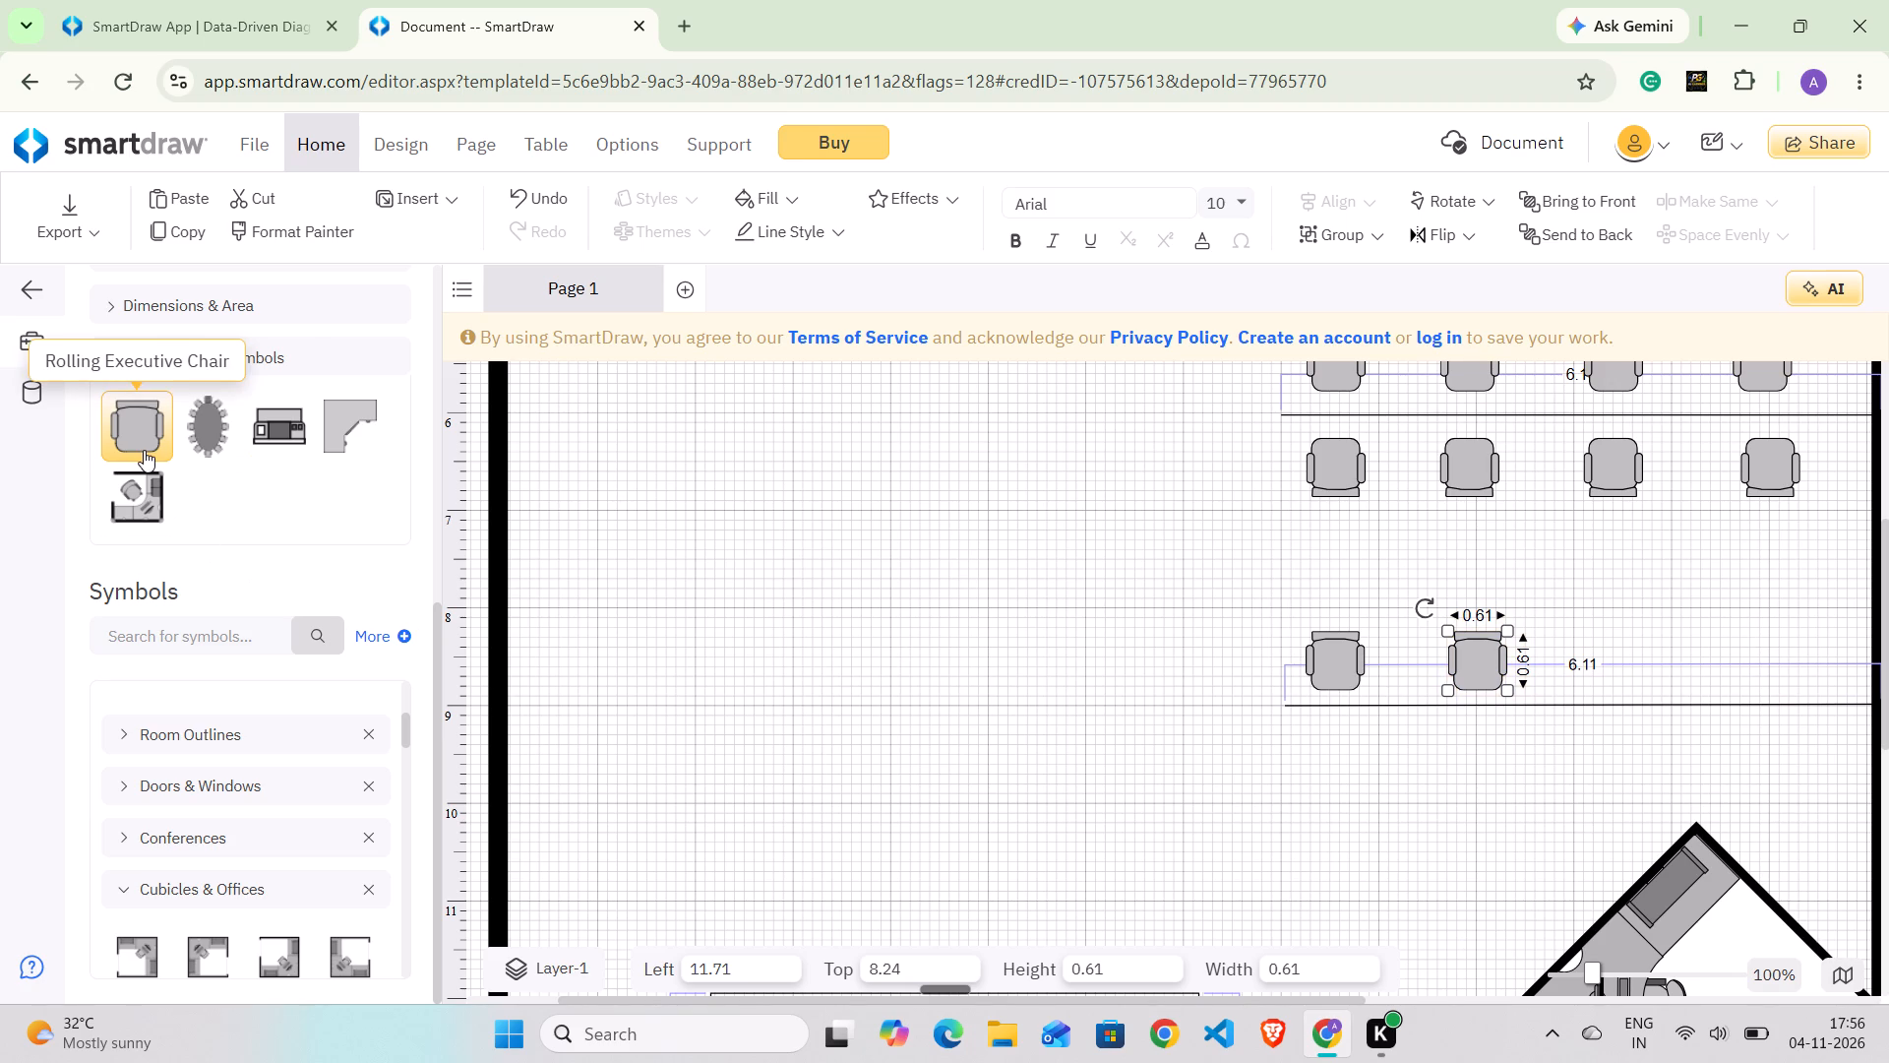
pyautogui.moveTo(123, 439); pyautogui.dragTo(1629, 649)
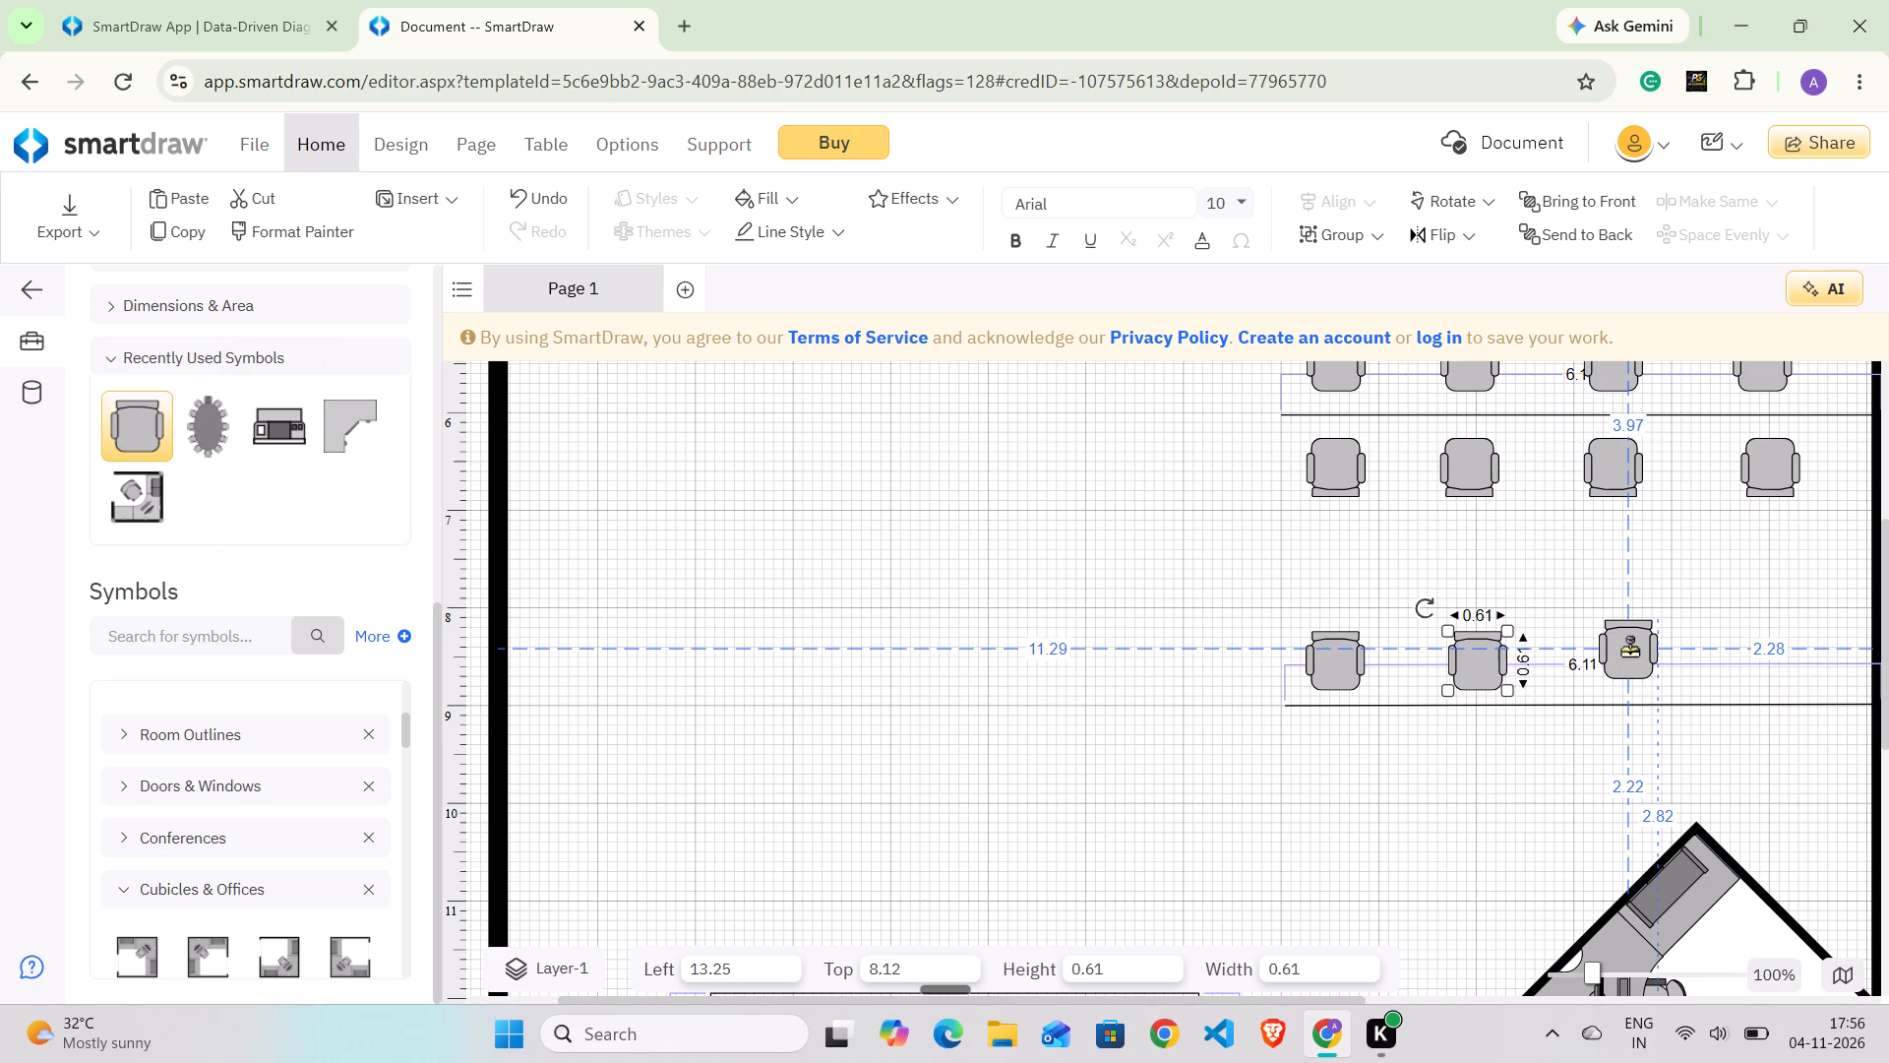
pyautogui.moveTo(1629, 649); pyautogui.dragTo(1619, 657)
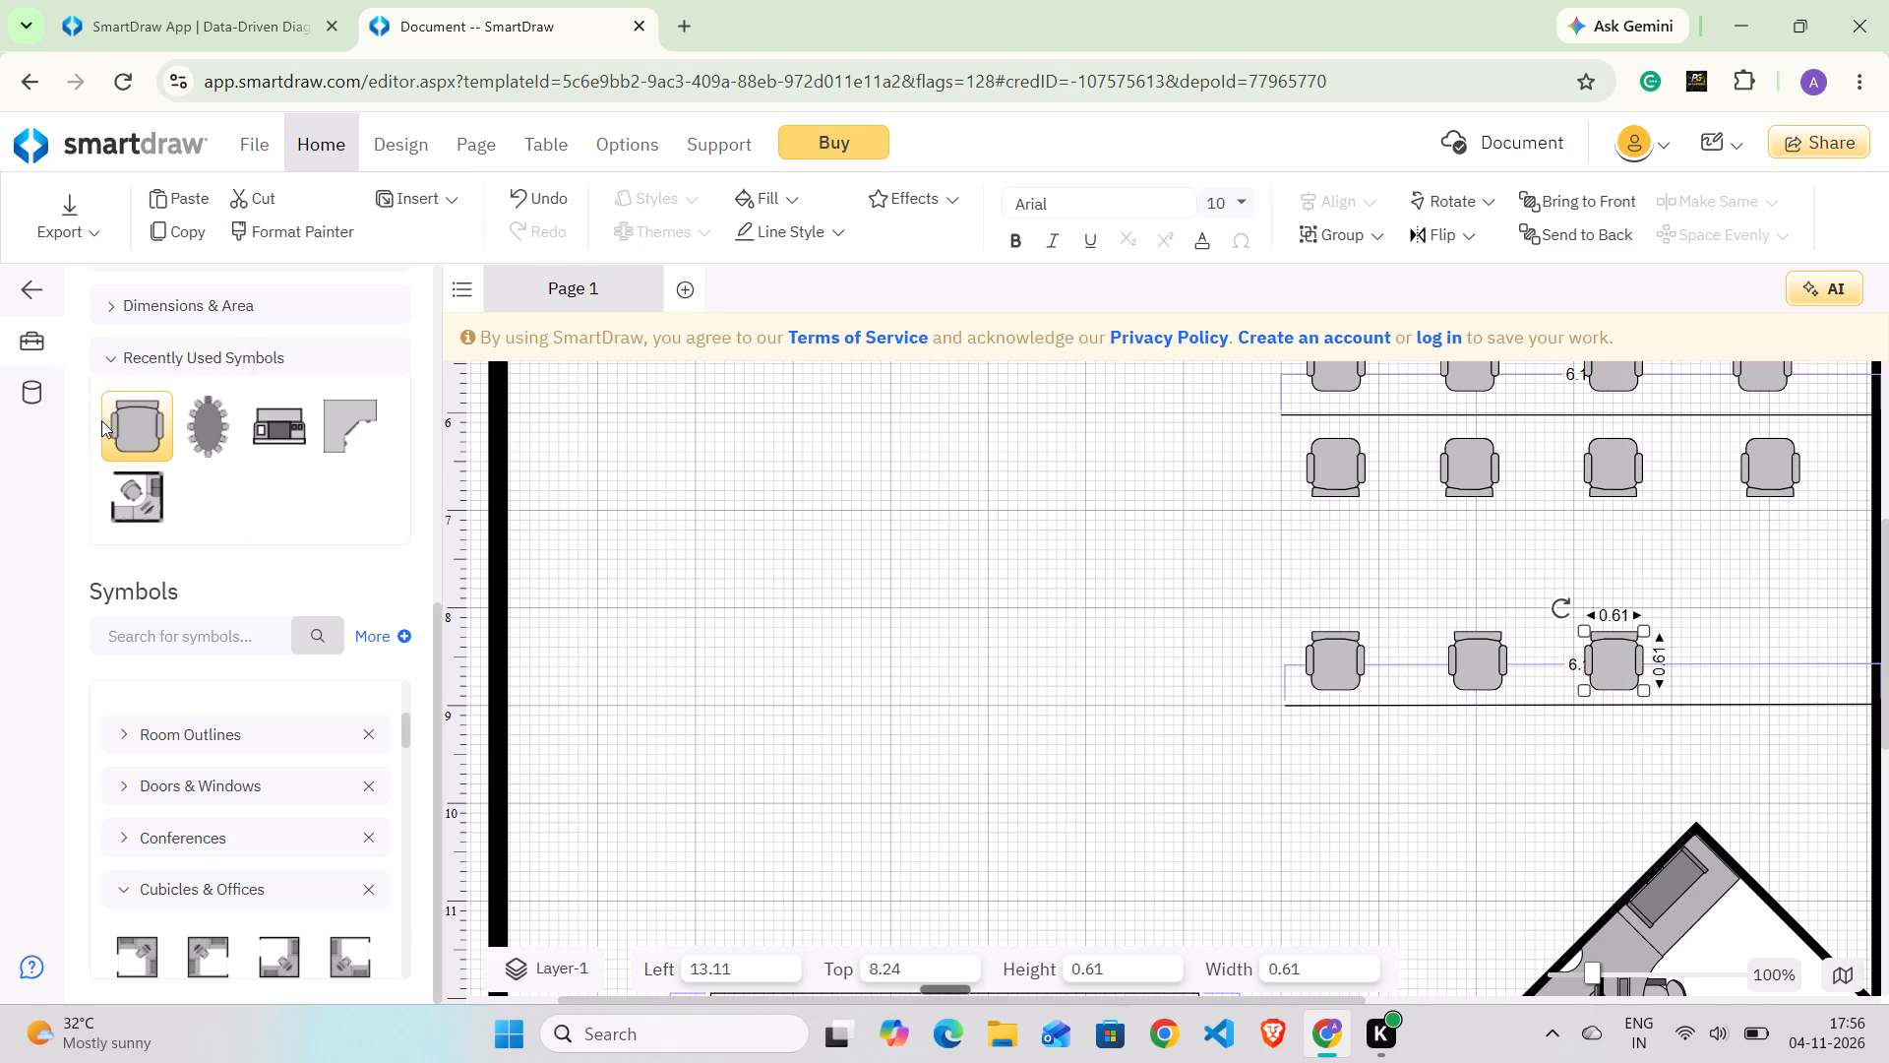
# Place a fourth Rolling Executive Chair at the right end of the lower row, at about left 14.71, top 8.24.
pyautogui.click(136, 428)
pyautogui.hscroll(2, 1267, 647)
pyautogui.moveTo(152, 431); pyautogui.dragTo(1493, 661)
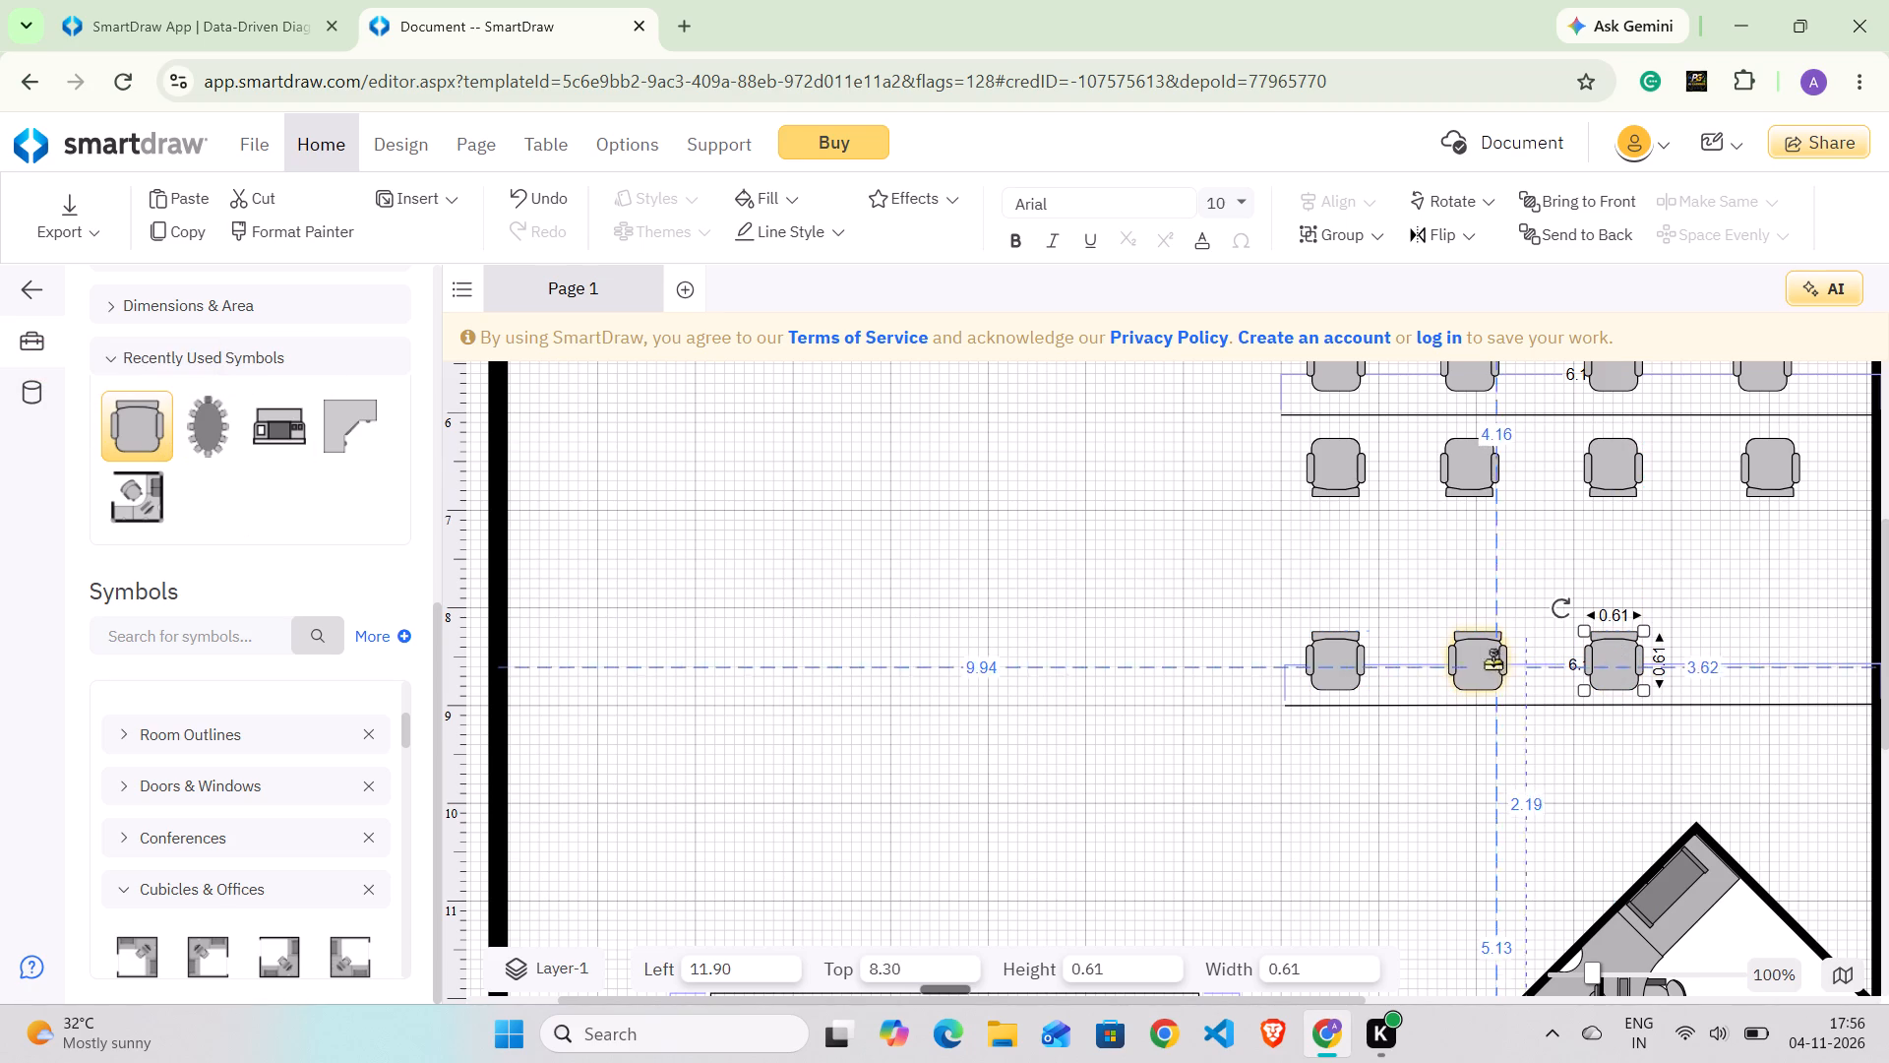
pyautogui.moveTo(1493, 661); pyautogui.dragTo(1765, 656)
pyautogui.hscroll(2, 1506, 659)
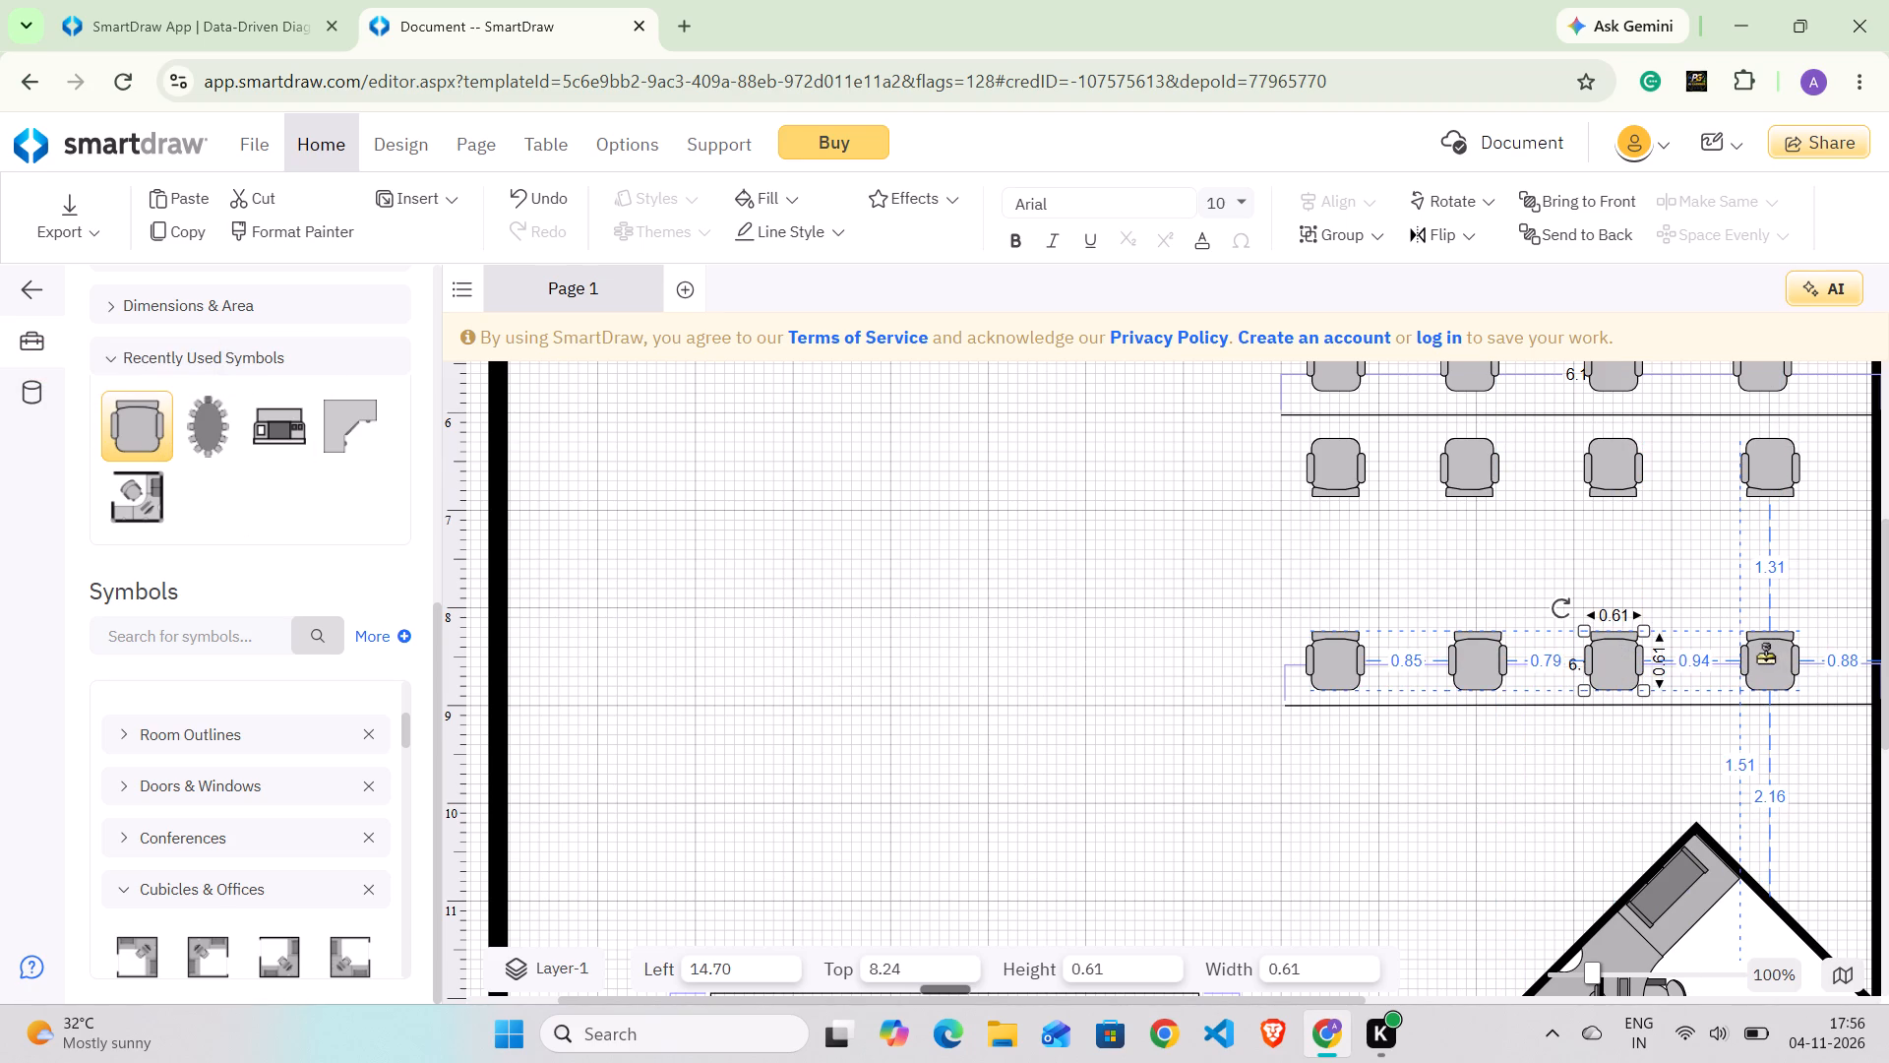
pyautogui.moveTo(1765, 656); pyautogui.dragTo(1771, 657)
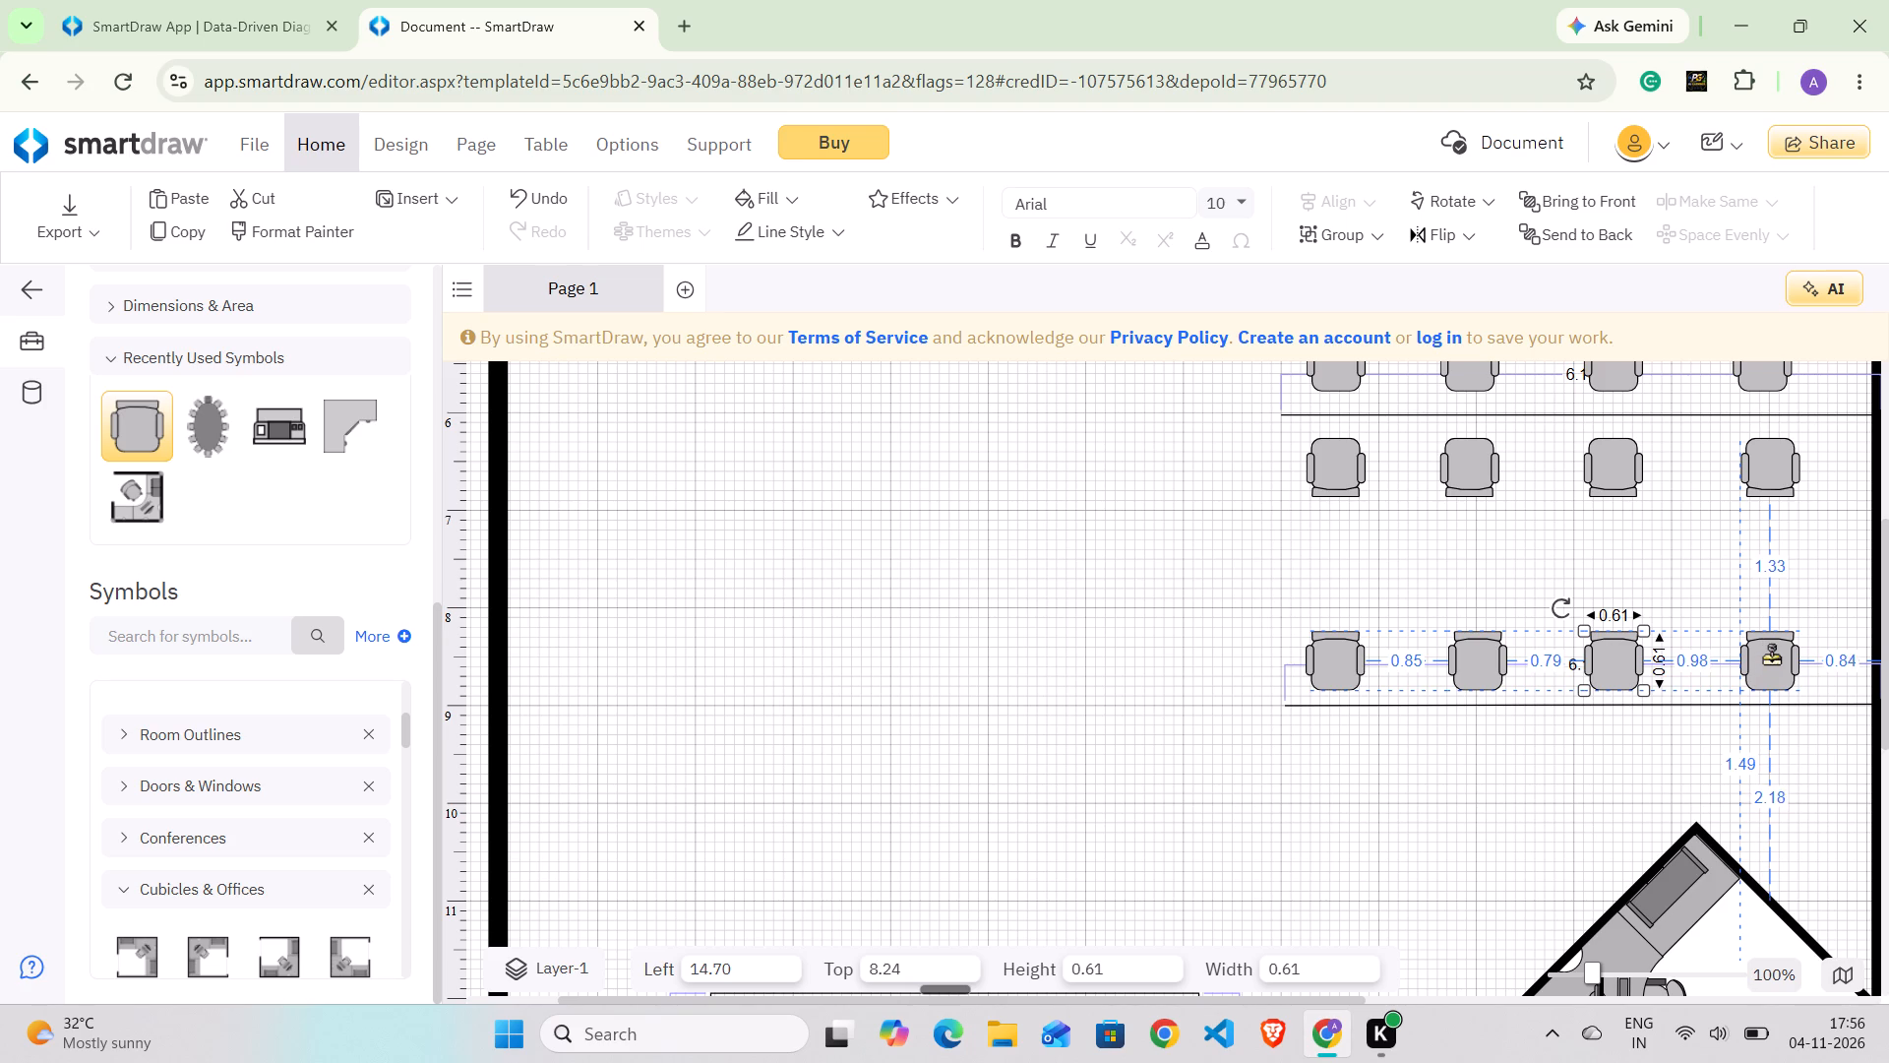
pyautogui.moveTo(1771, 657); pyautogui.dragTo(1773, 656)
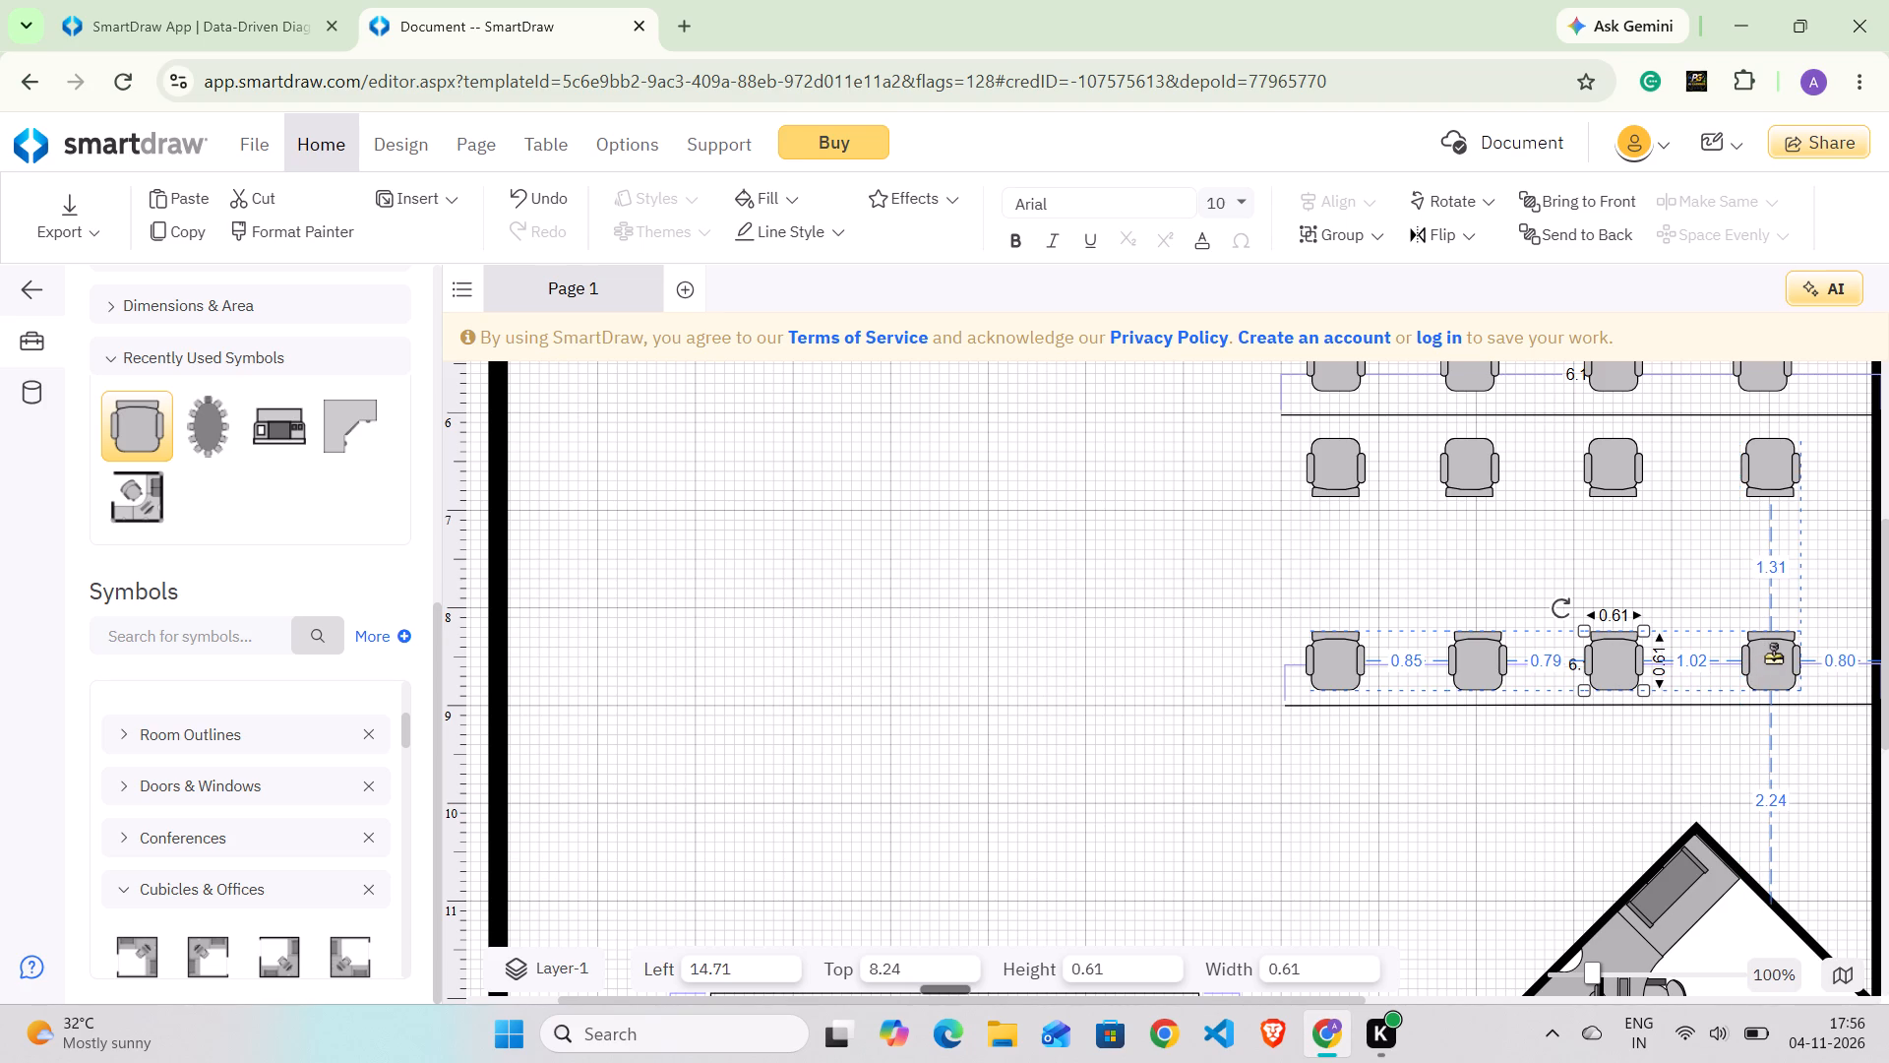
pyautogui.moveTo(1773, 656); pyautogui.dragTo(1771, 656)
pyautogui.moveTo(1771, 656); pyautogui.dragTo(1771, 657)
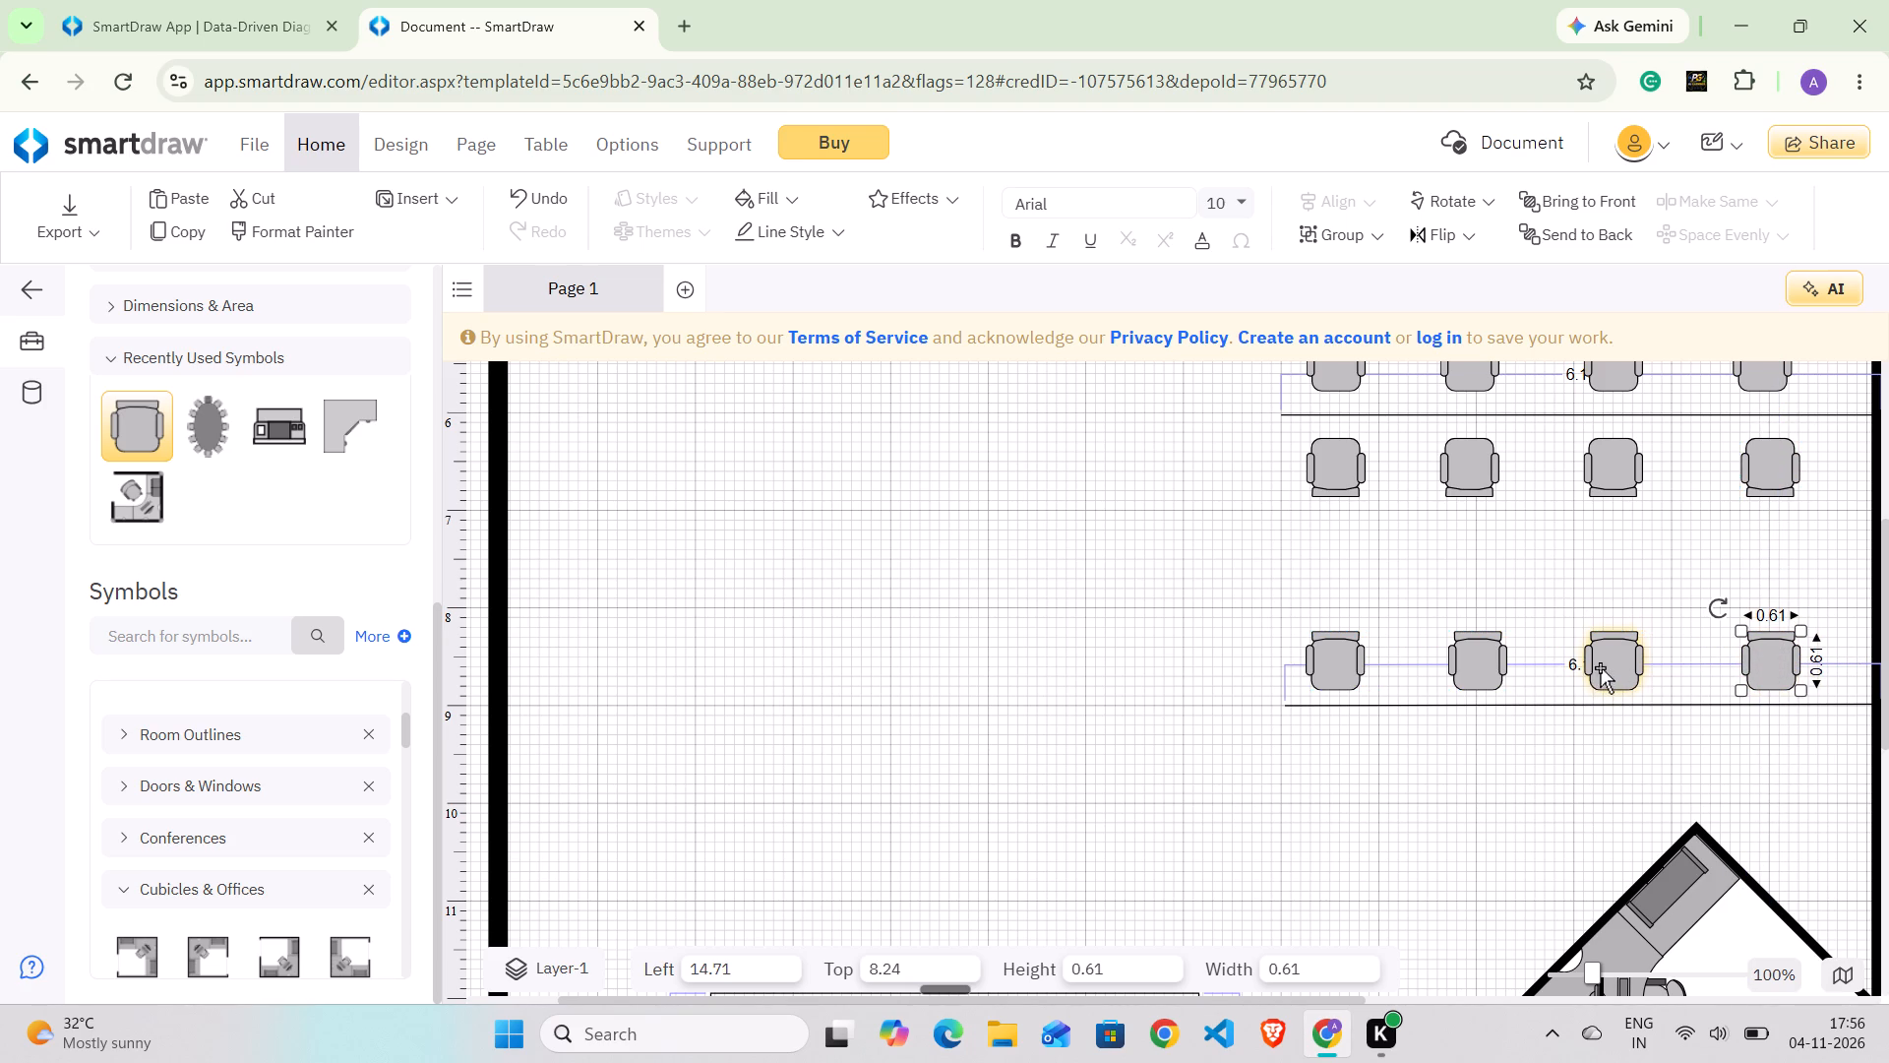
# Check the positions of the new row's chairs against the chair rows above.
pyautogui.click(1600, 667)
pyautogui.click(1477, 663)
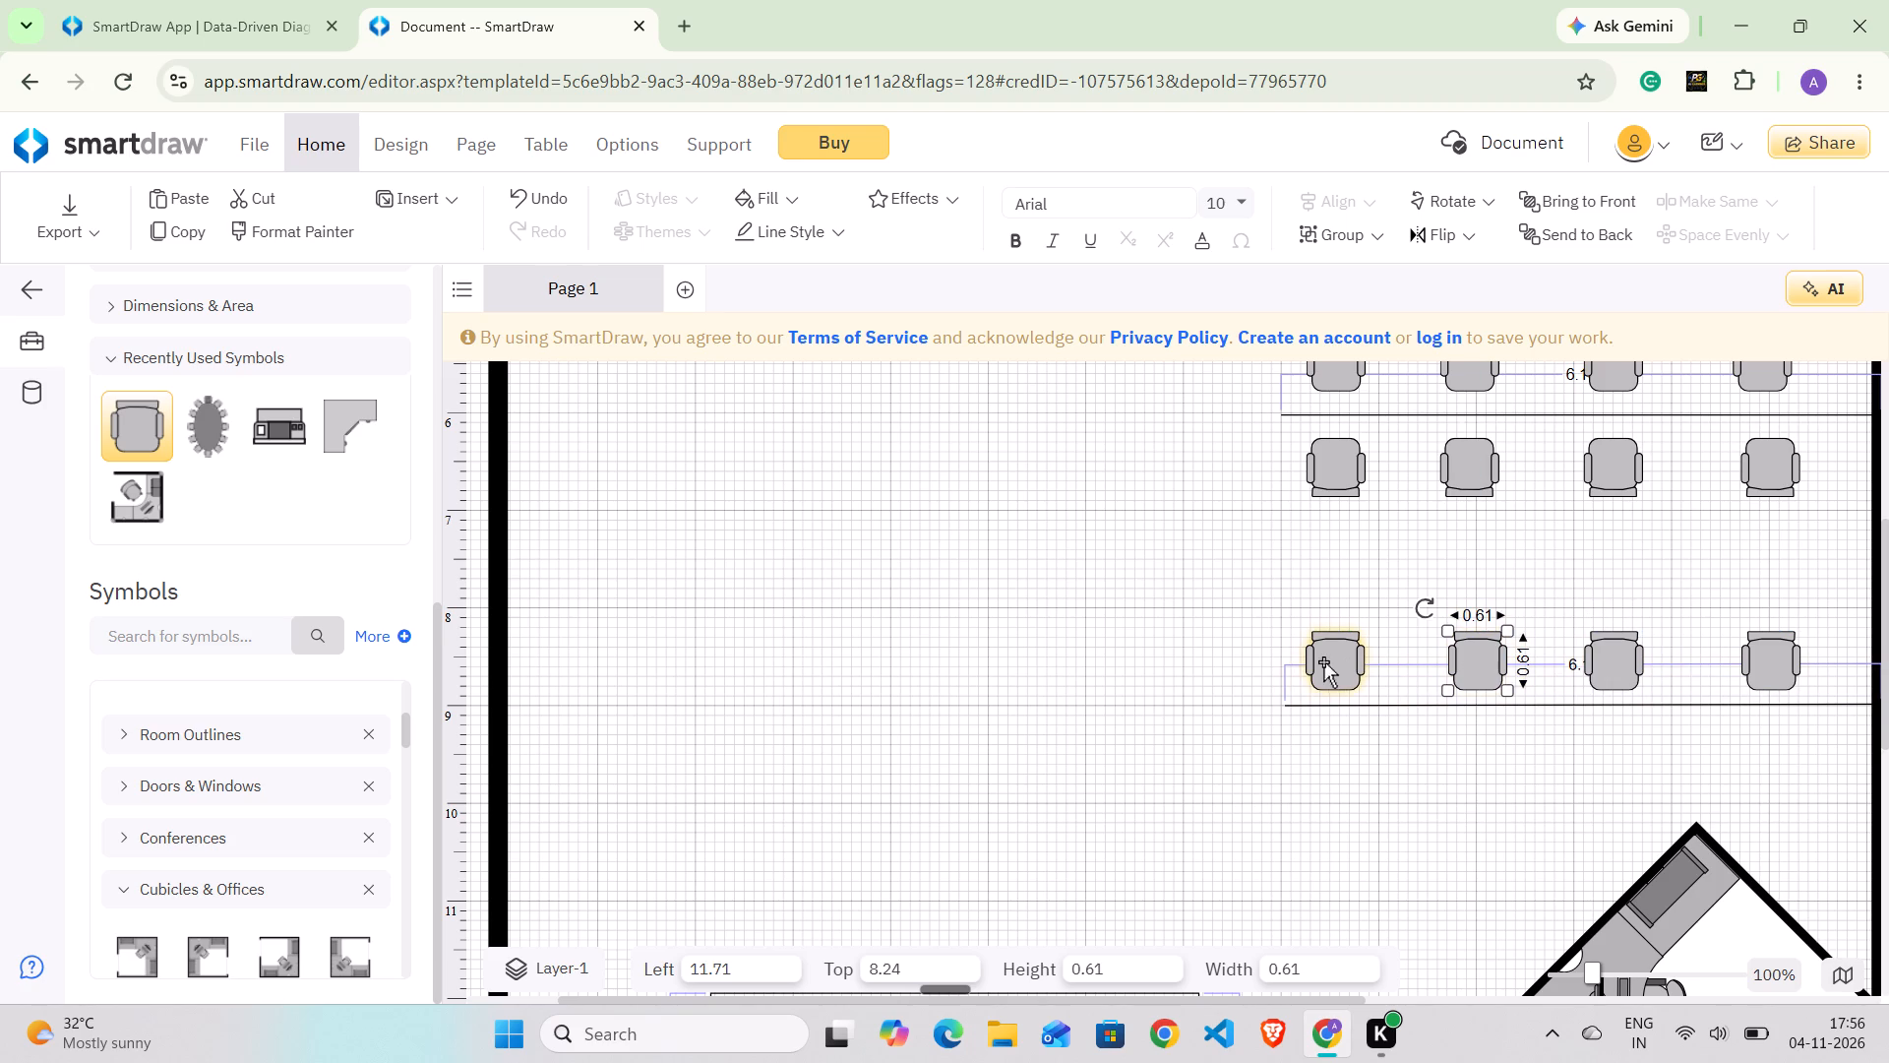
pyautogui.click(1321, 661)
pyautogui.scroll(1, 1478, 751)
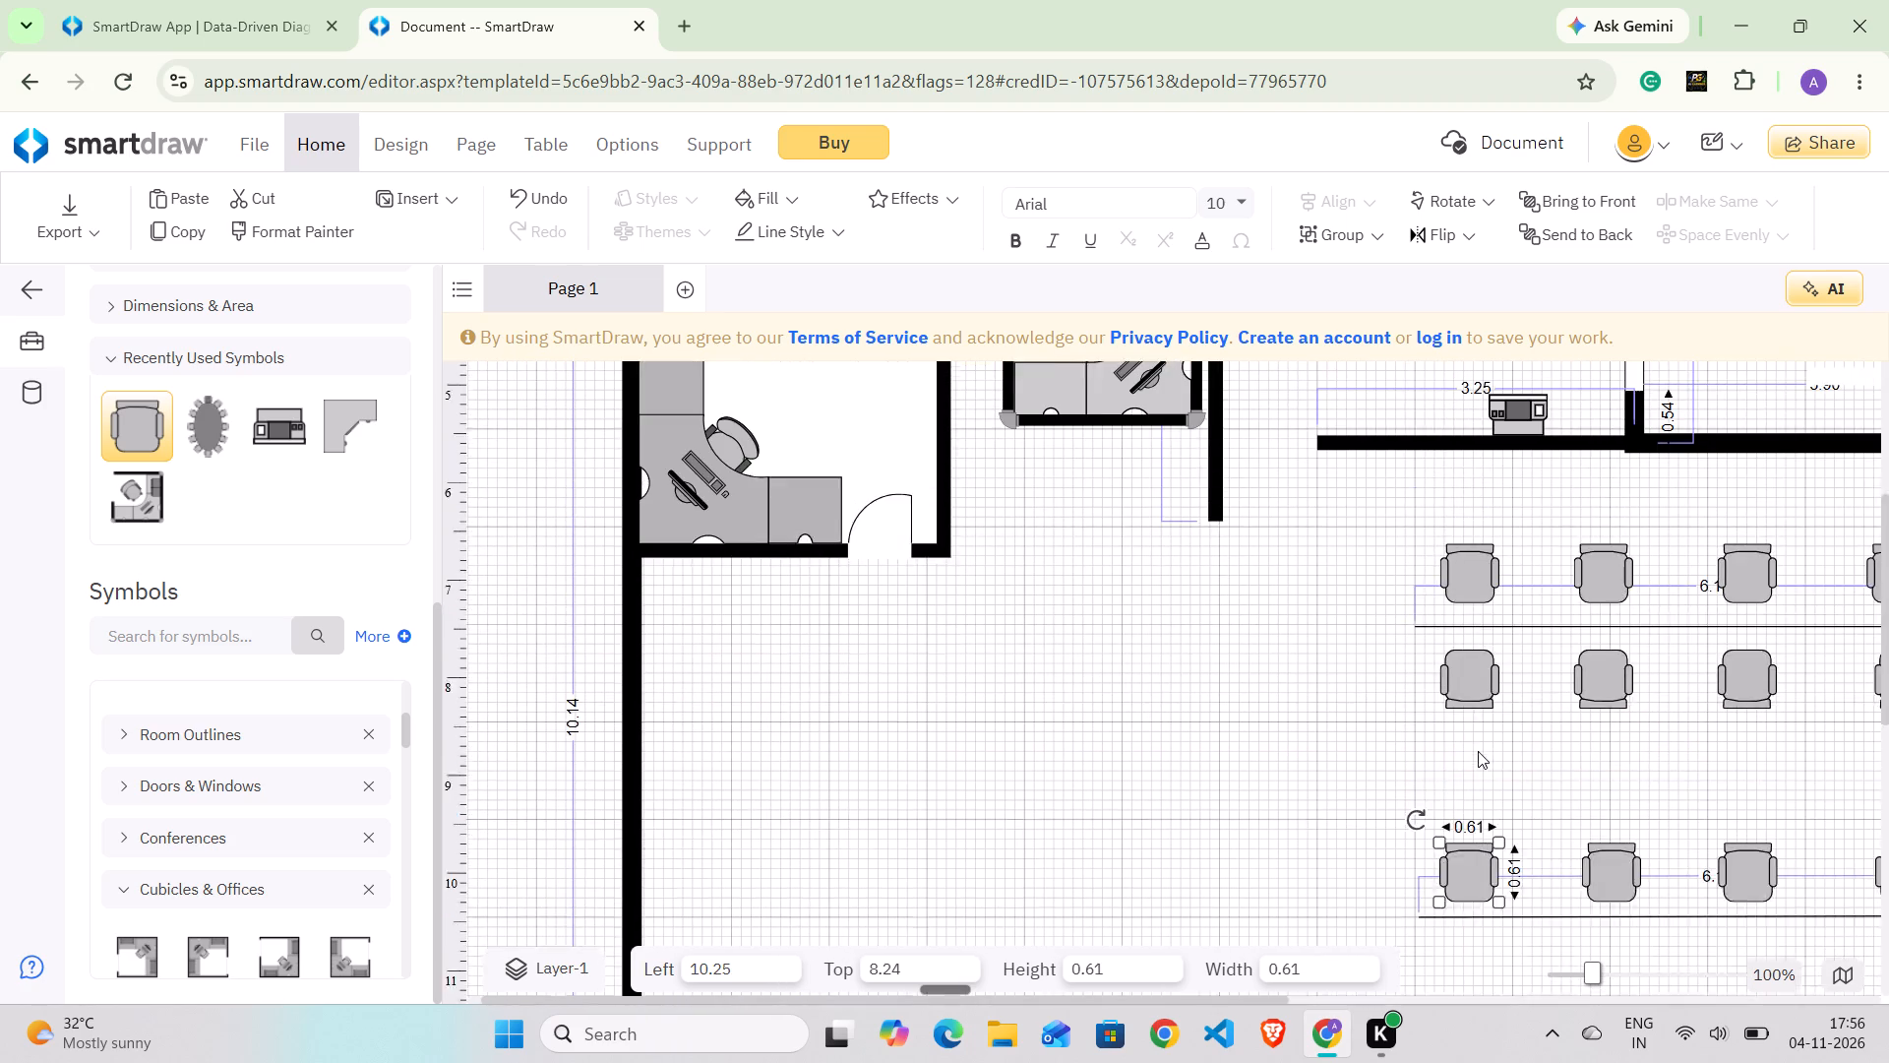
pyautogui.scroll(1, 1478, 751)
pyautogui.scroll(-1, 1478, 751)
pyautogui.hscroll(1, 1478, 751)
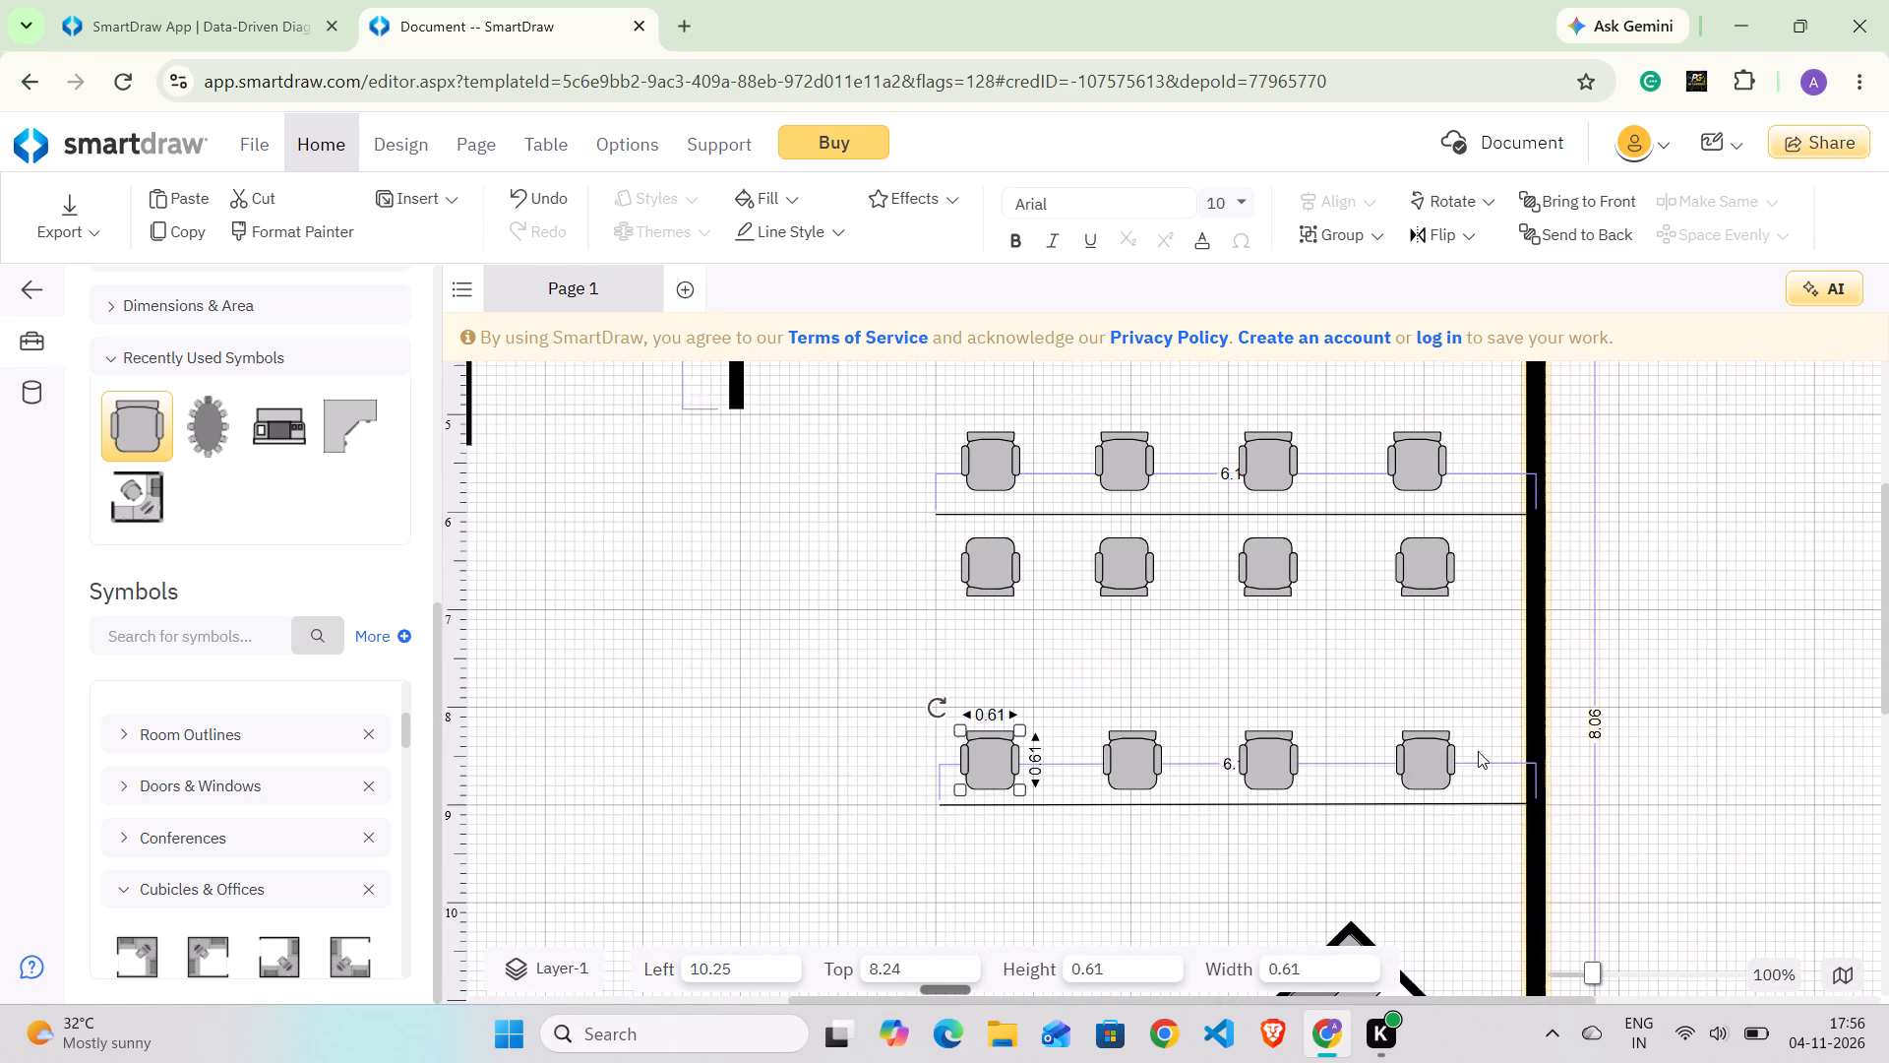
pyautogui.hscroll(1, 1478, 751)
pyautogui.click(1328, 740)
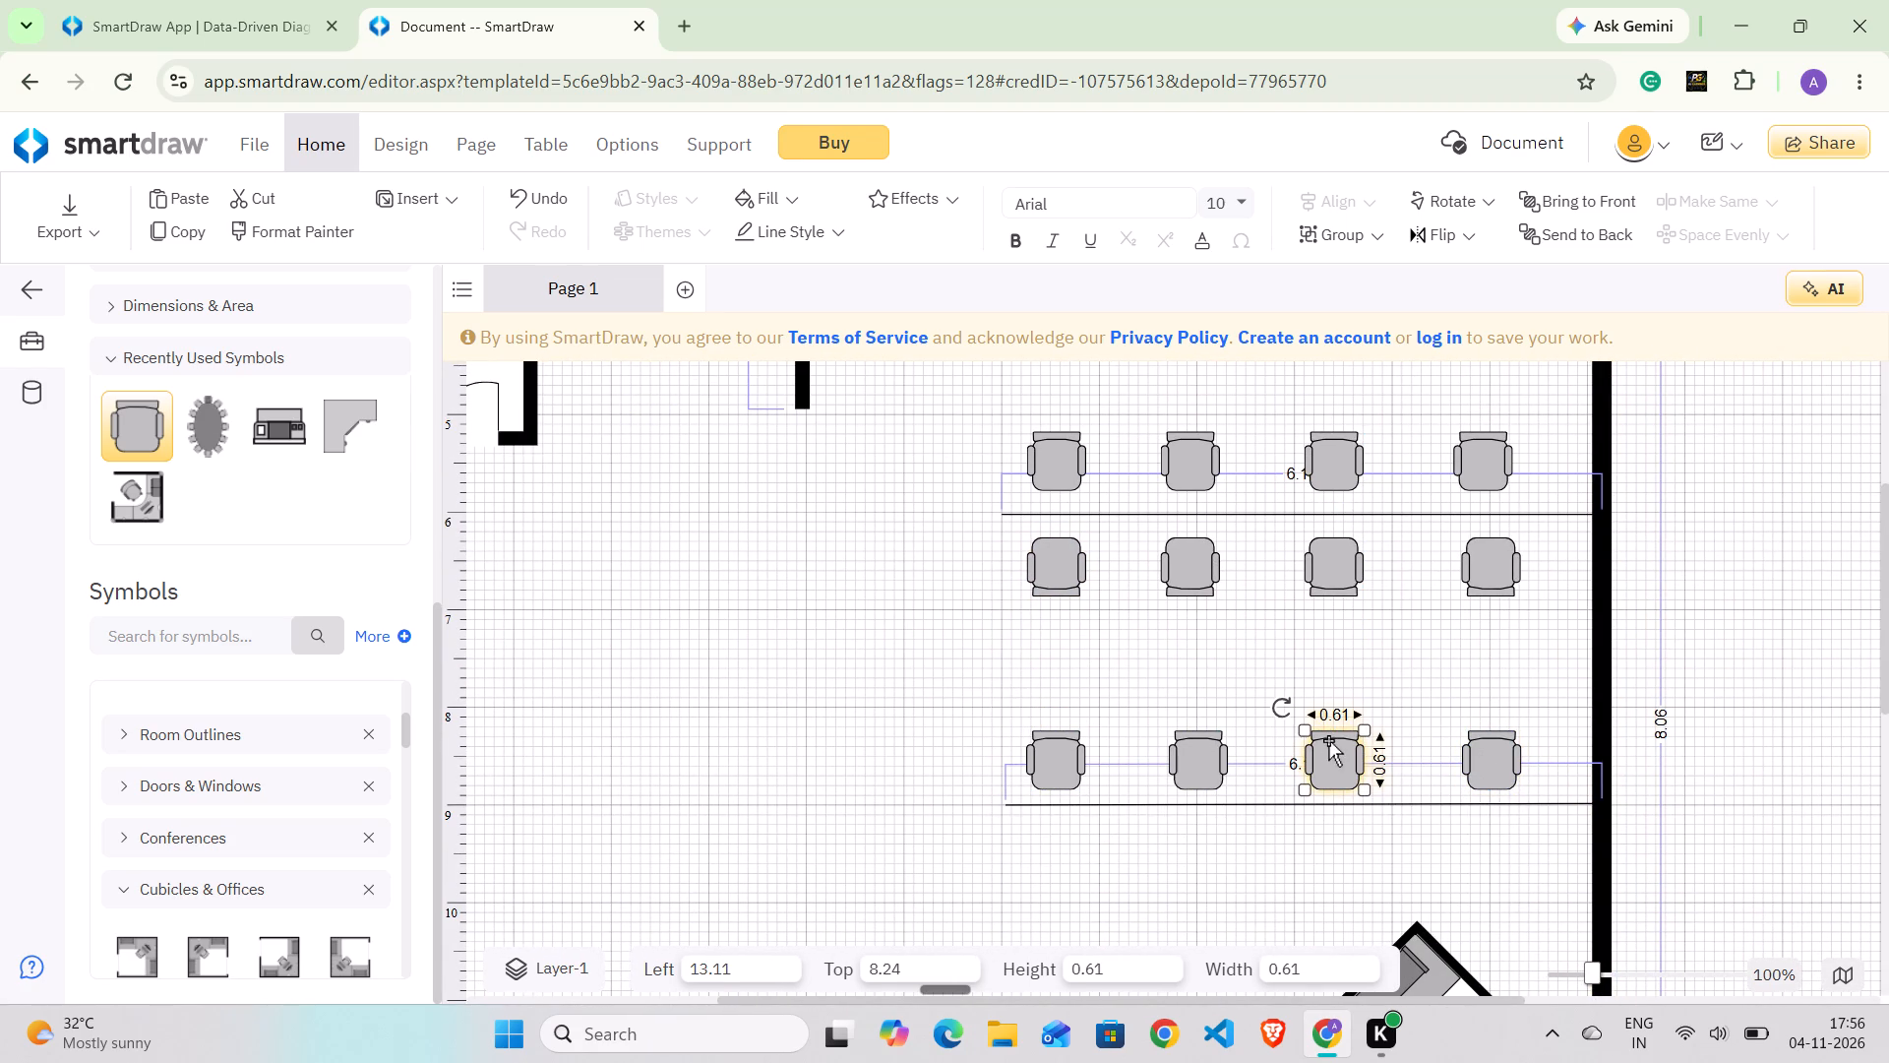
pyautogui.scroll(-2, 1021, 820)
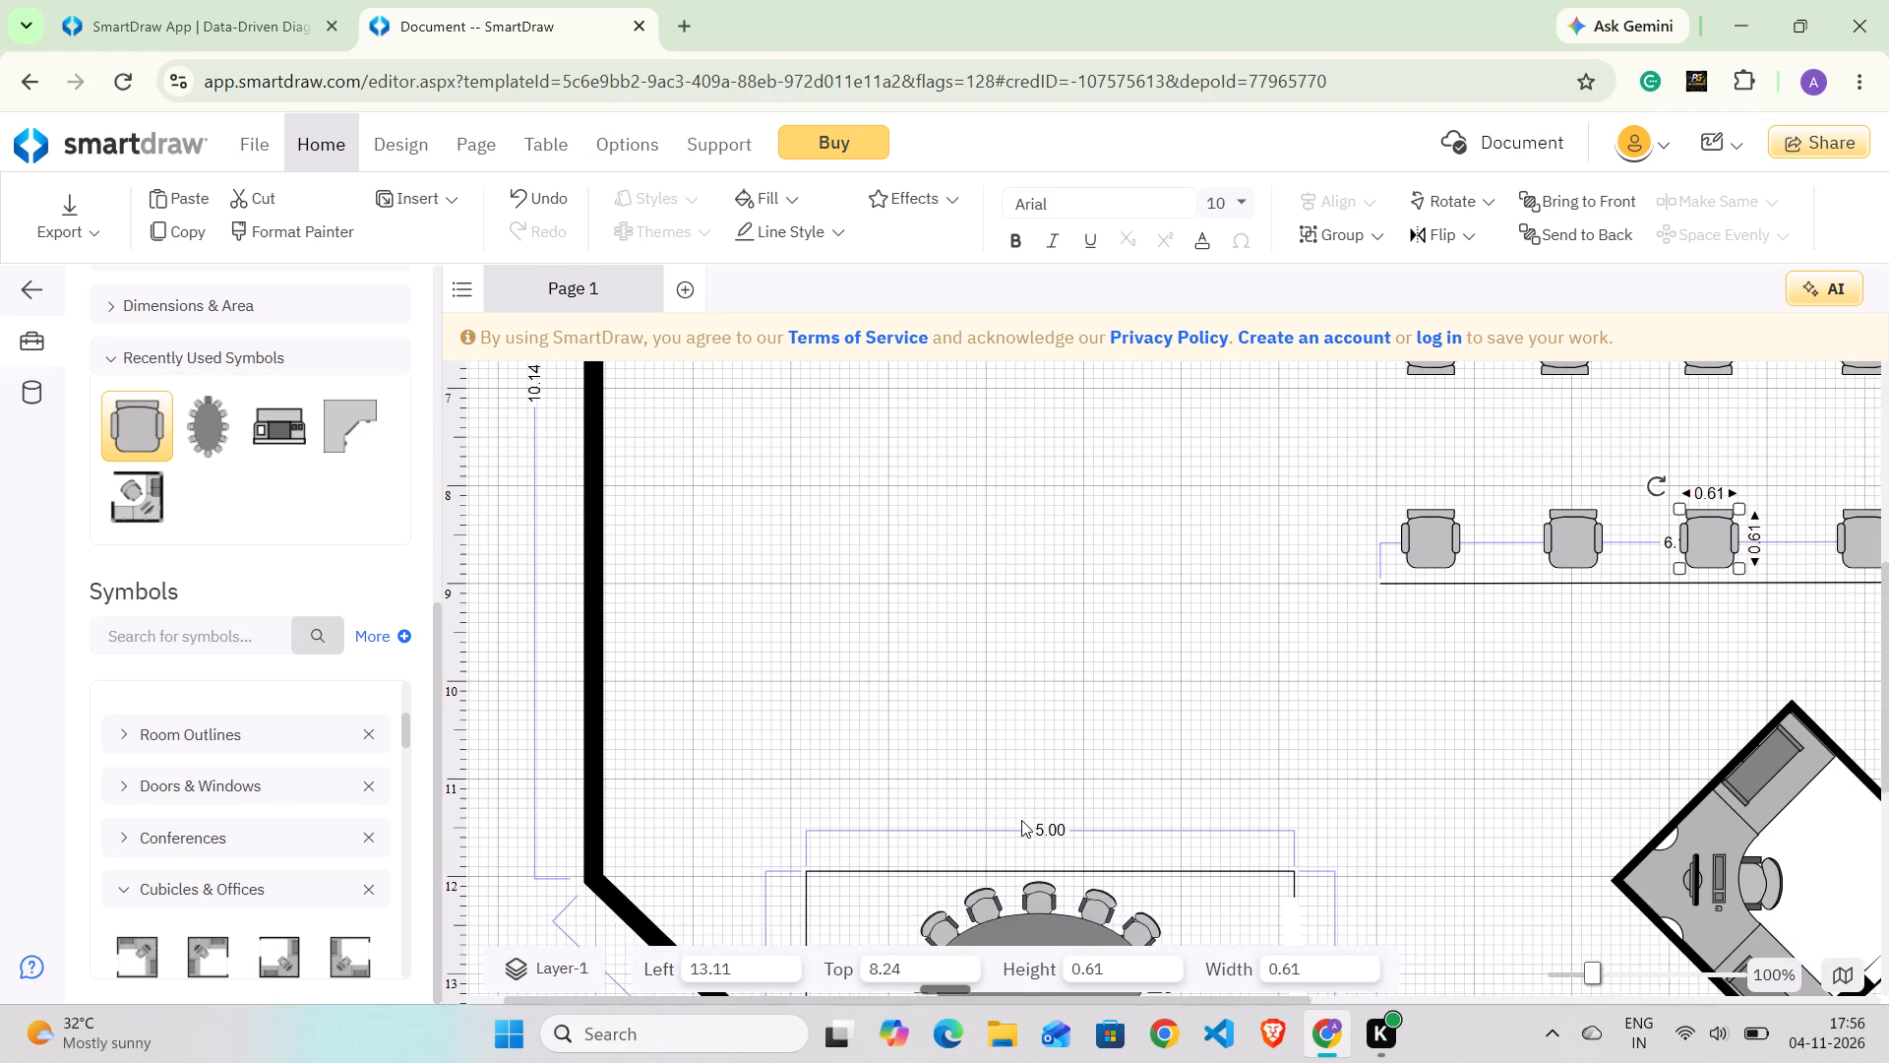
pyautogui.scroll(1, 1021, 820)
pyautogui.scroll(-1, 1021, 820)
# Look through the Cubicles & Offices symbols and review the floor plan's furniture layout from the offices to the conference area.
pyautogui.scroll(-1, 210, 949)
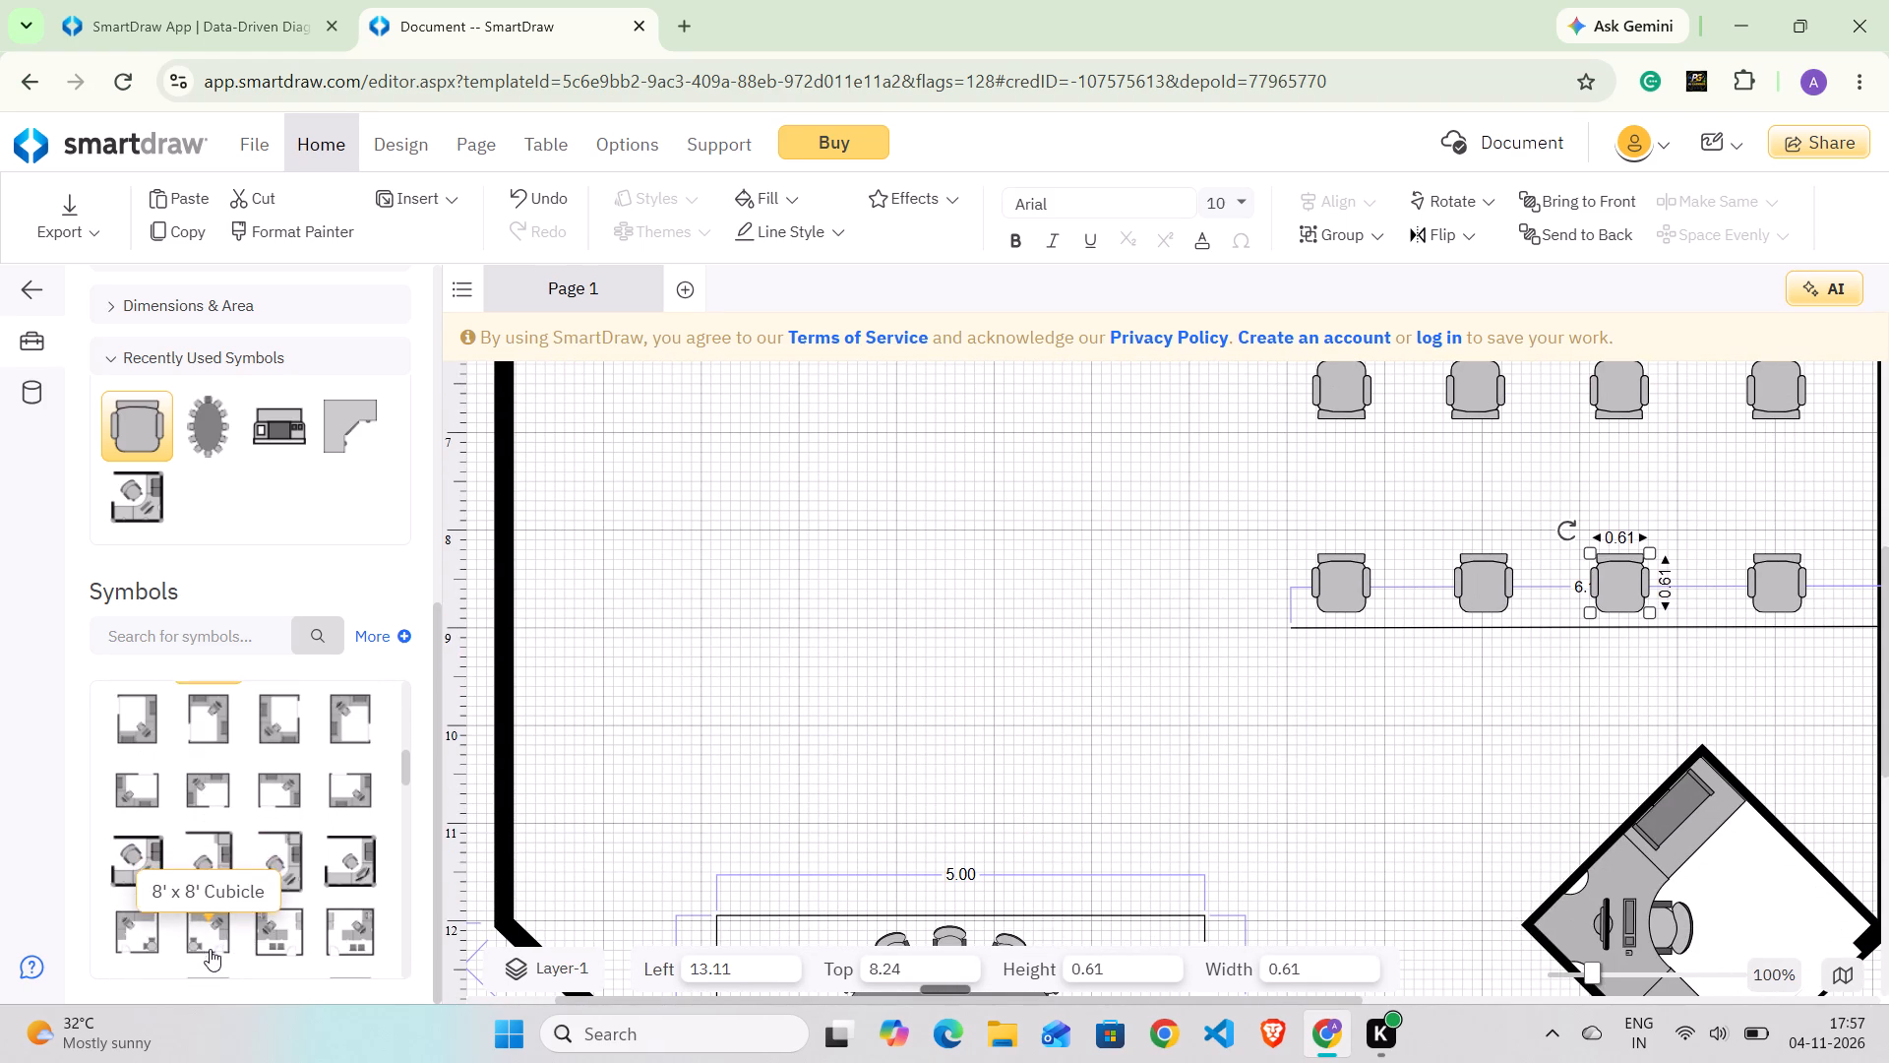
pyautogui.scroll(-2, 270, 842)
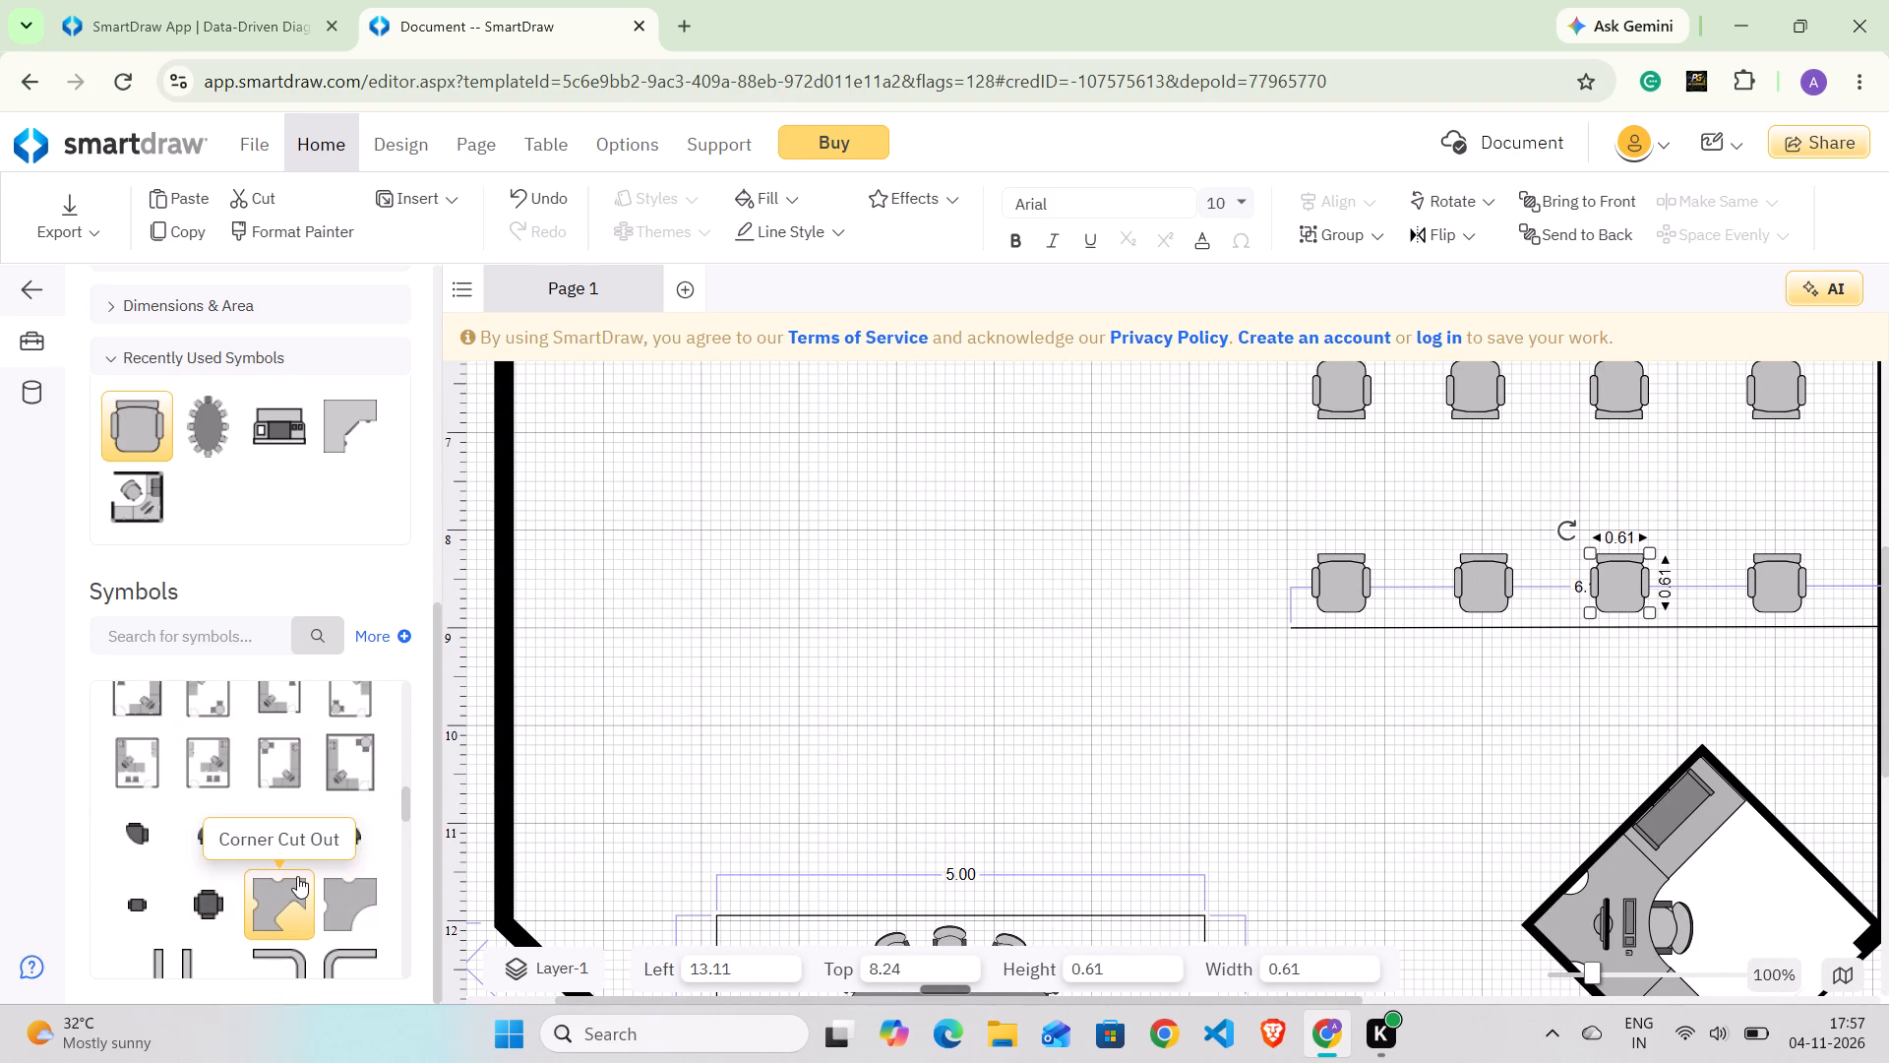
pyautogui.scroll(-1, 297, 876)
pyautogui.hscroll(1, 845, 696)
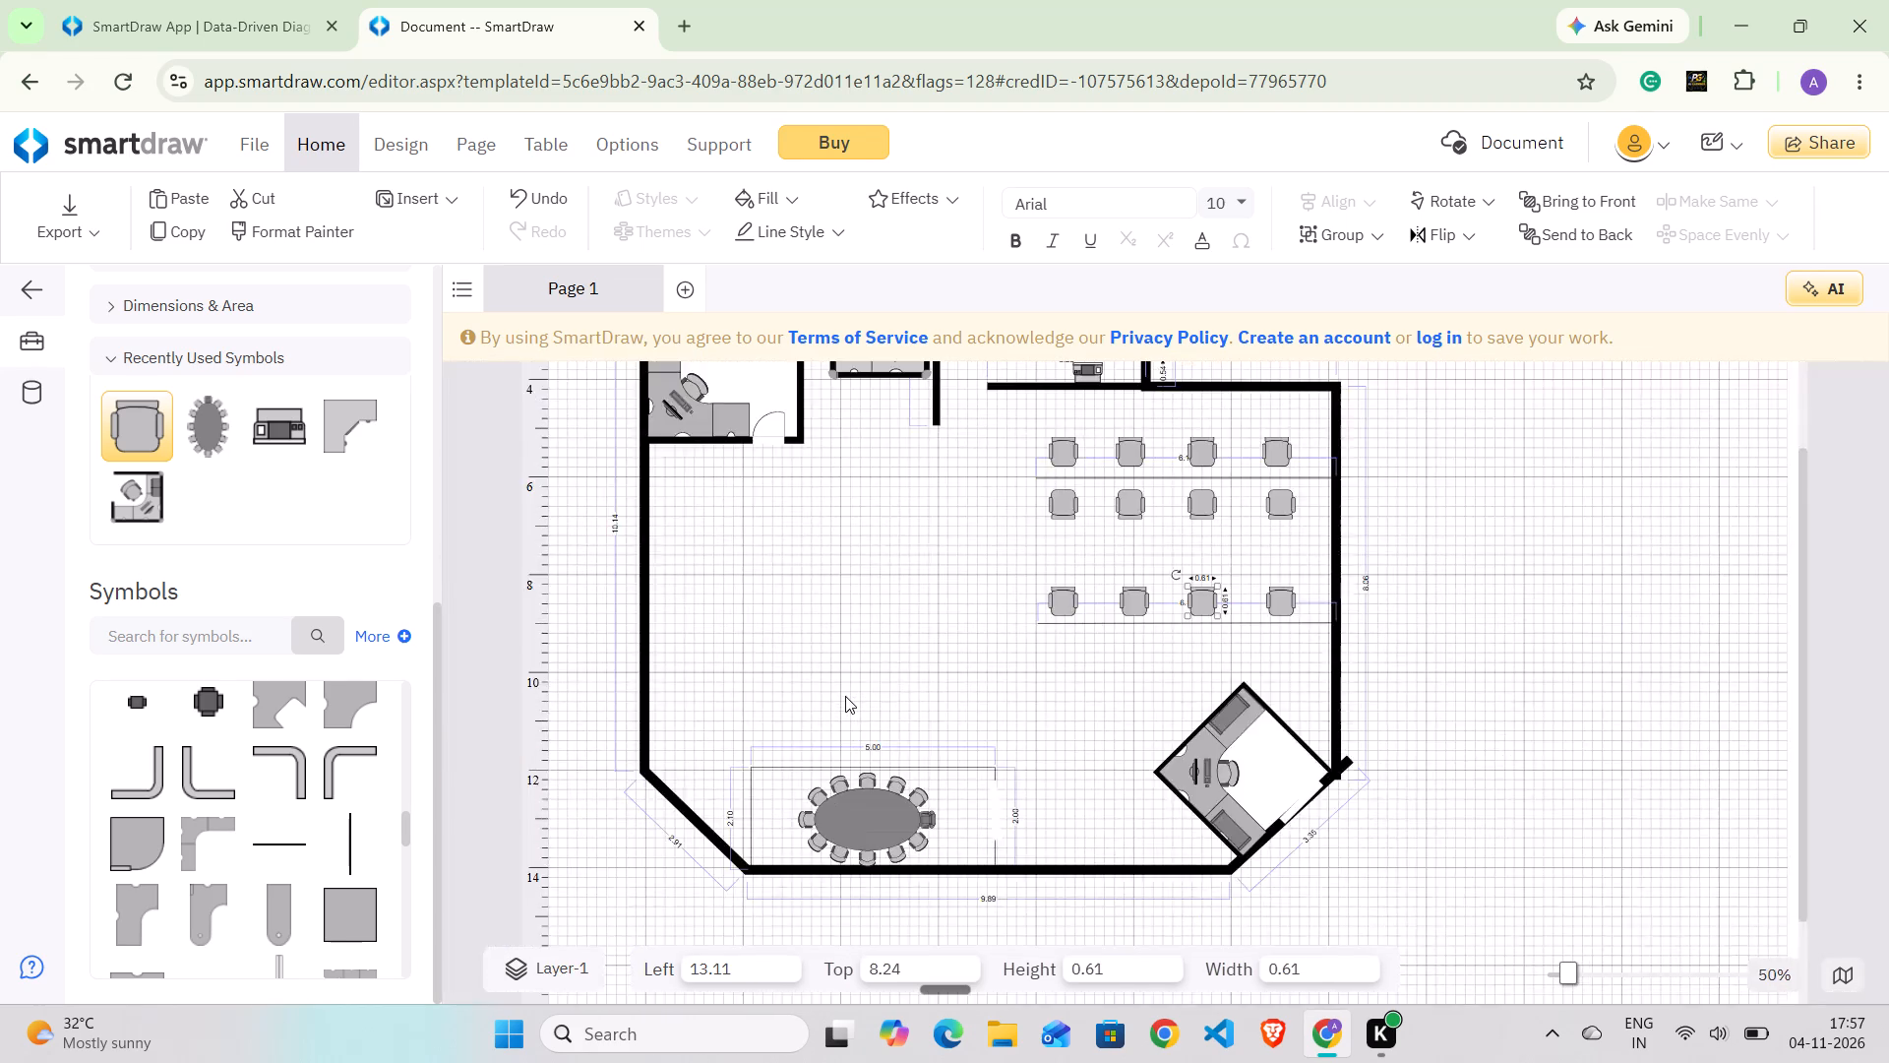
pyautogui.hscroll(1, 882, 657)
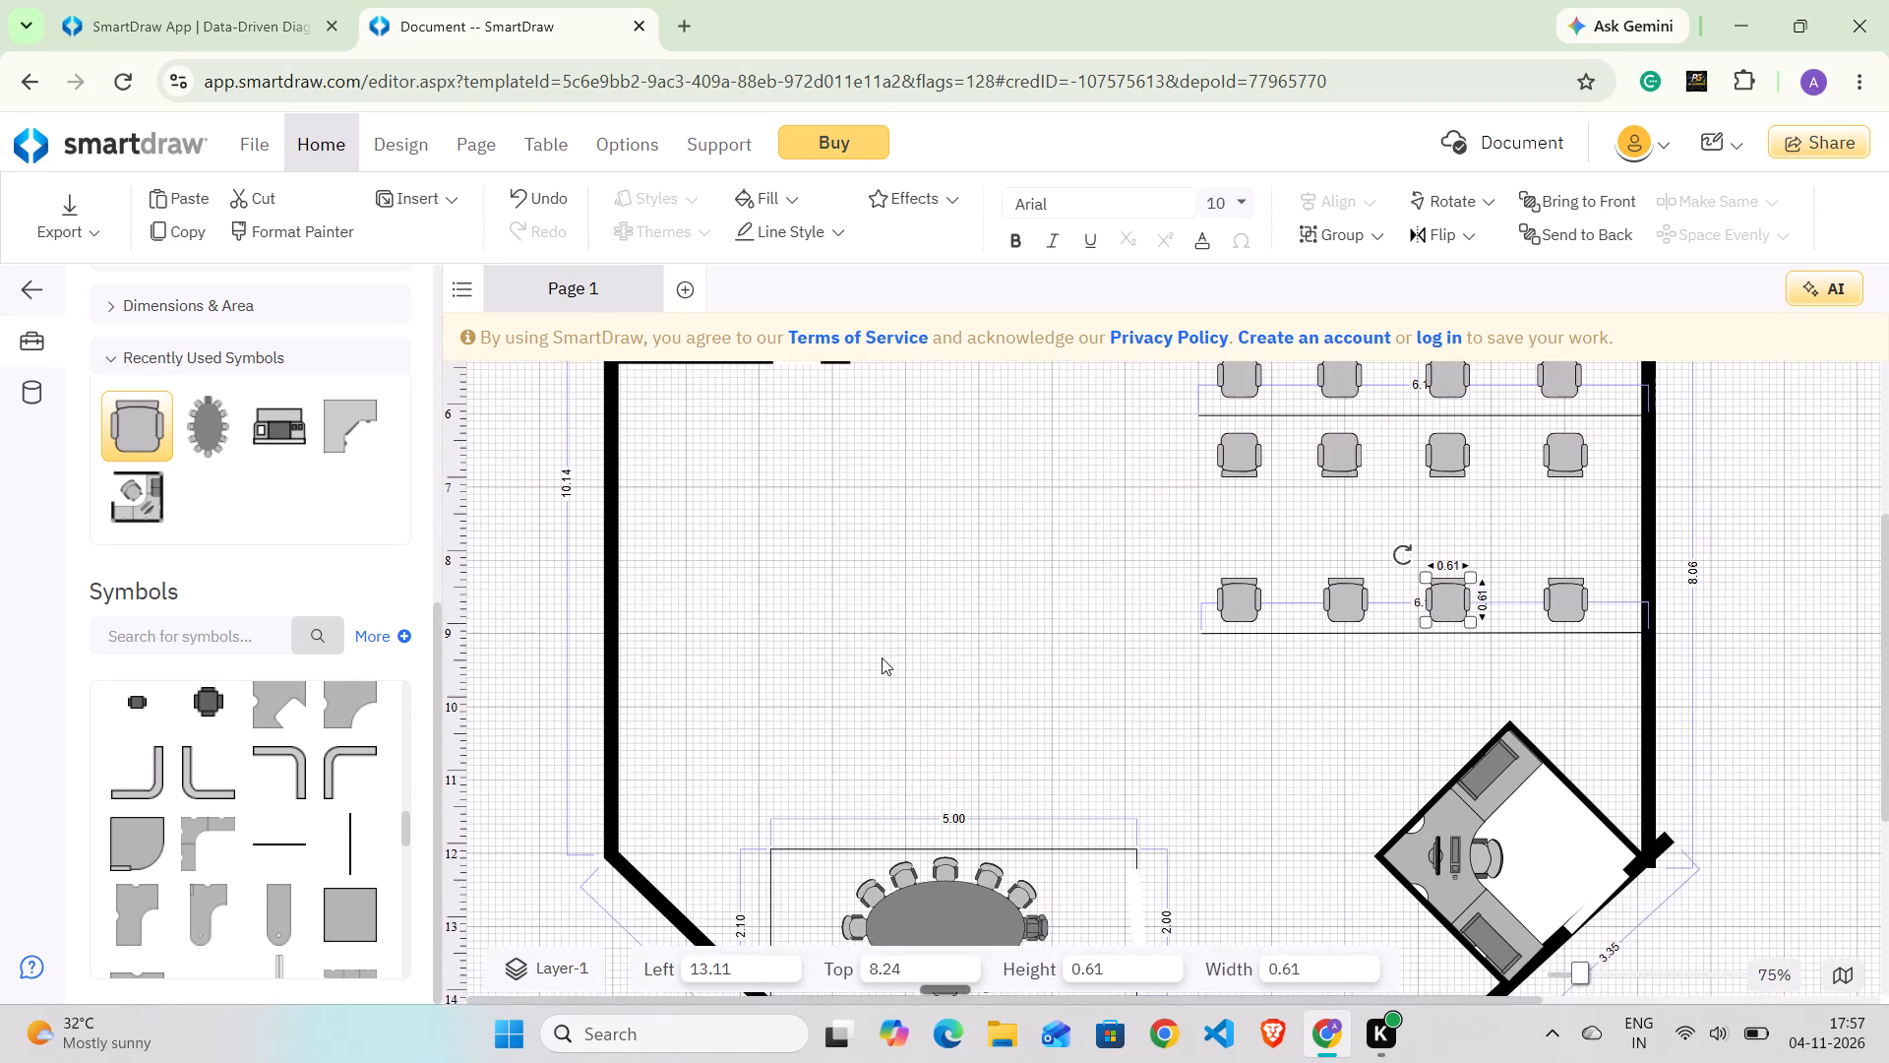
pyautogui.hscroll(1, 882, 657)
pyautogui.scroll(1, 882, 657)
pyautogui.scroll(-1, 1017, 833)
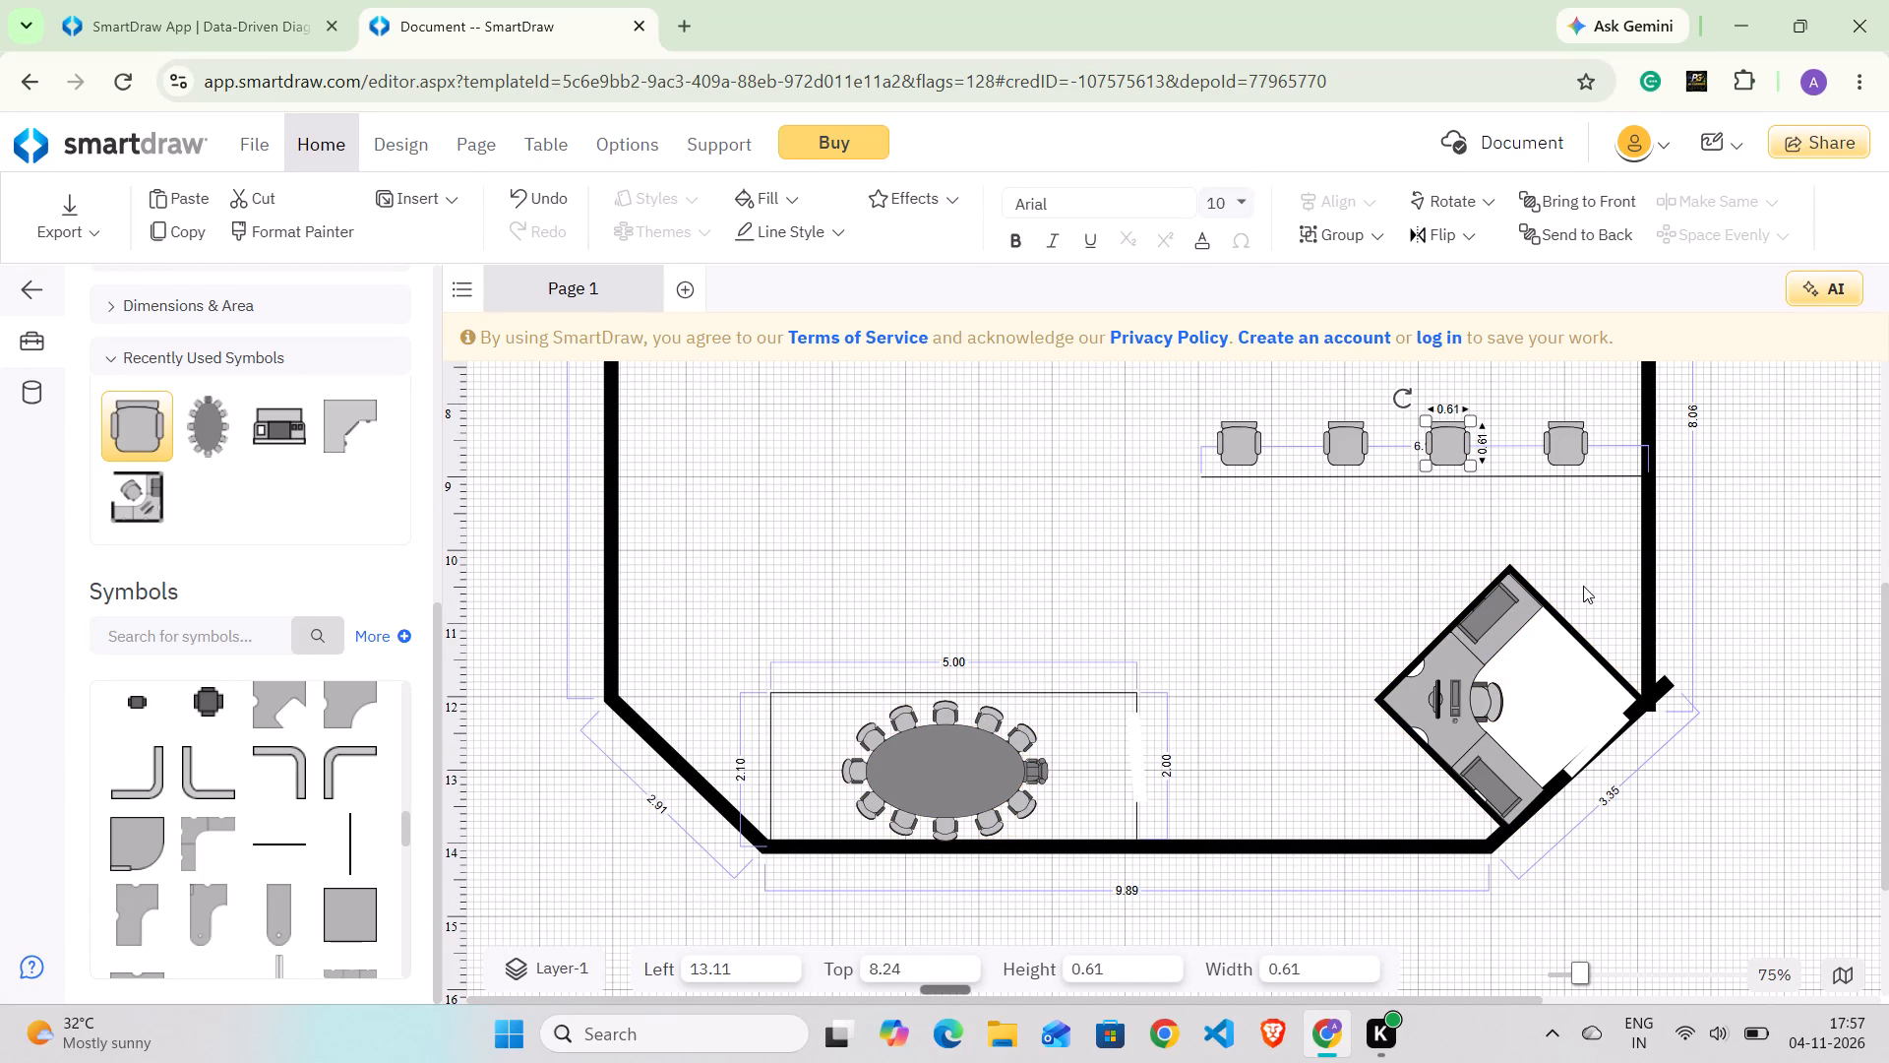
pyautogui.scroll(1, 1440, 591)
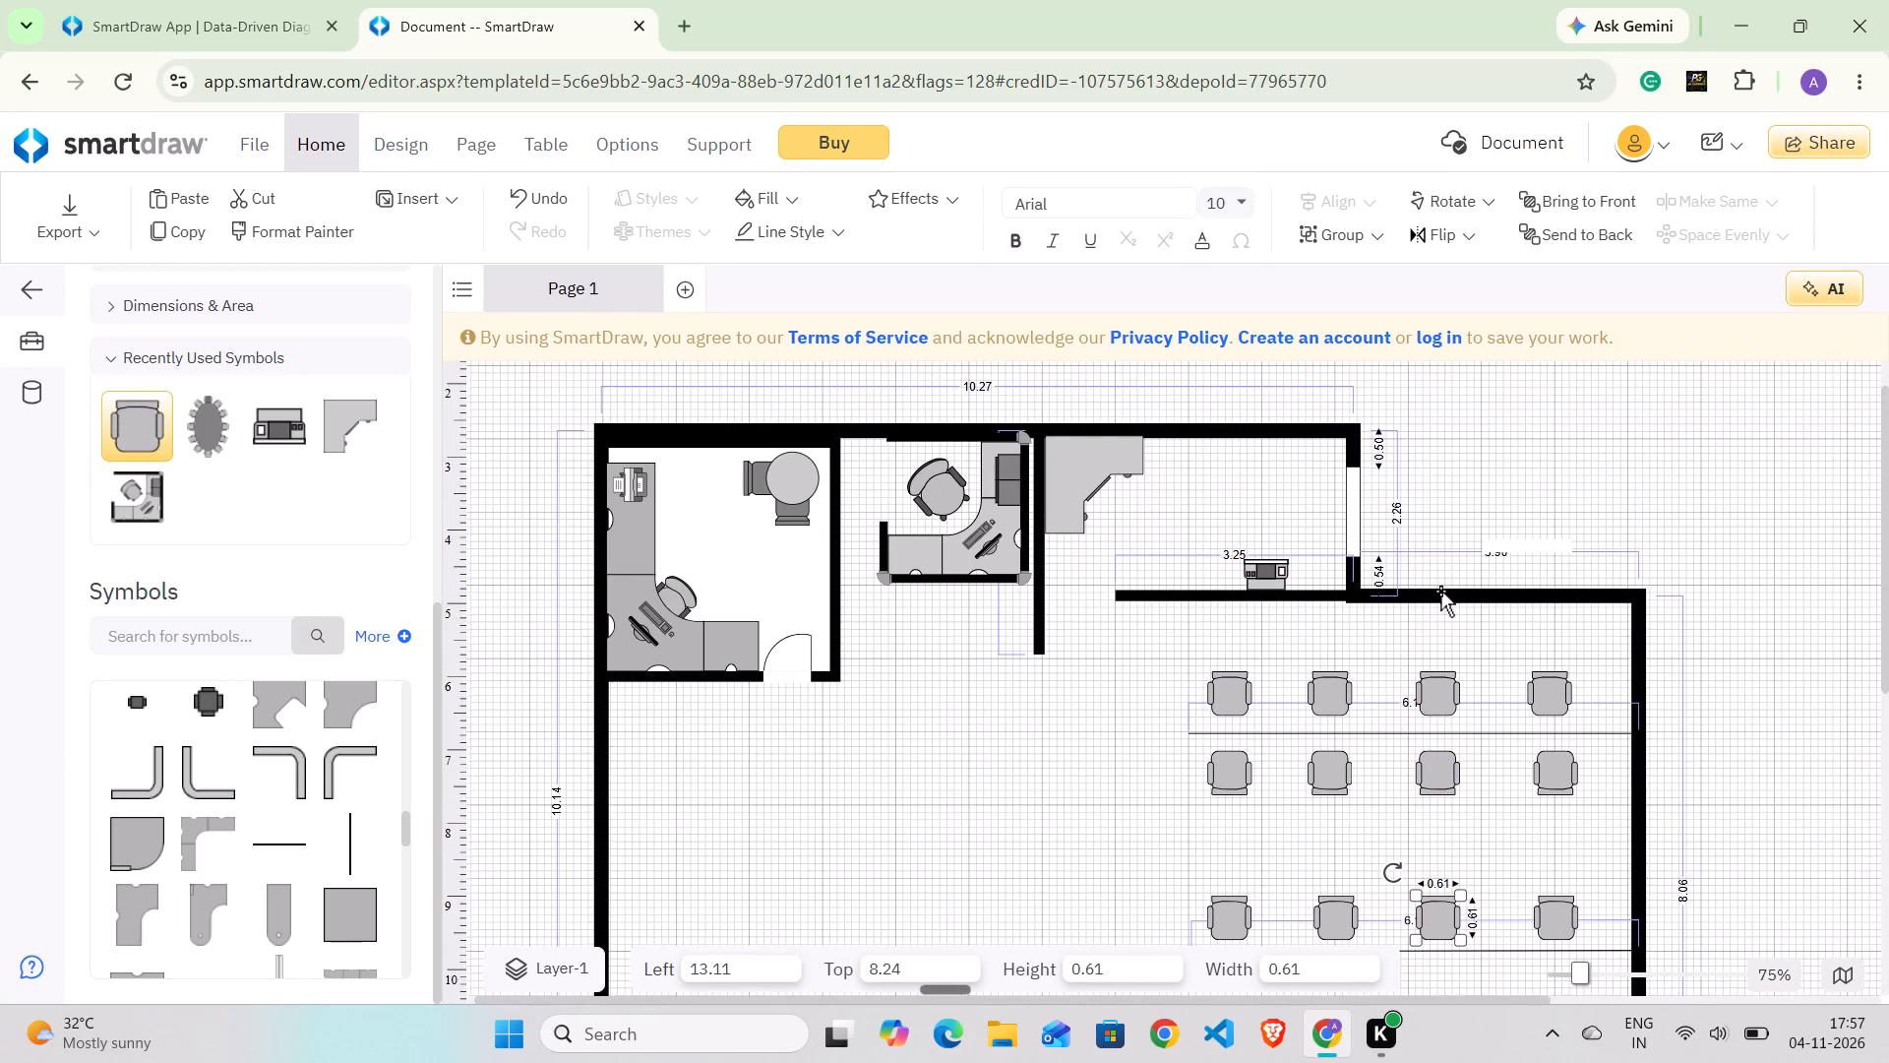
pyautogui.scroll(1, 1440, 591)
pyautogui.hscroll(1, 1440, 591)
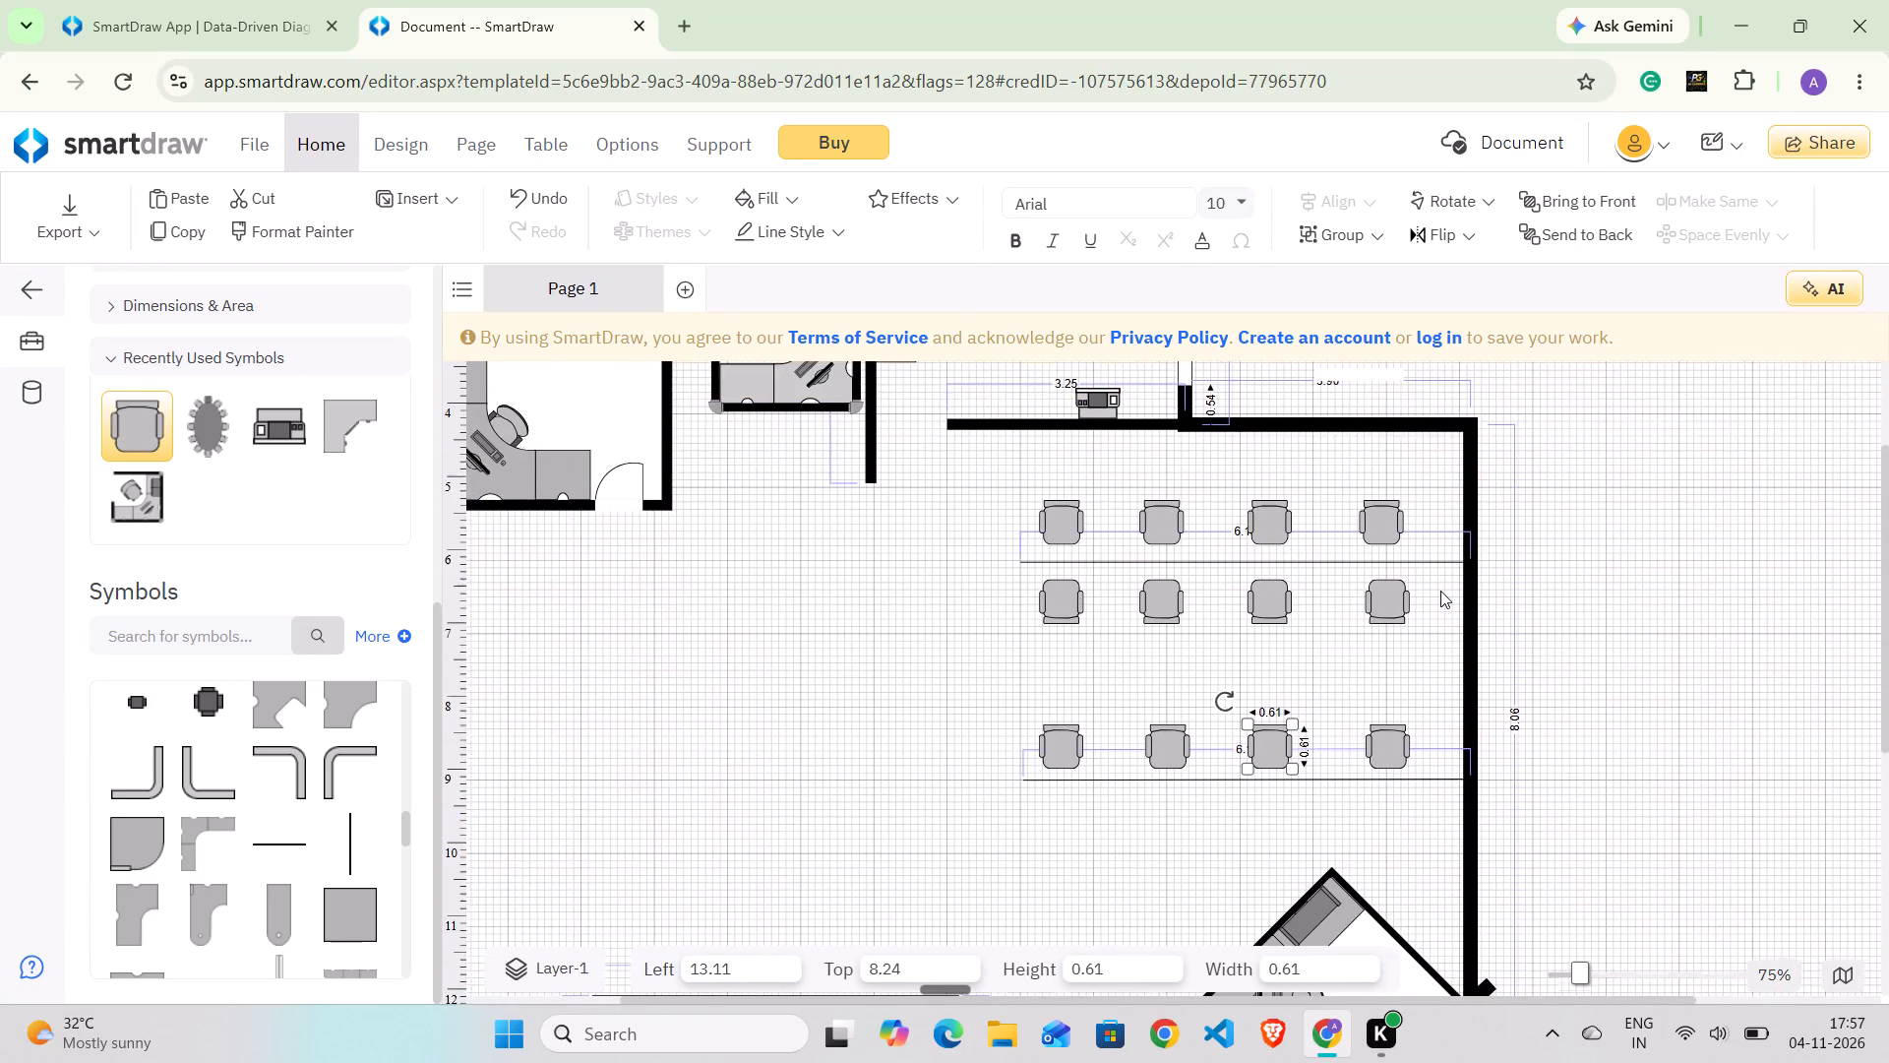
pyautogui.hscroll(1, 1440, 591)
pyautogui.scroll(-1, 1440, 591)
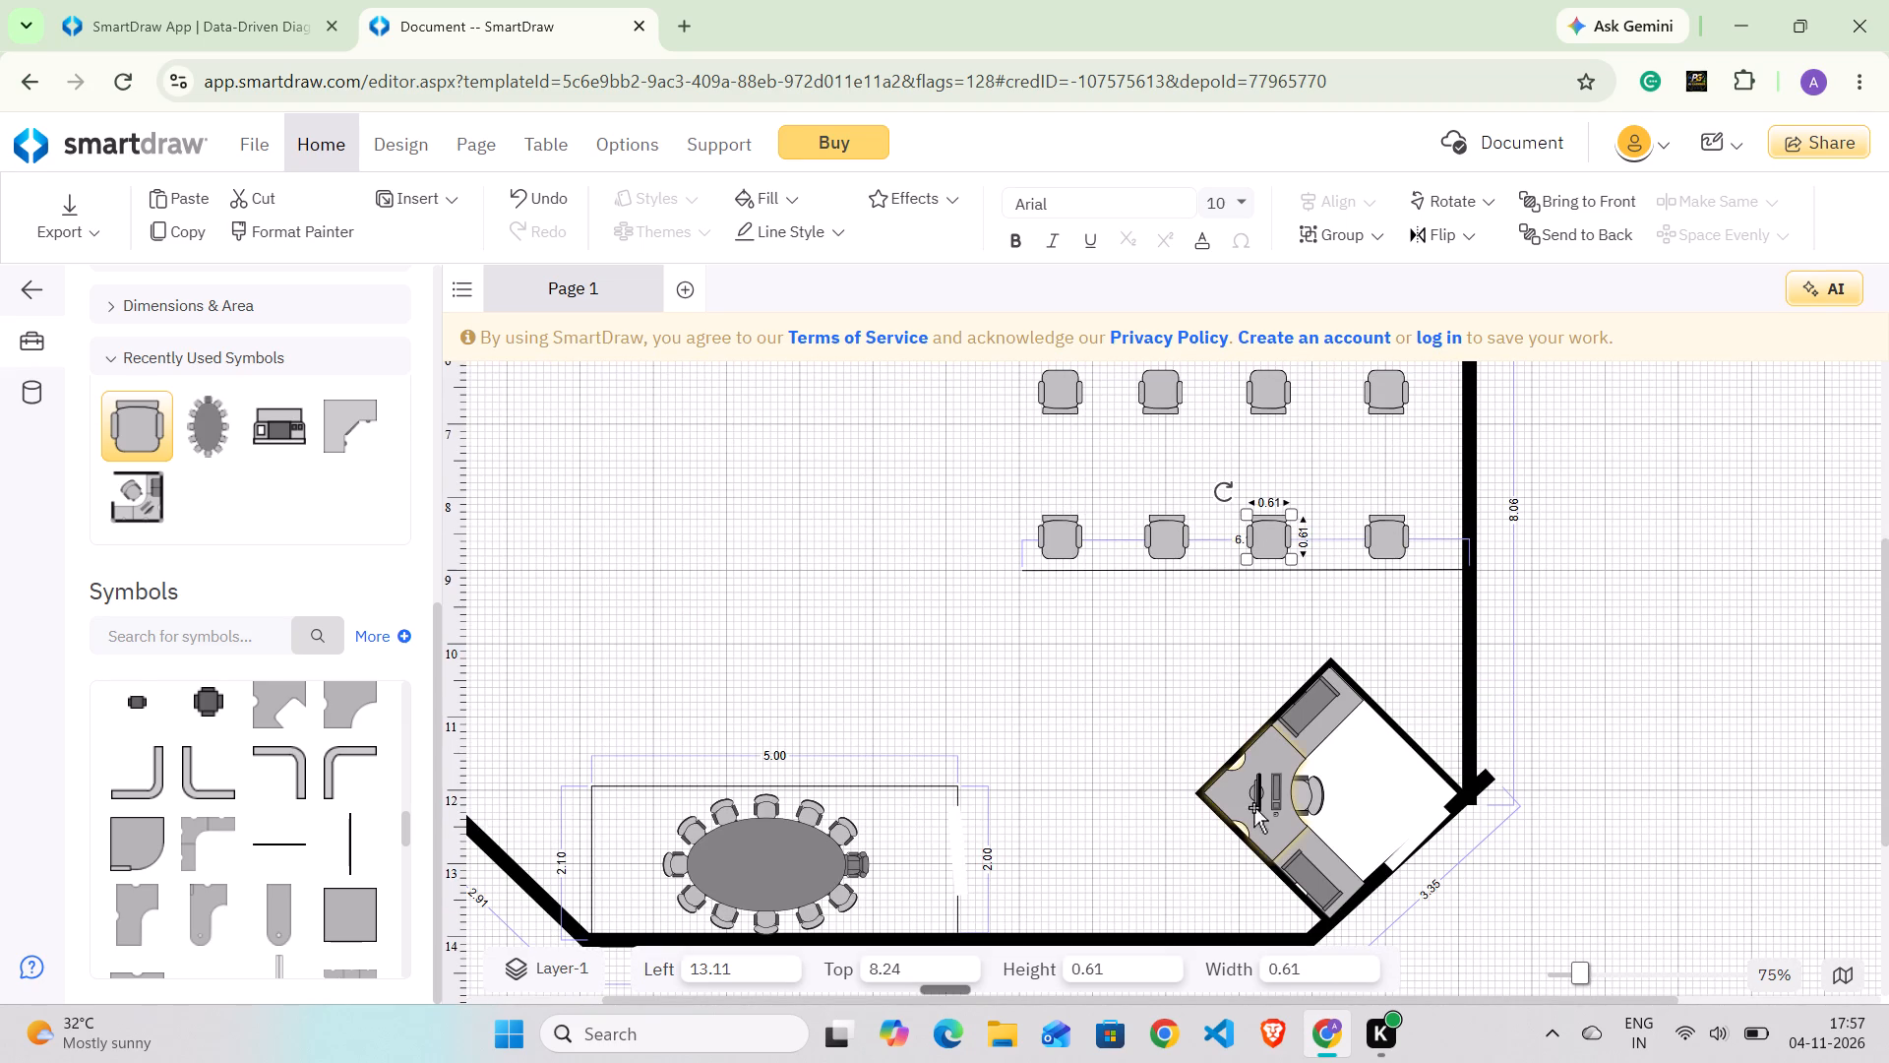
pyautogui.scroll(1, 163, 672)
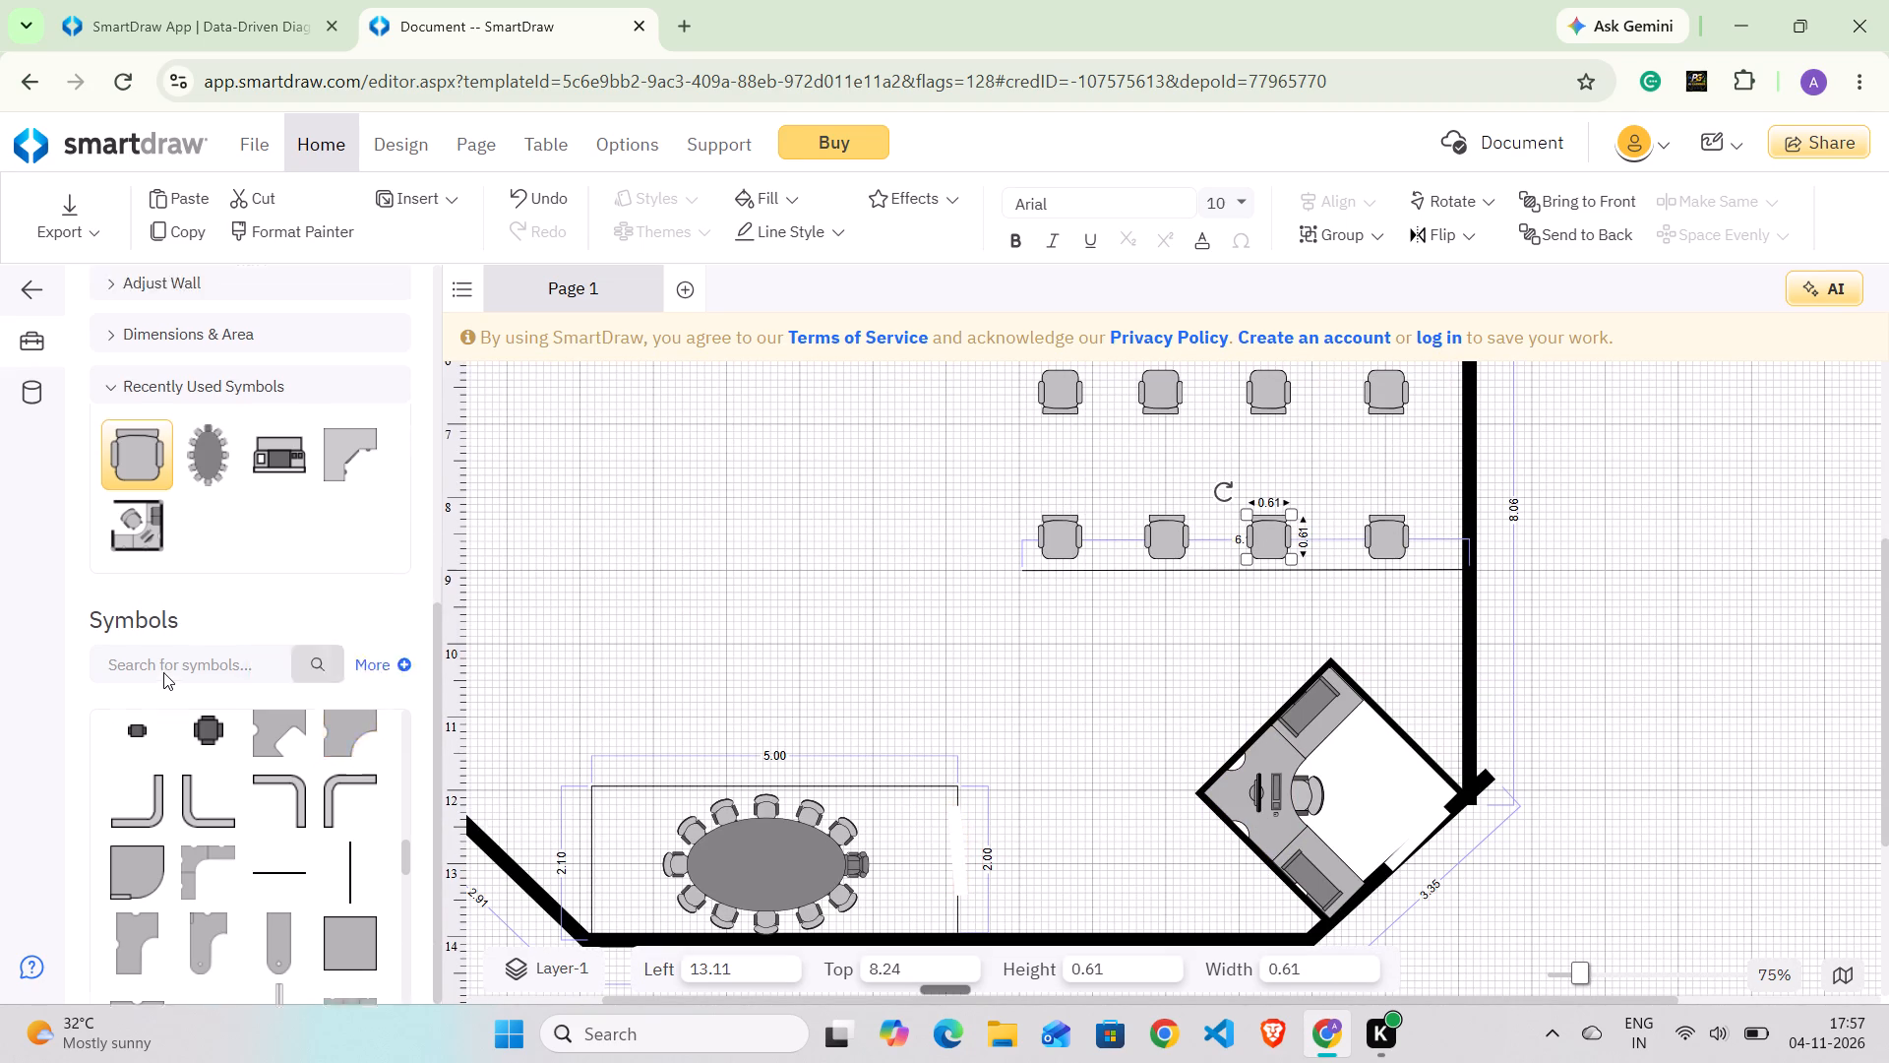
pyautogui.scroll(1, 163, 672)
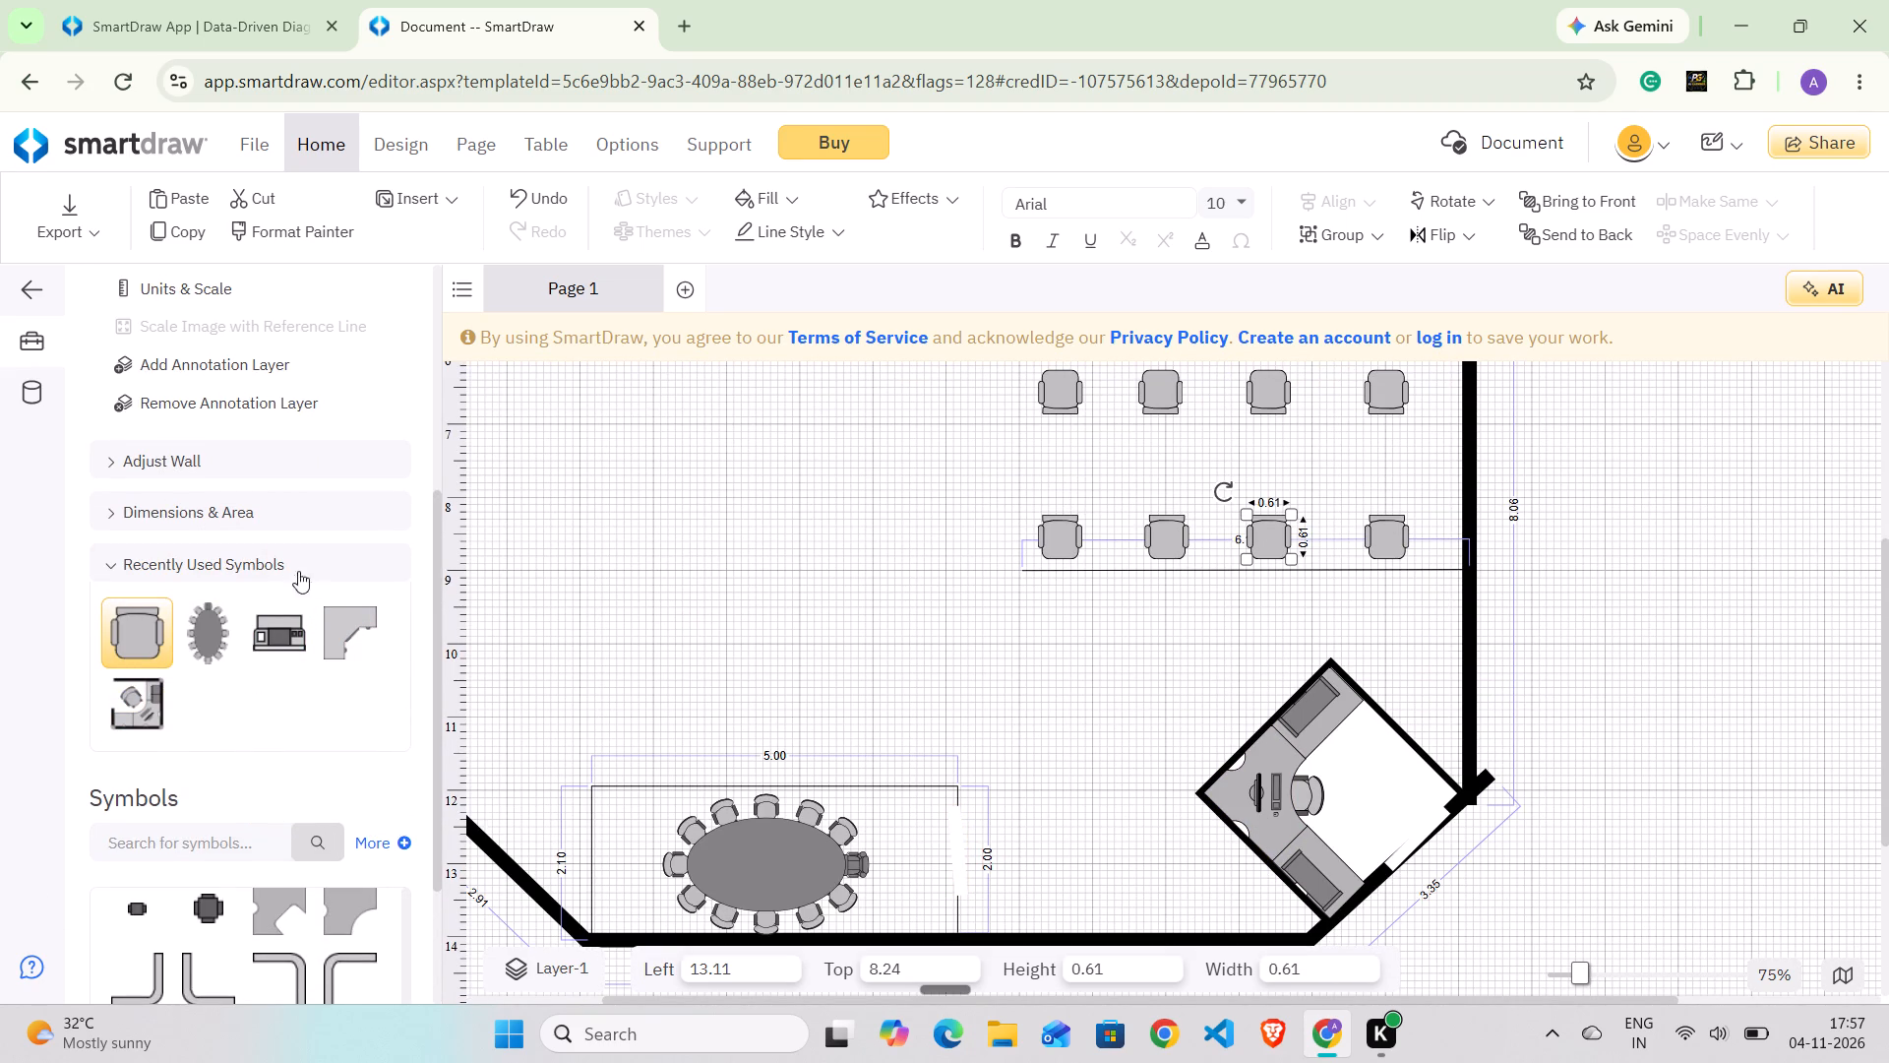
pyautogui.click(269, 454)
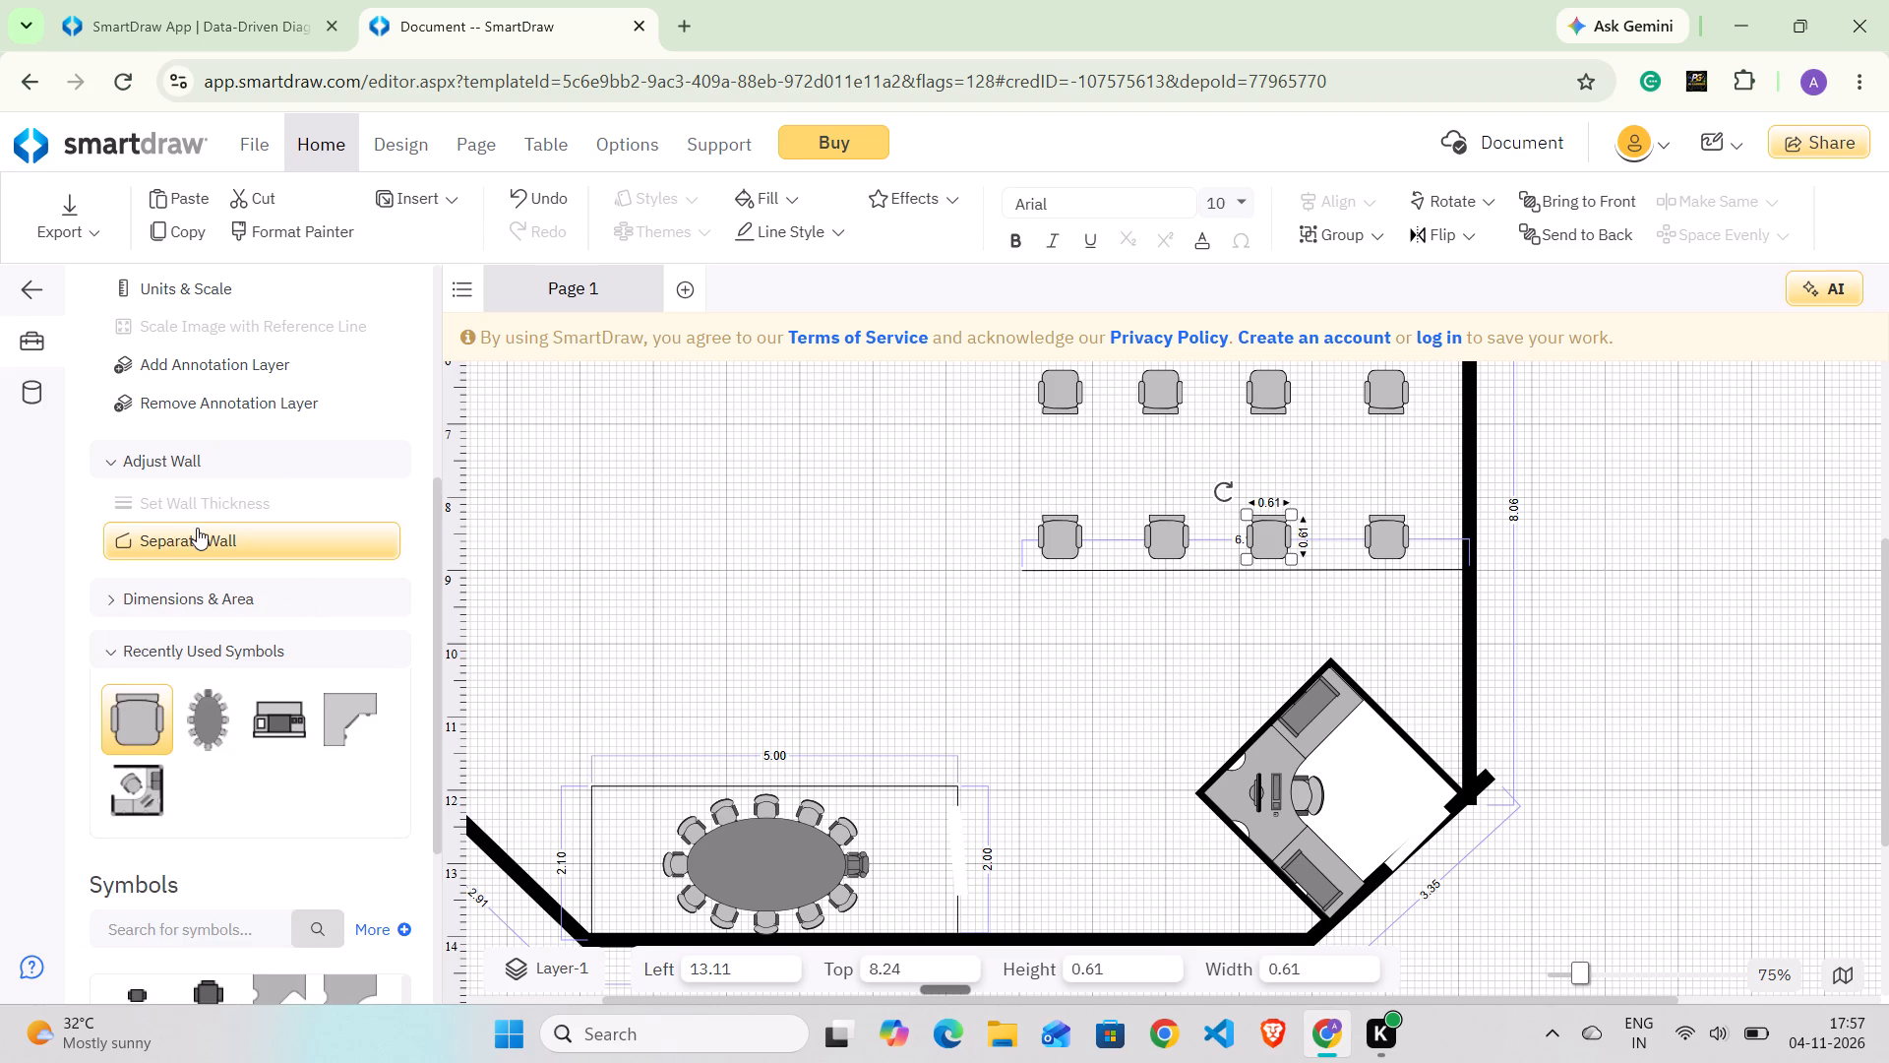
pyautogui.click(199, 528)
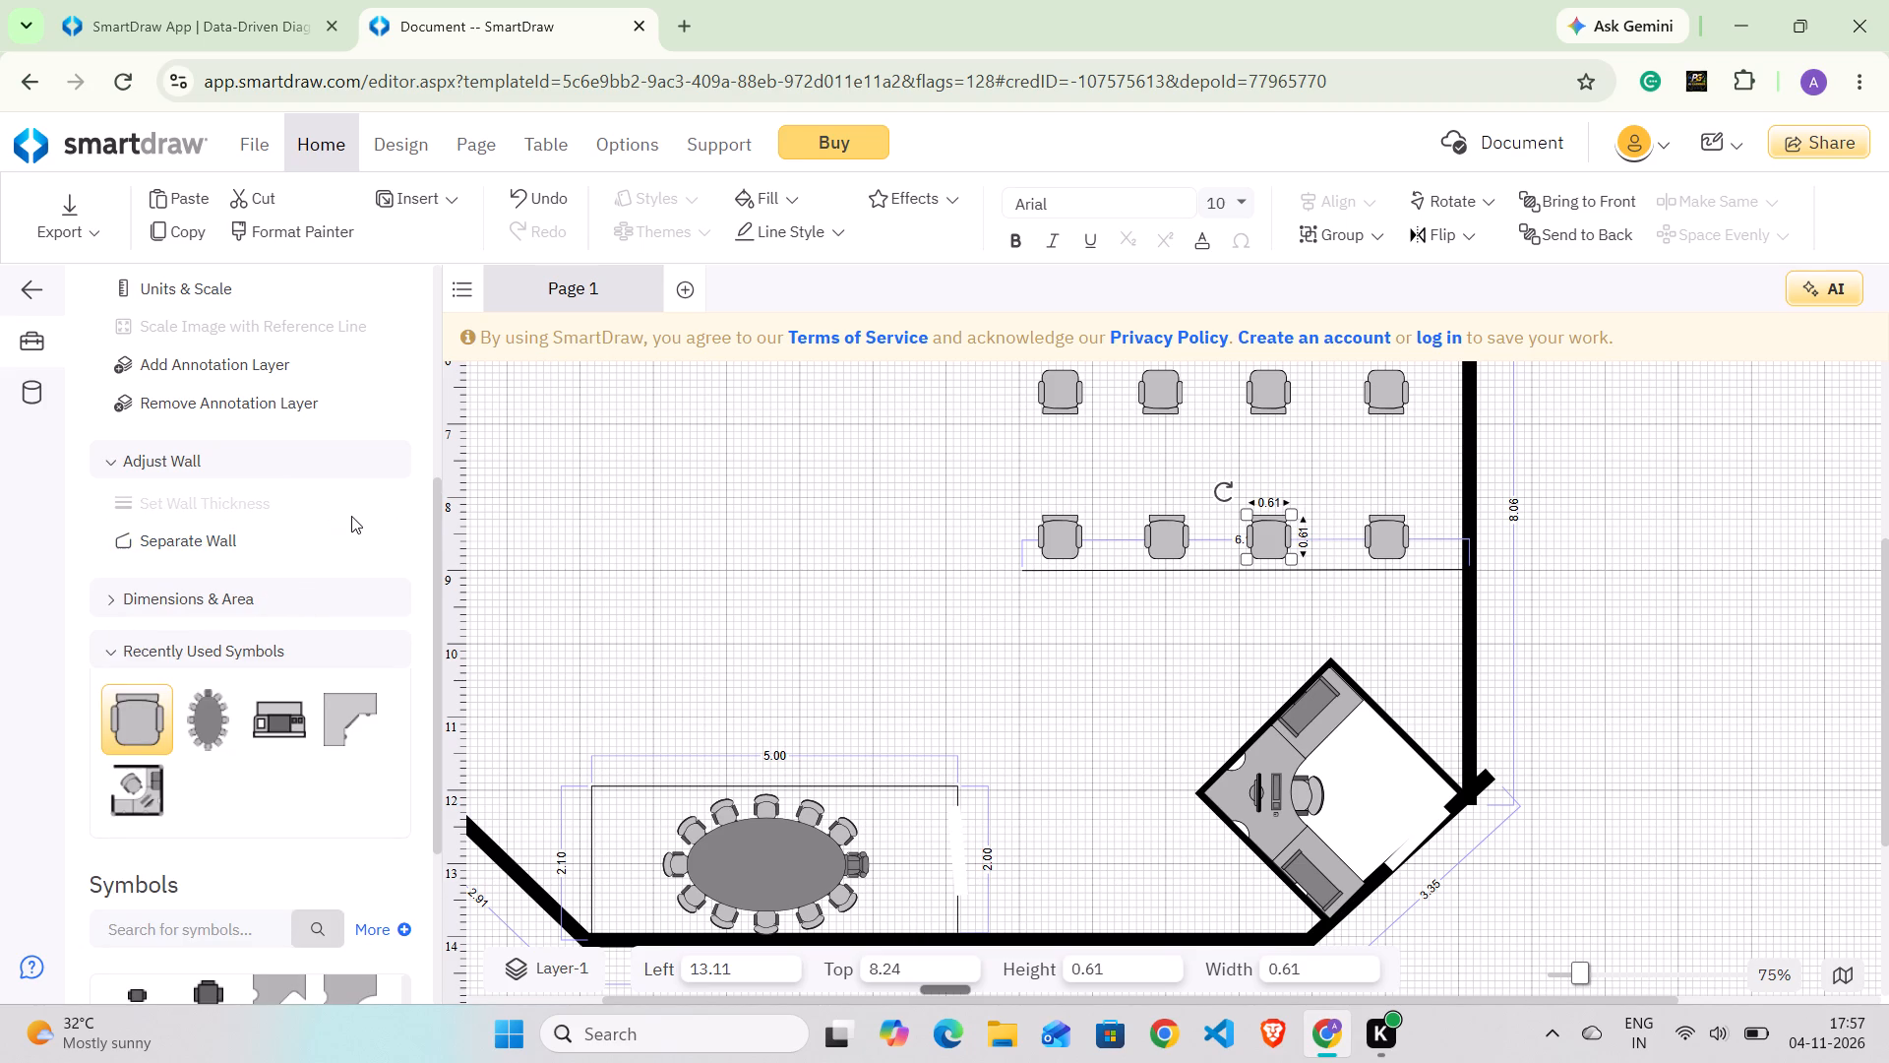
# Draw a horizontal desk line about 5.06 long from the plan's left wall below the office, at about top 6.94.
pyautogui.scroll(7, 322, 516)
pyautogui.click(306, 390)
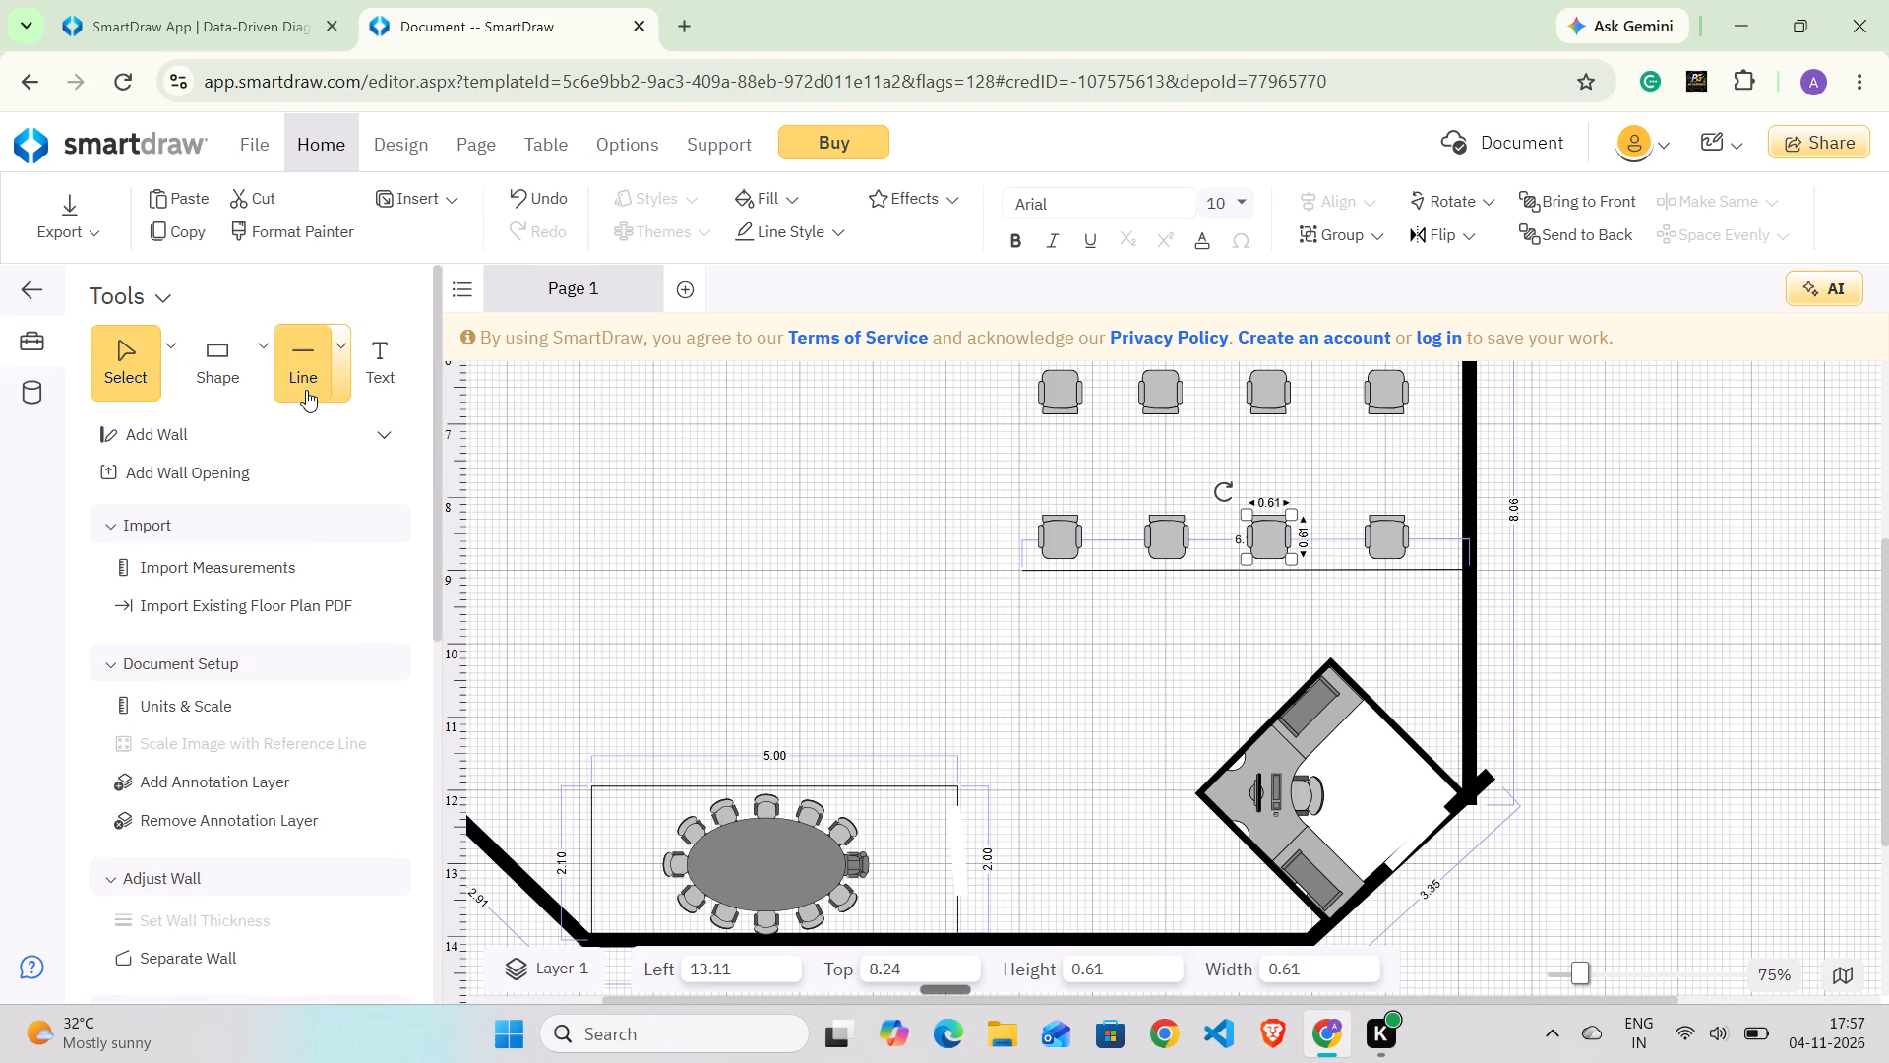
pyautogui.hscroll(2, 1235, 657)
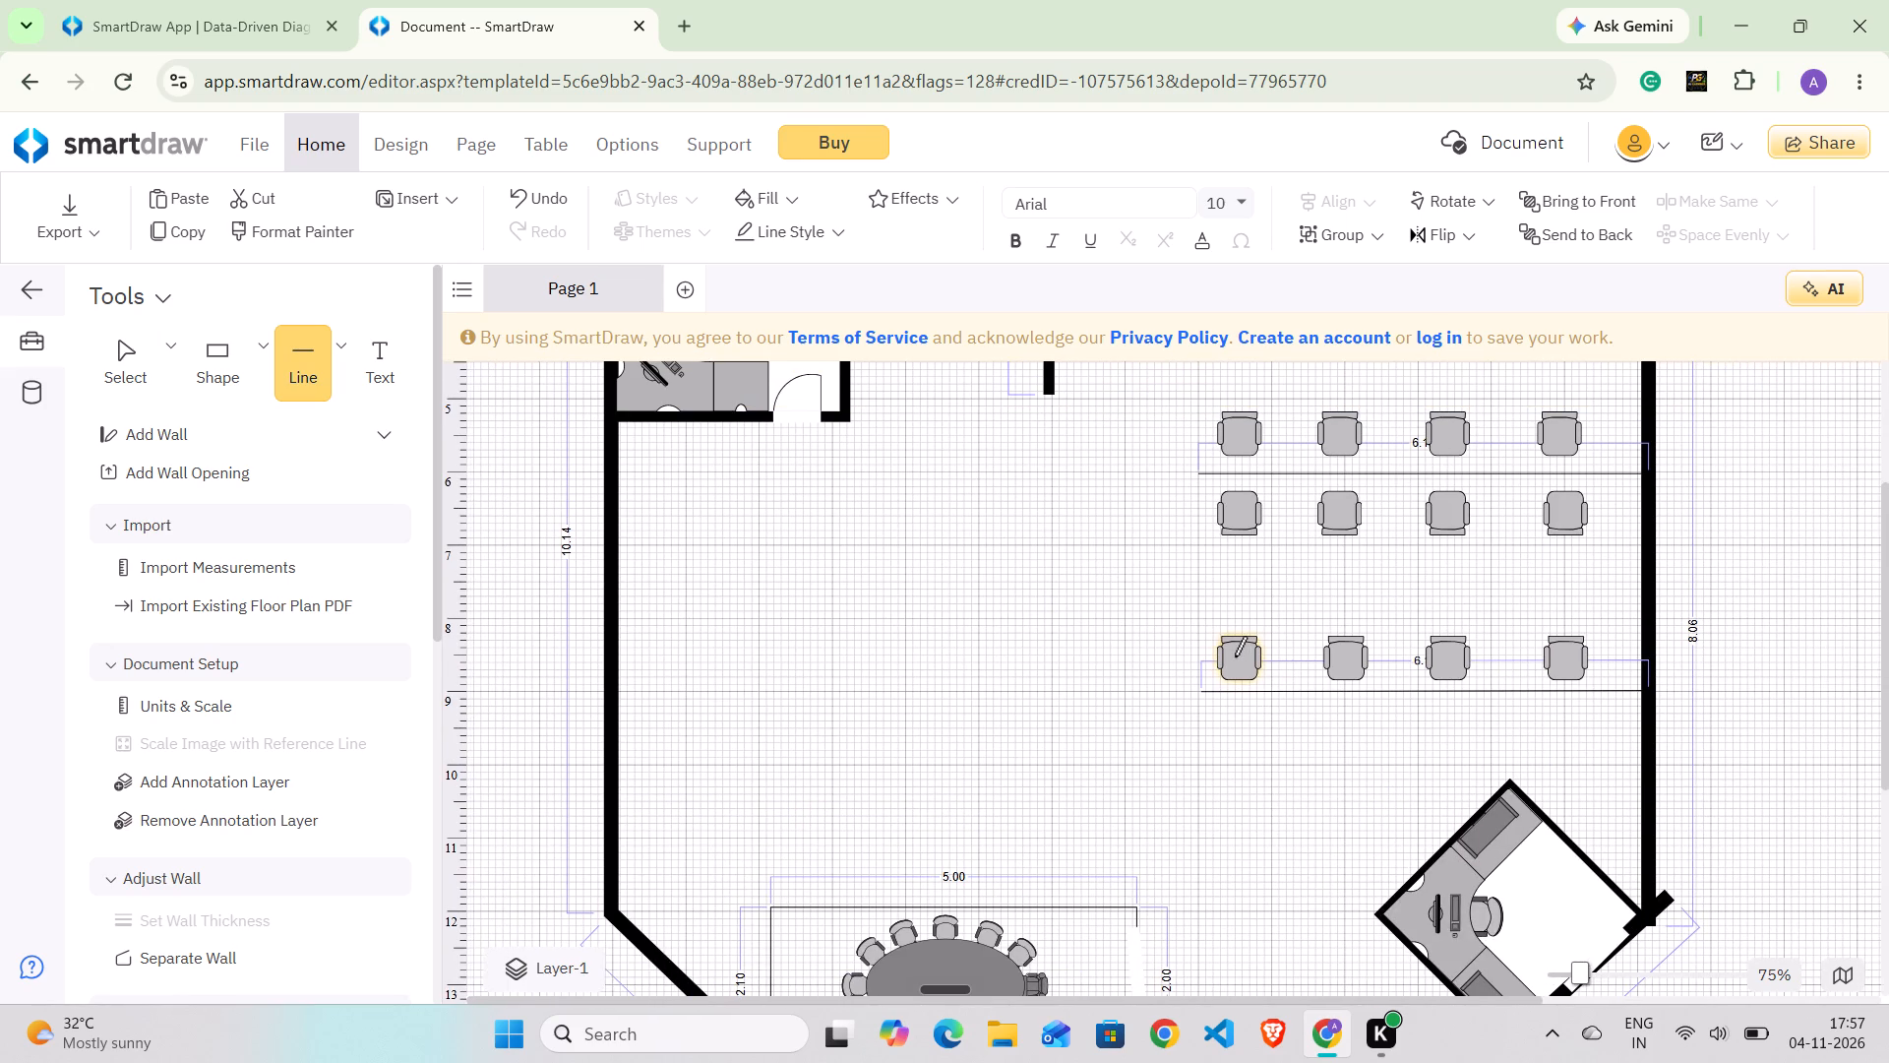
pyautogui.hscroll(1, 1235, 657)
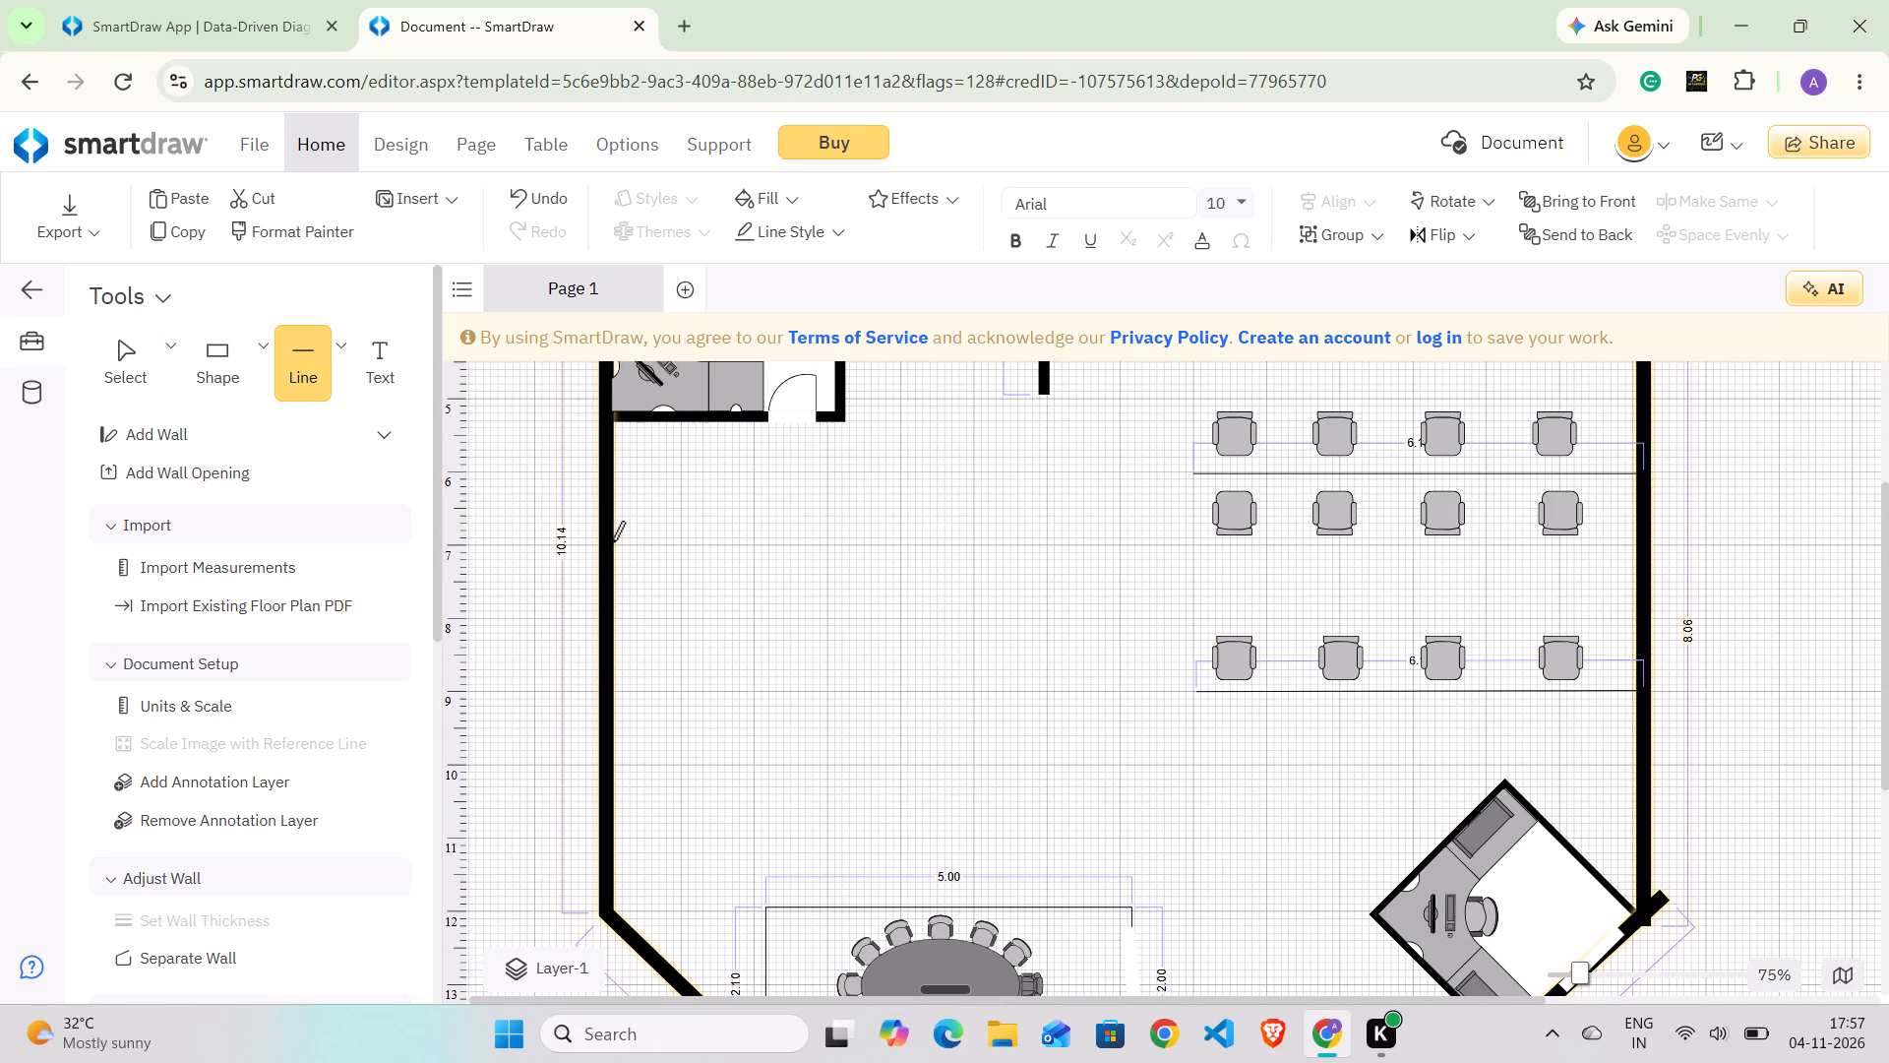
pyautogui.moveTo(612, 542); pyautogui.dragTo(960, 554)
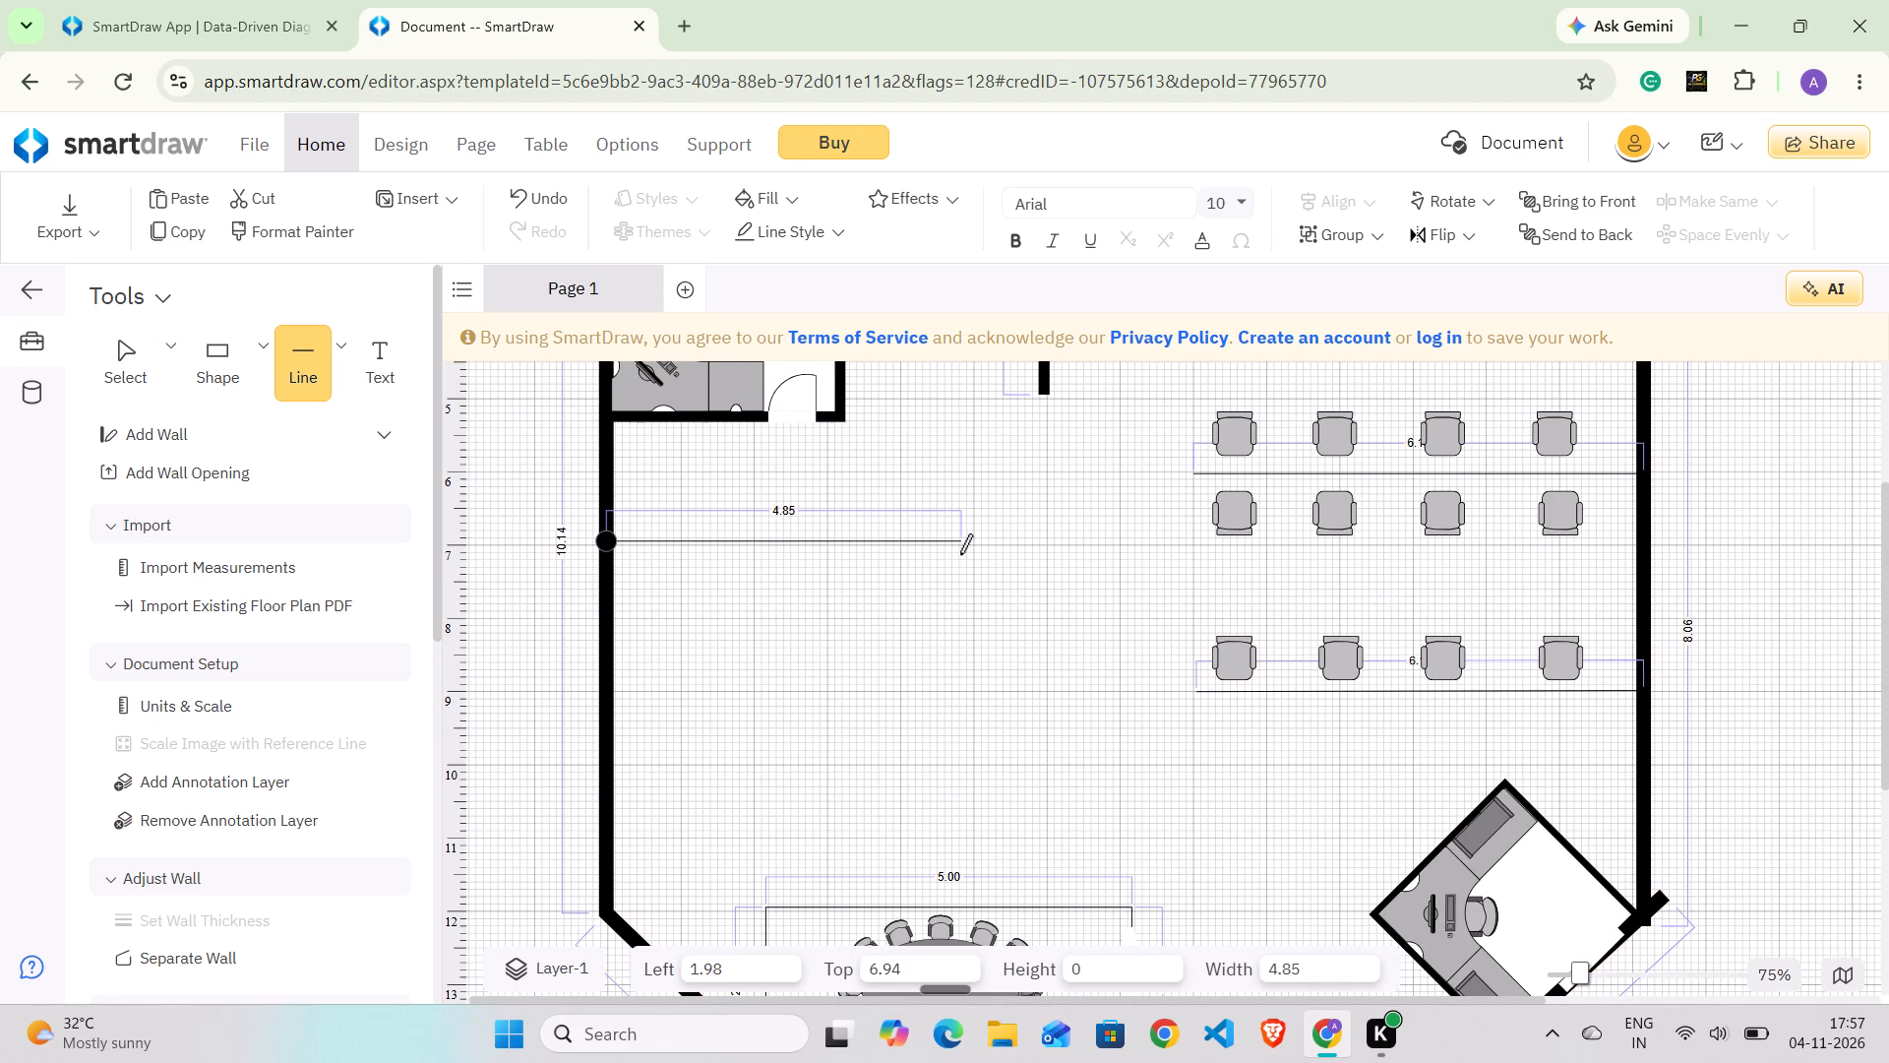
pyautogui.moveTo(960, 554); pyautogui.dragTo(978, 553)
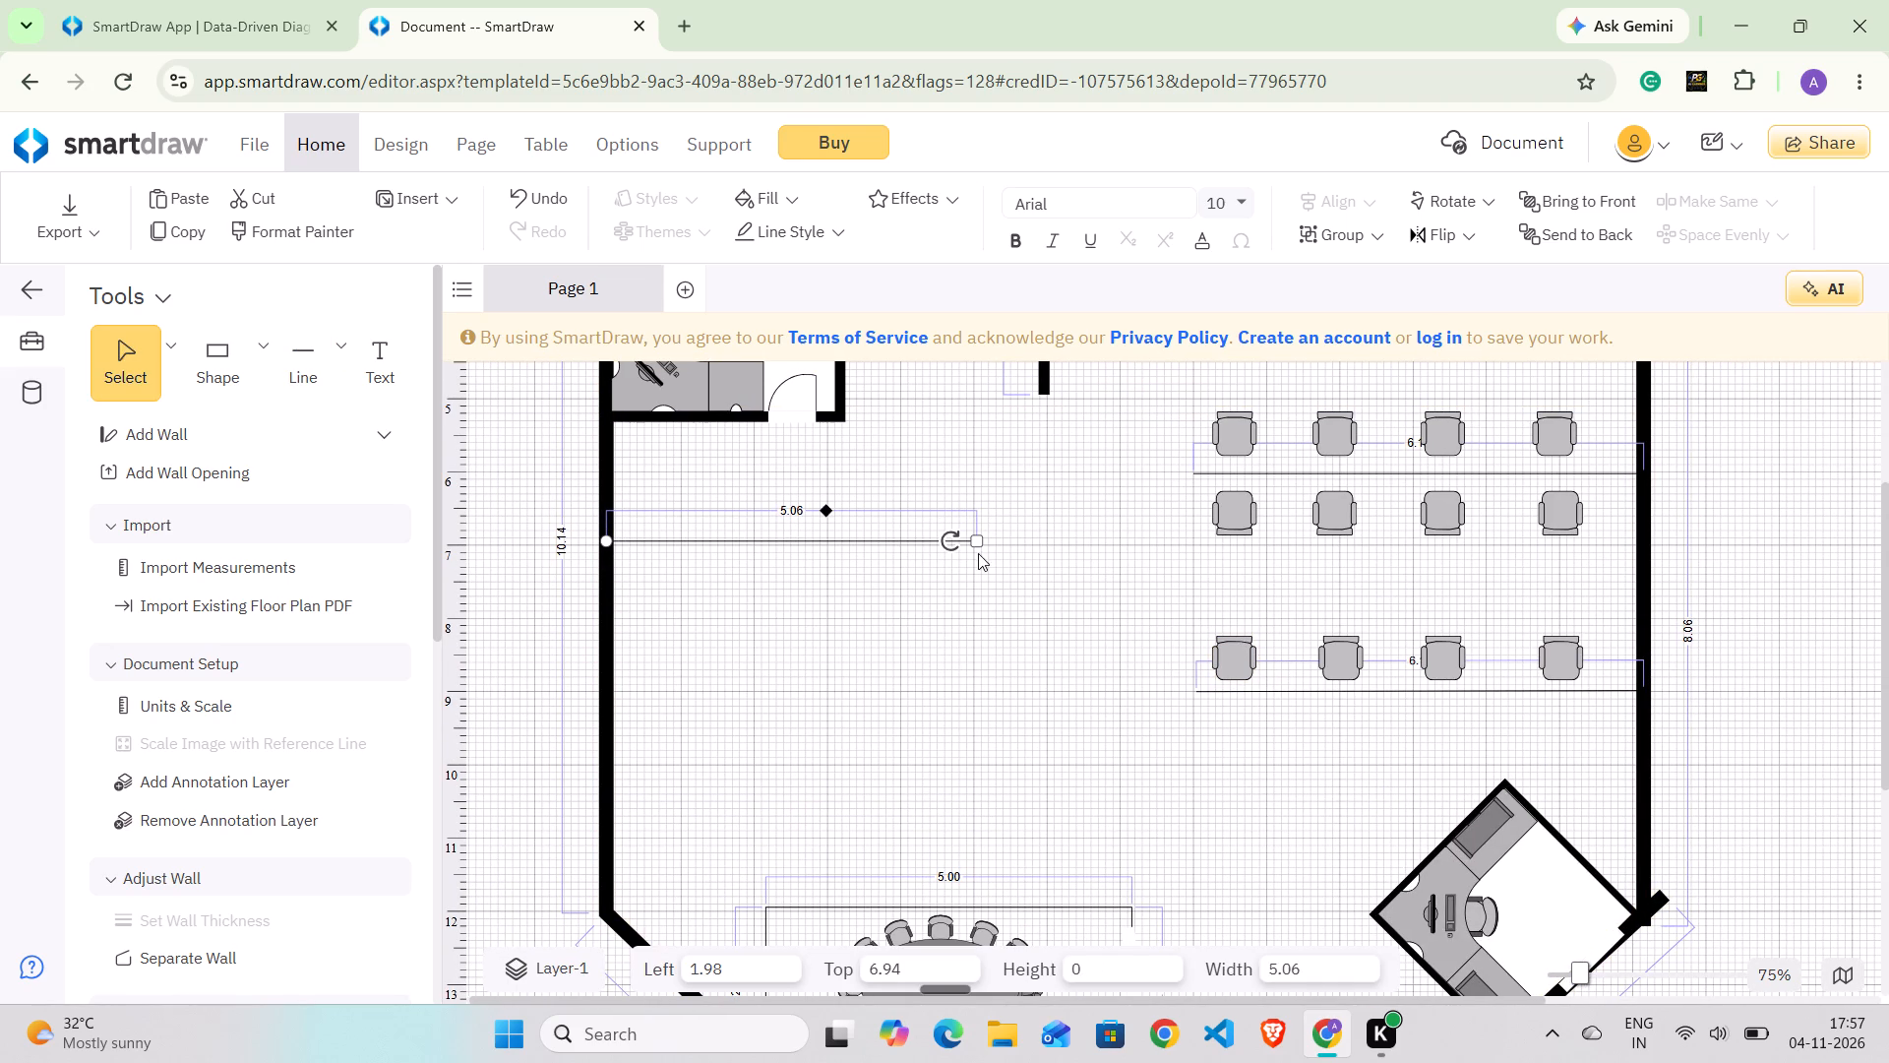
# Draw a second horizontal desk line about 5.10 long from the left wall, at about top 8.98.
pyautogui.click(299, 350)
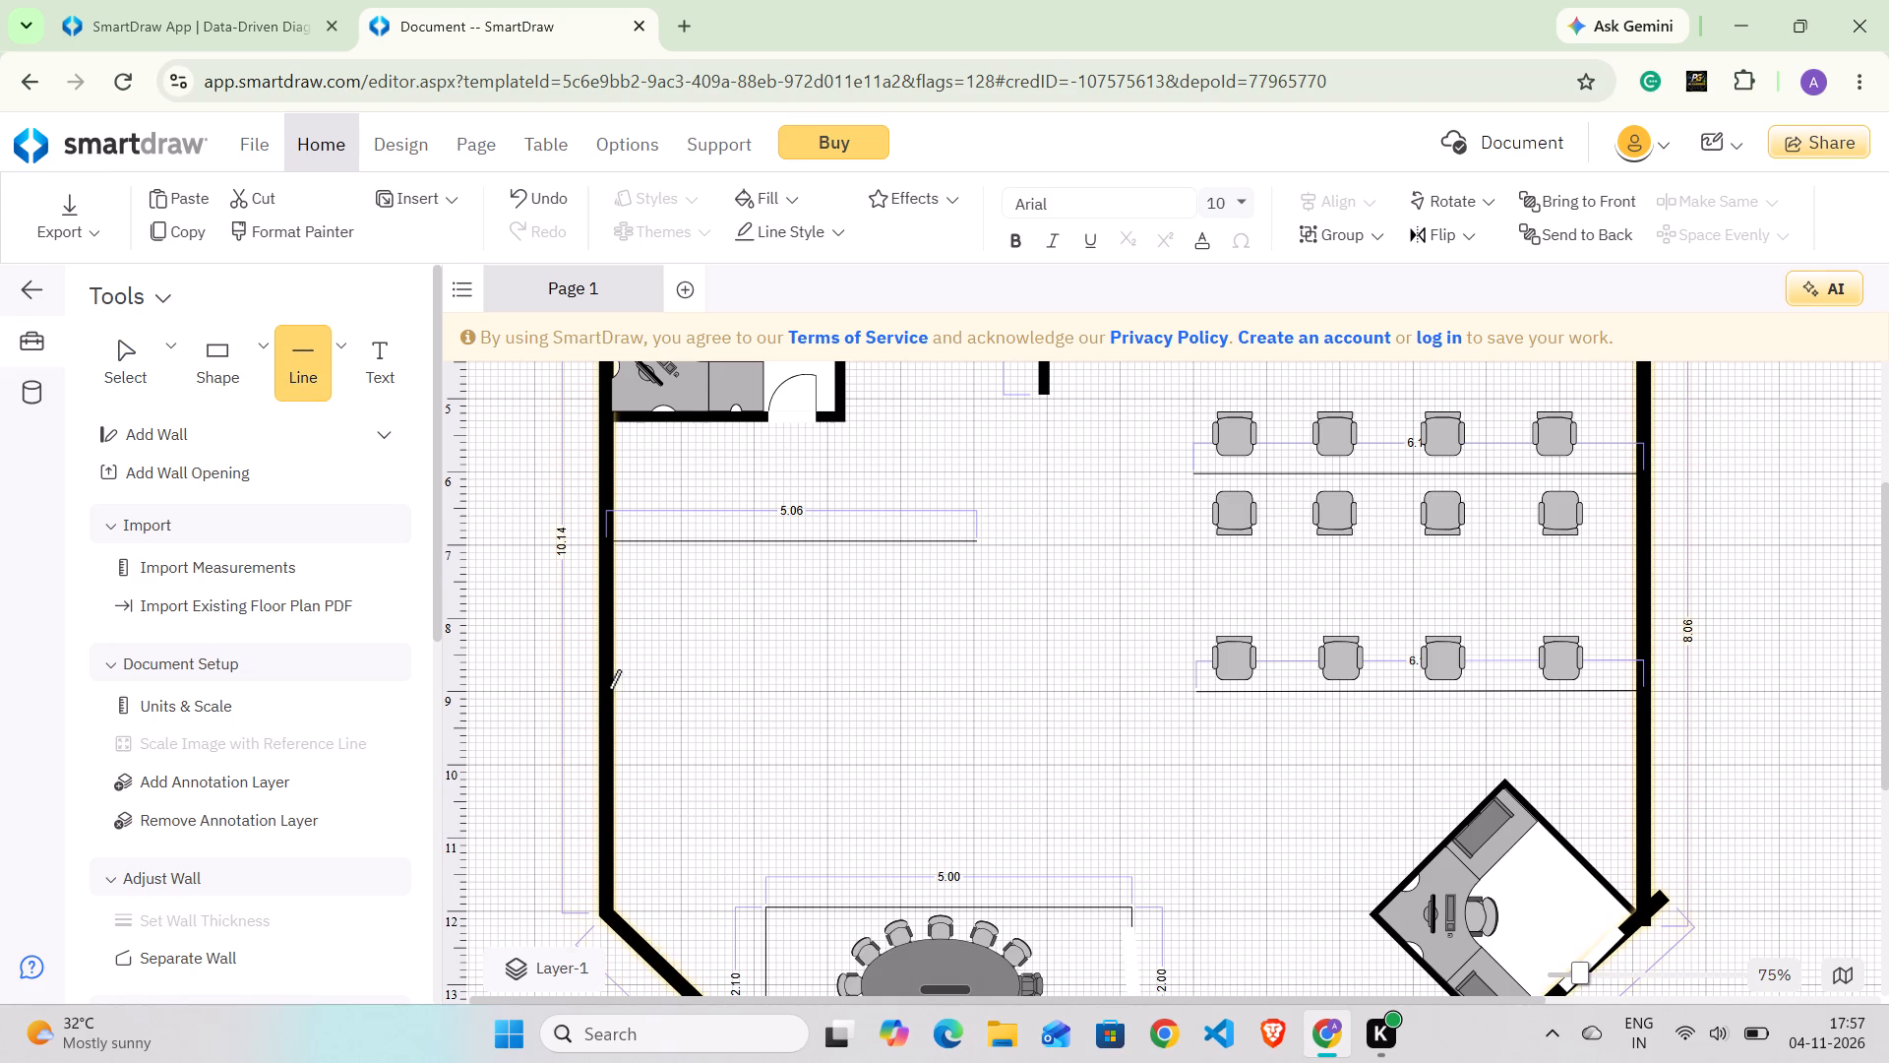
pyautogui.moveTo(609, 690); pyautogui.dragTo(979, 693)
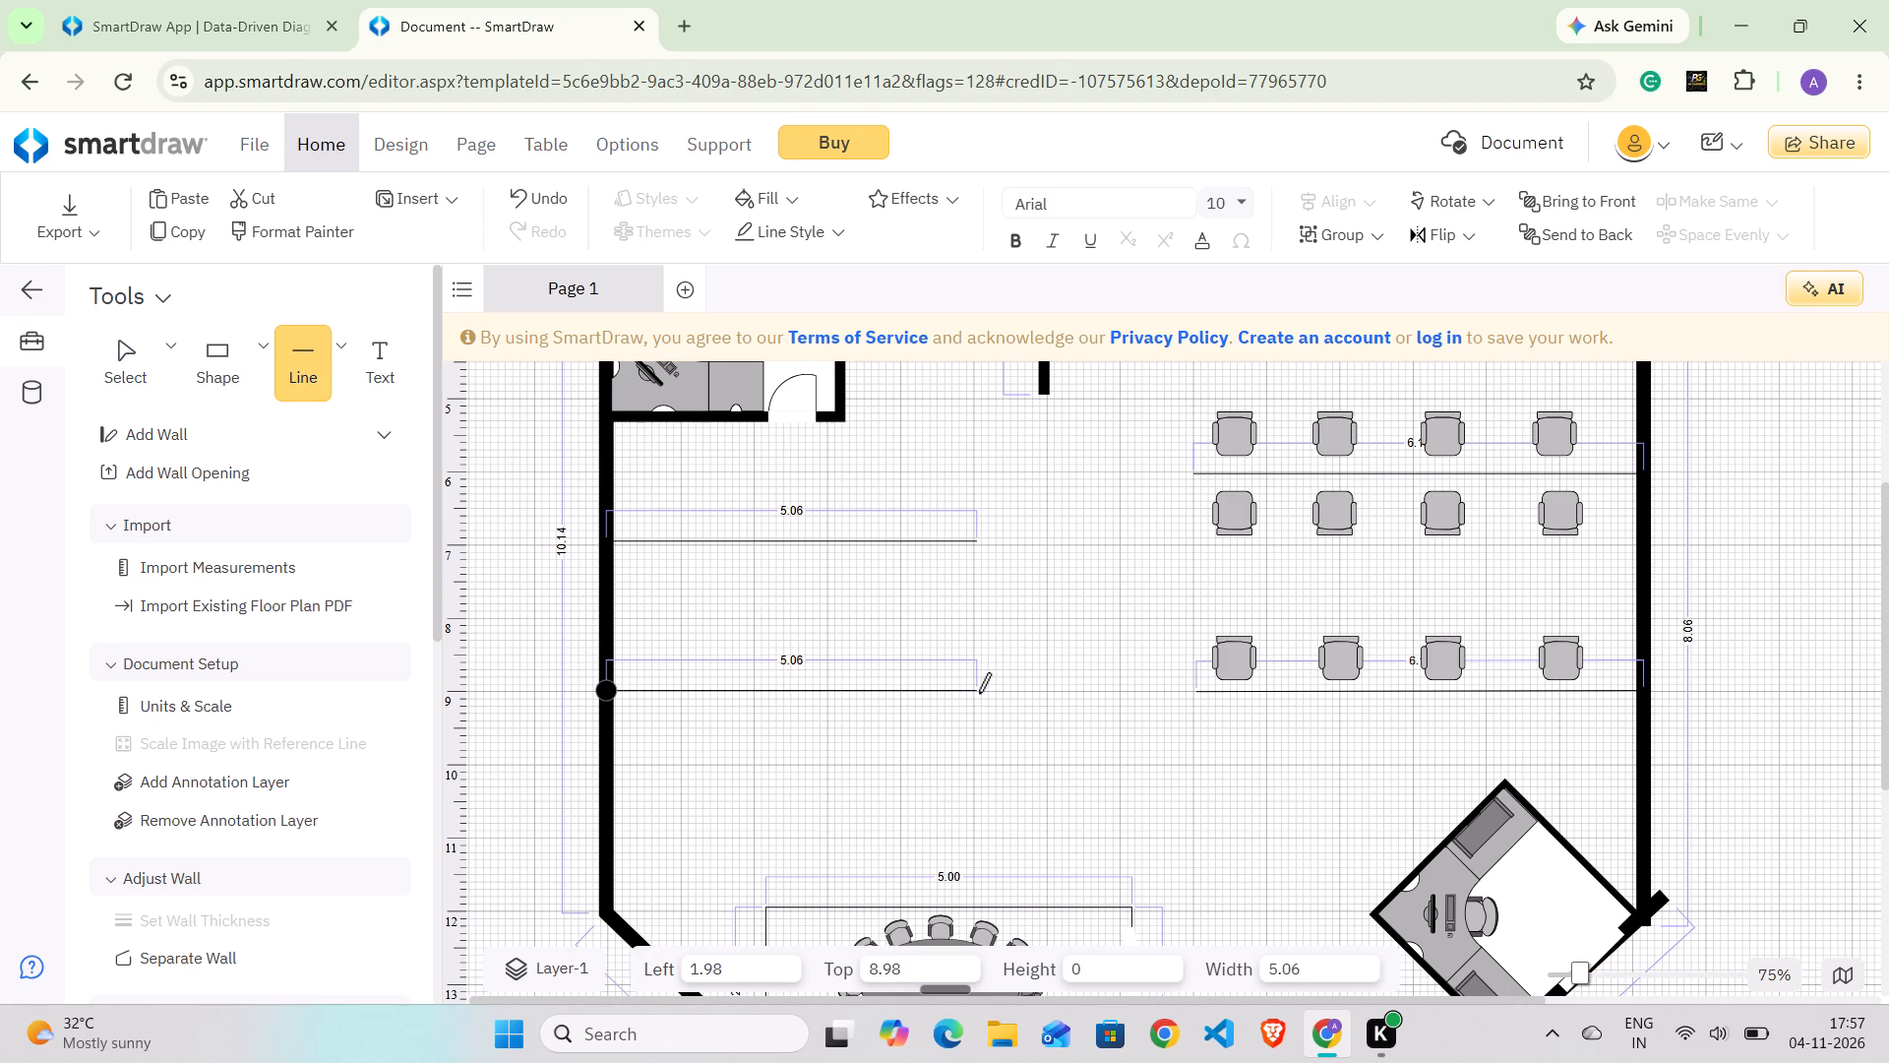
pyautogui.moveTo(979, 693); pyautogui.dragTo(979, 695)
# Place four Rolling Executive Chairs above the new lower desk line, at about left 2.13, 3.38, 4.59 and 5.98, top 8.24.
pyautogui.scroll(-2, 283, 485)
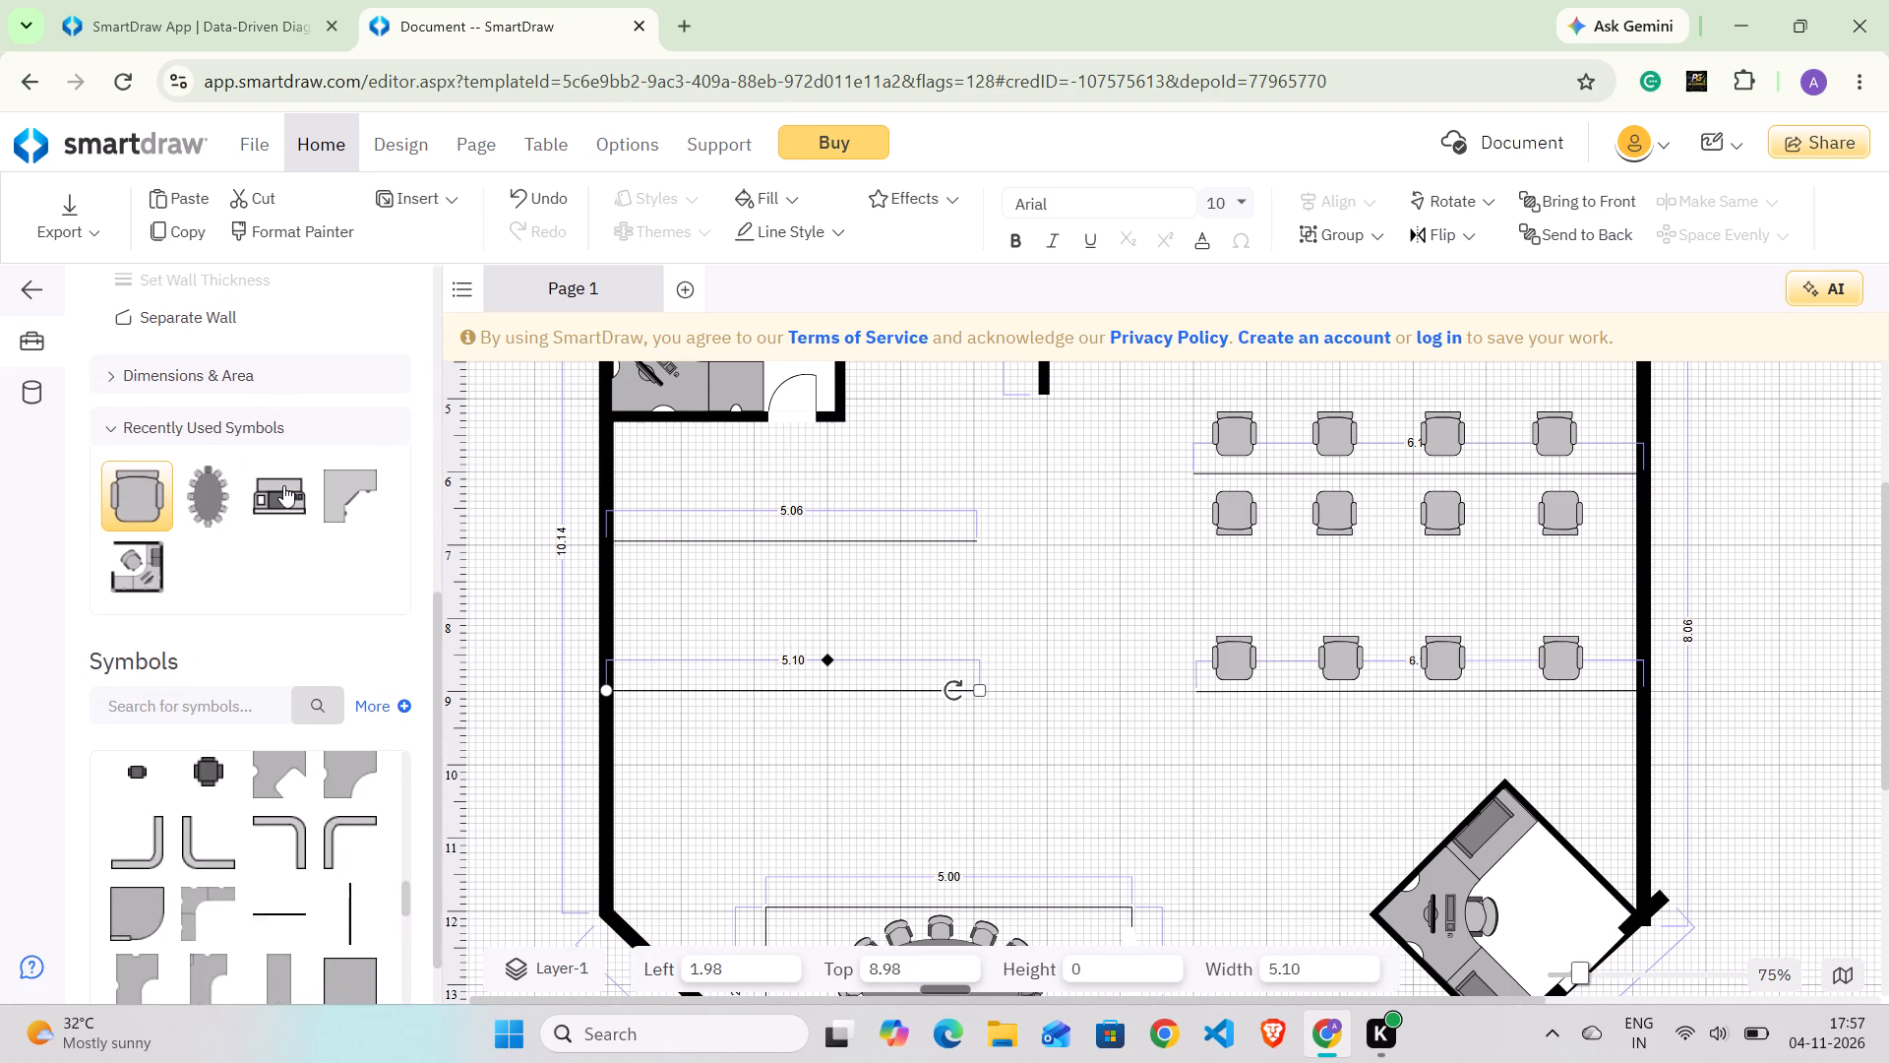
pyautogui.scroll(-3, 283, 485)
pyautogui.moveTo(146, 435); pyautogui.dragTo(692, 659)
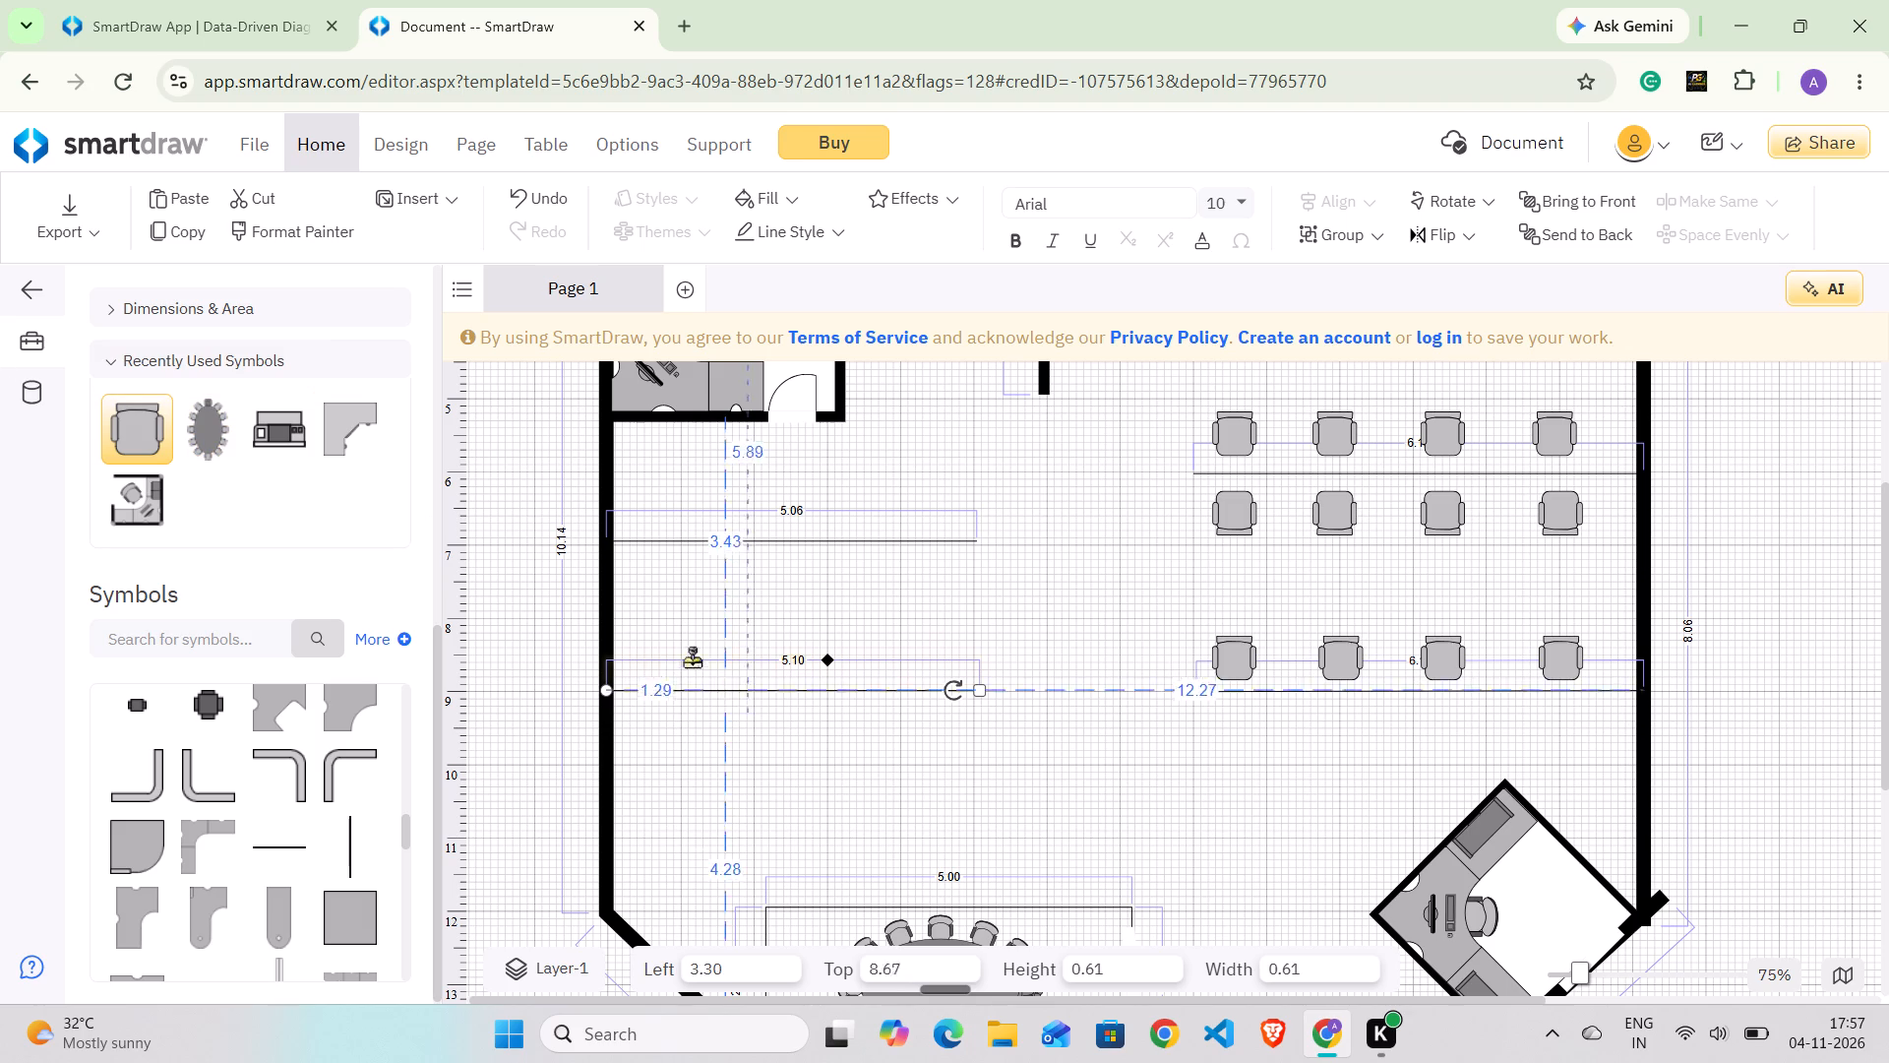
pyautogui.moveTo(692, 659); pyautogui.dragTo(642, 655)
pyautogui.click(642, 655)
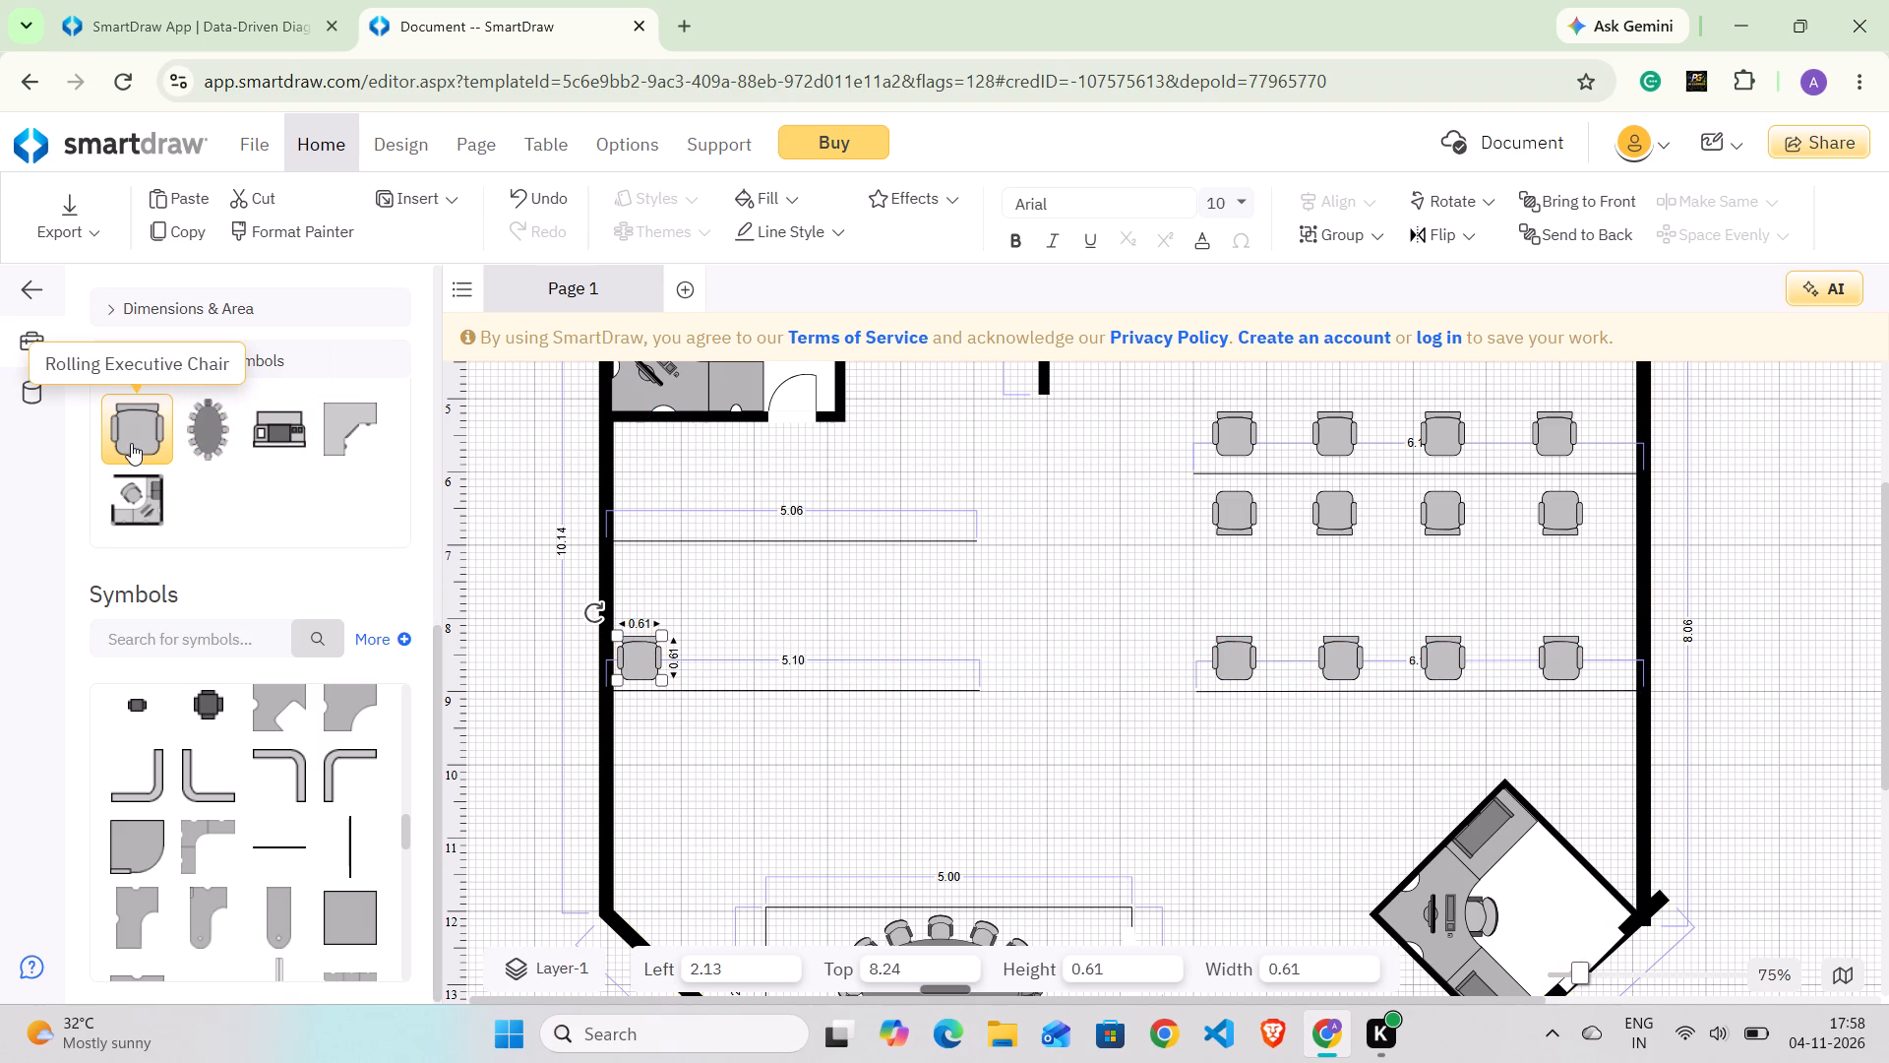
pyautogui.moveTo(131, 443); pyautogui.dragTo(719, 651)
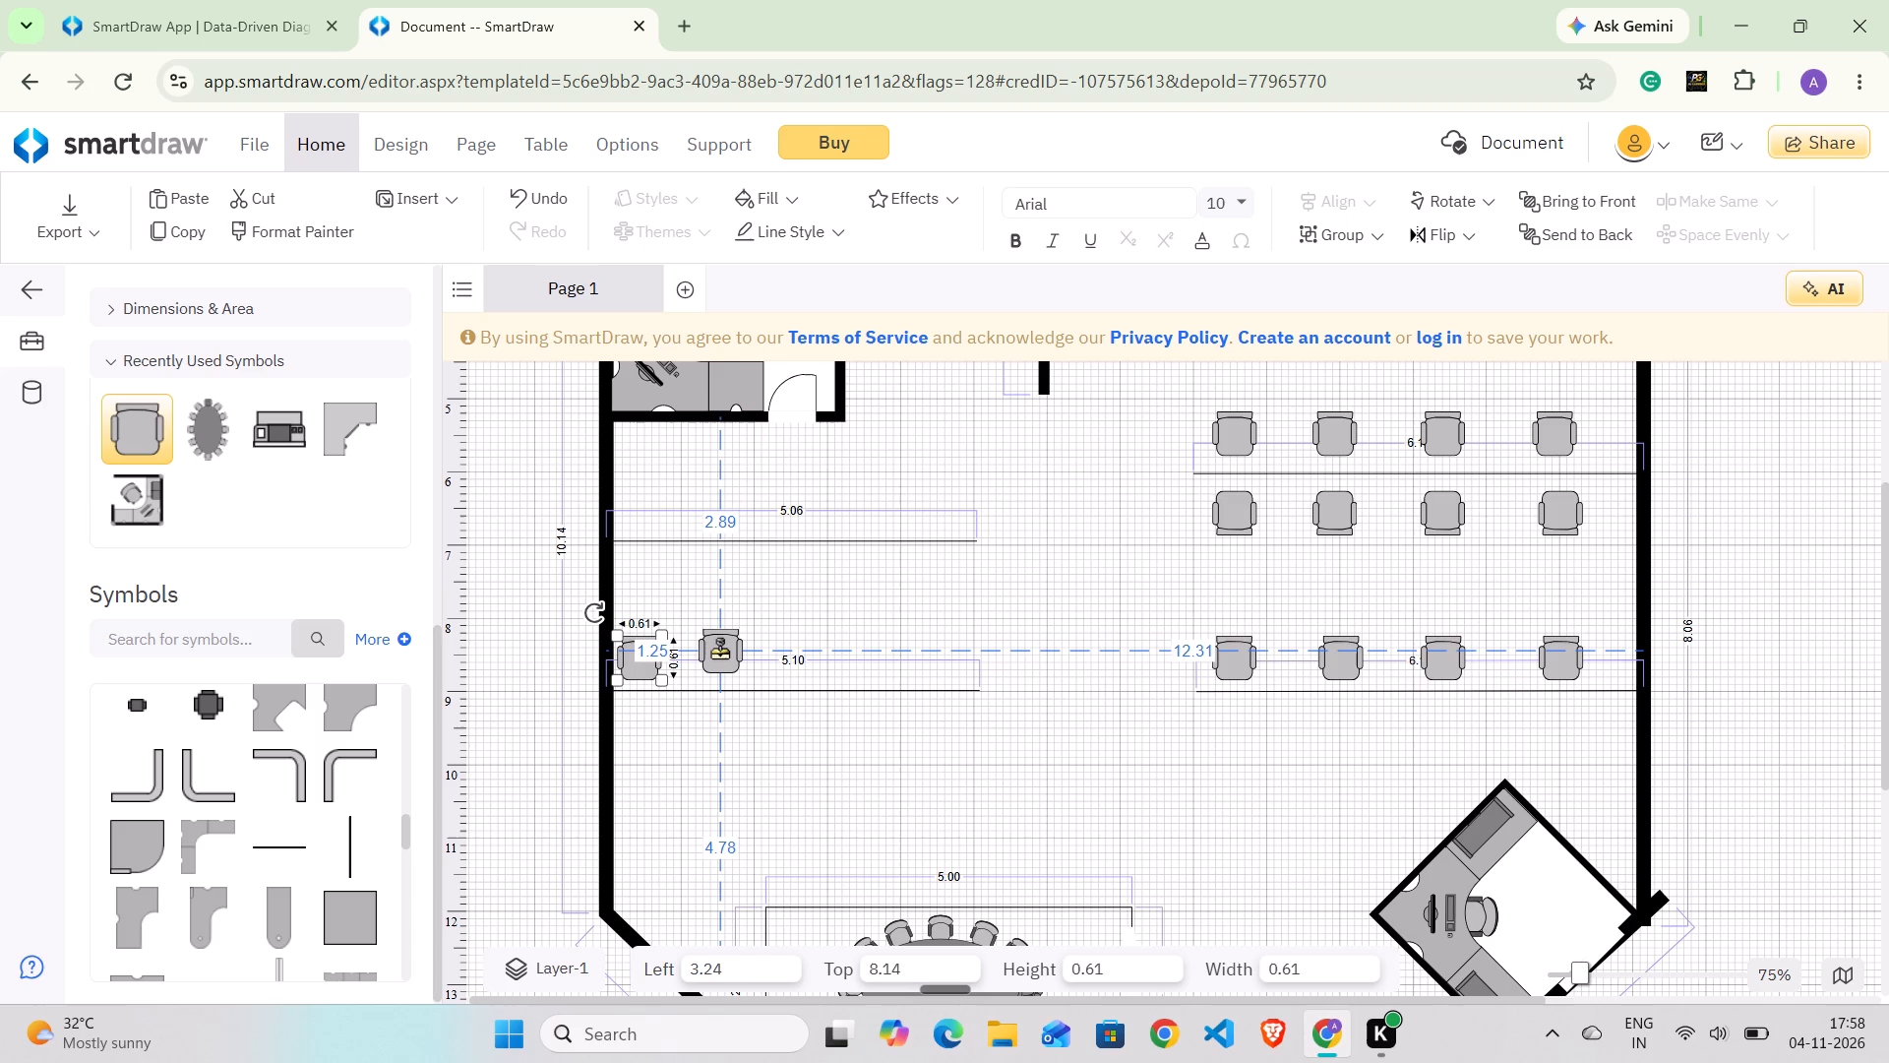
pyautogui.moveTo(719, 651); pyautogui.dragTo(732, 657)
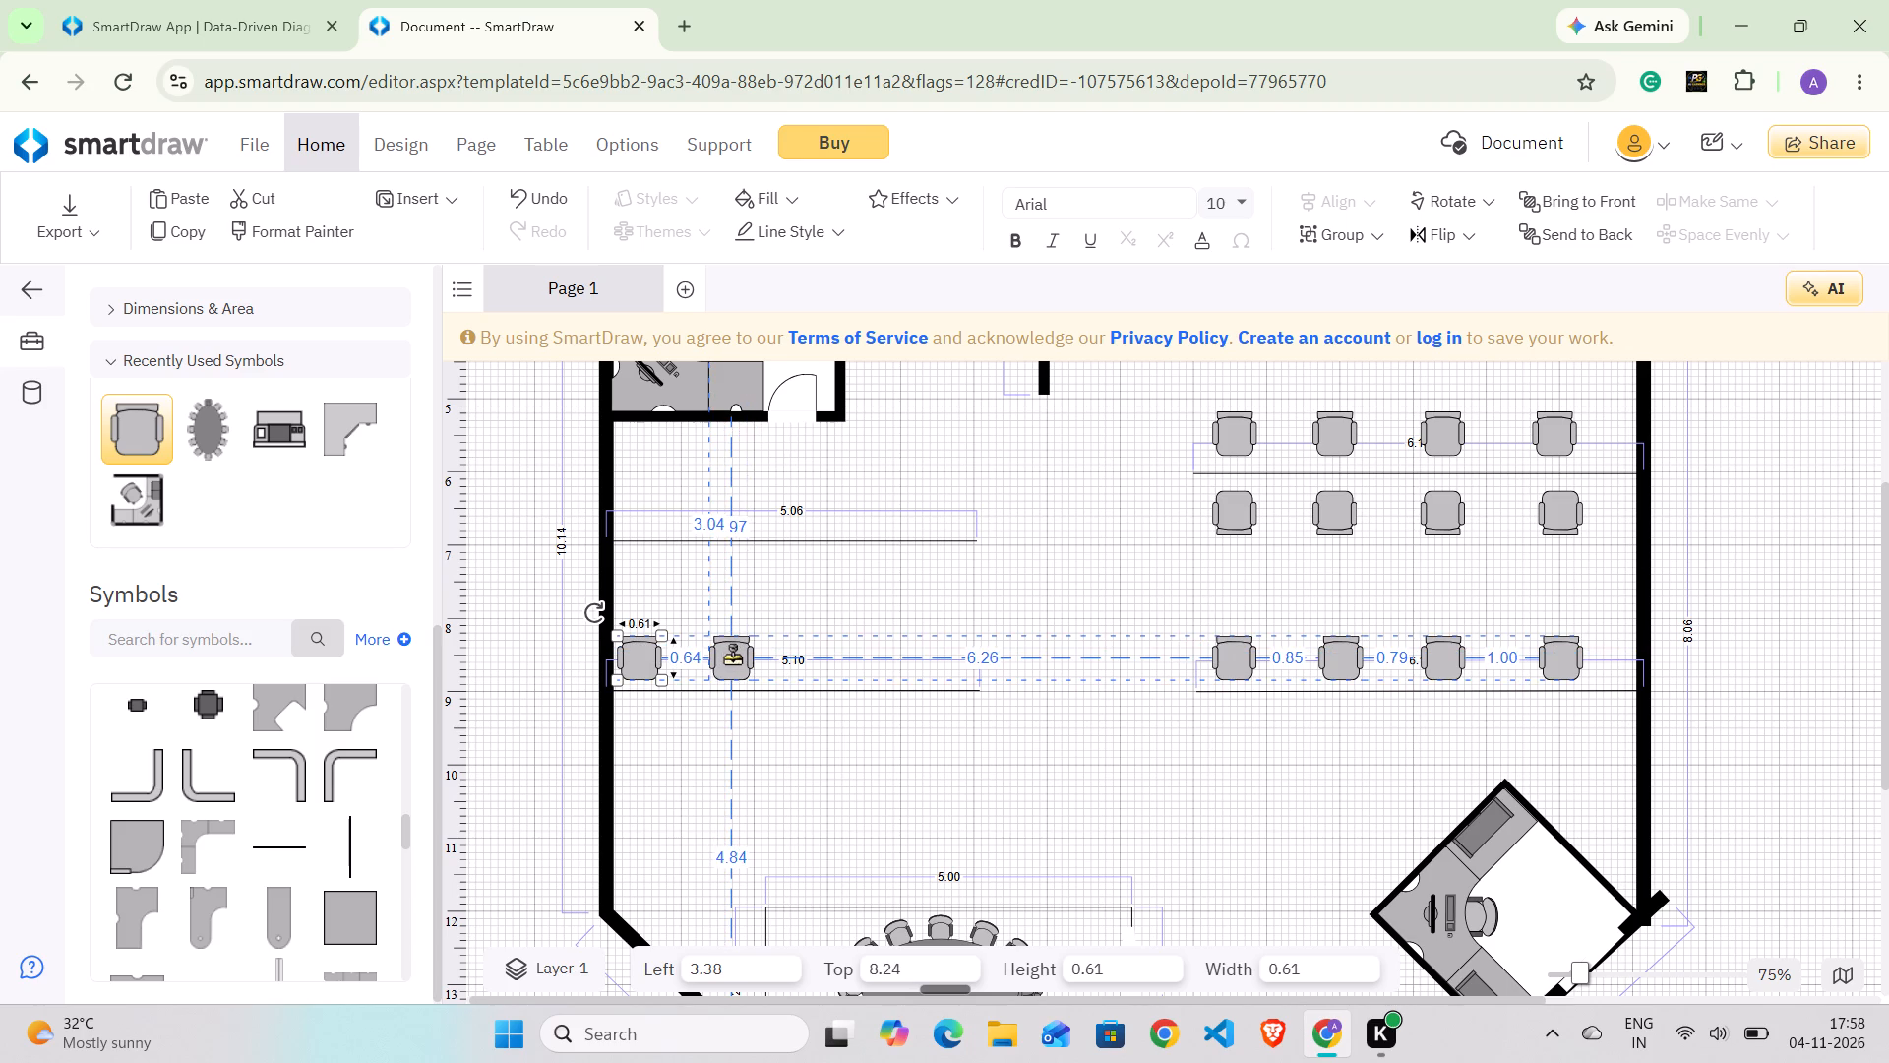
pyautogui.moveTo(732, 657); pyautogui.dragTo(733, 657)
pyautogui.moveTo(148, 425); pyautogui.dragTo(819, 662)
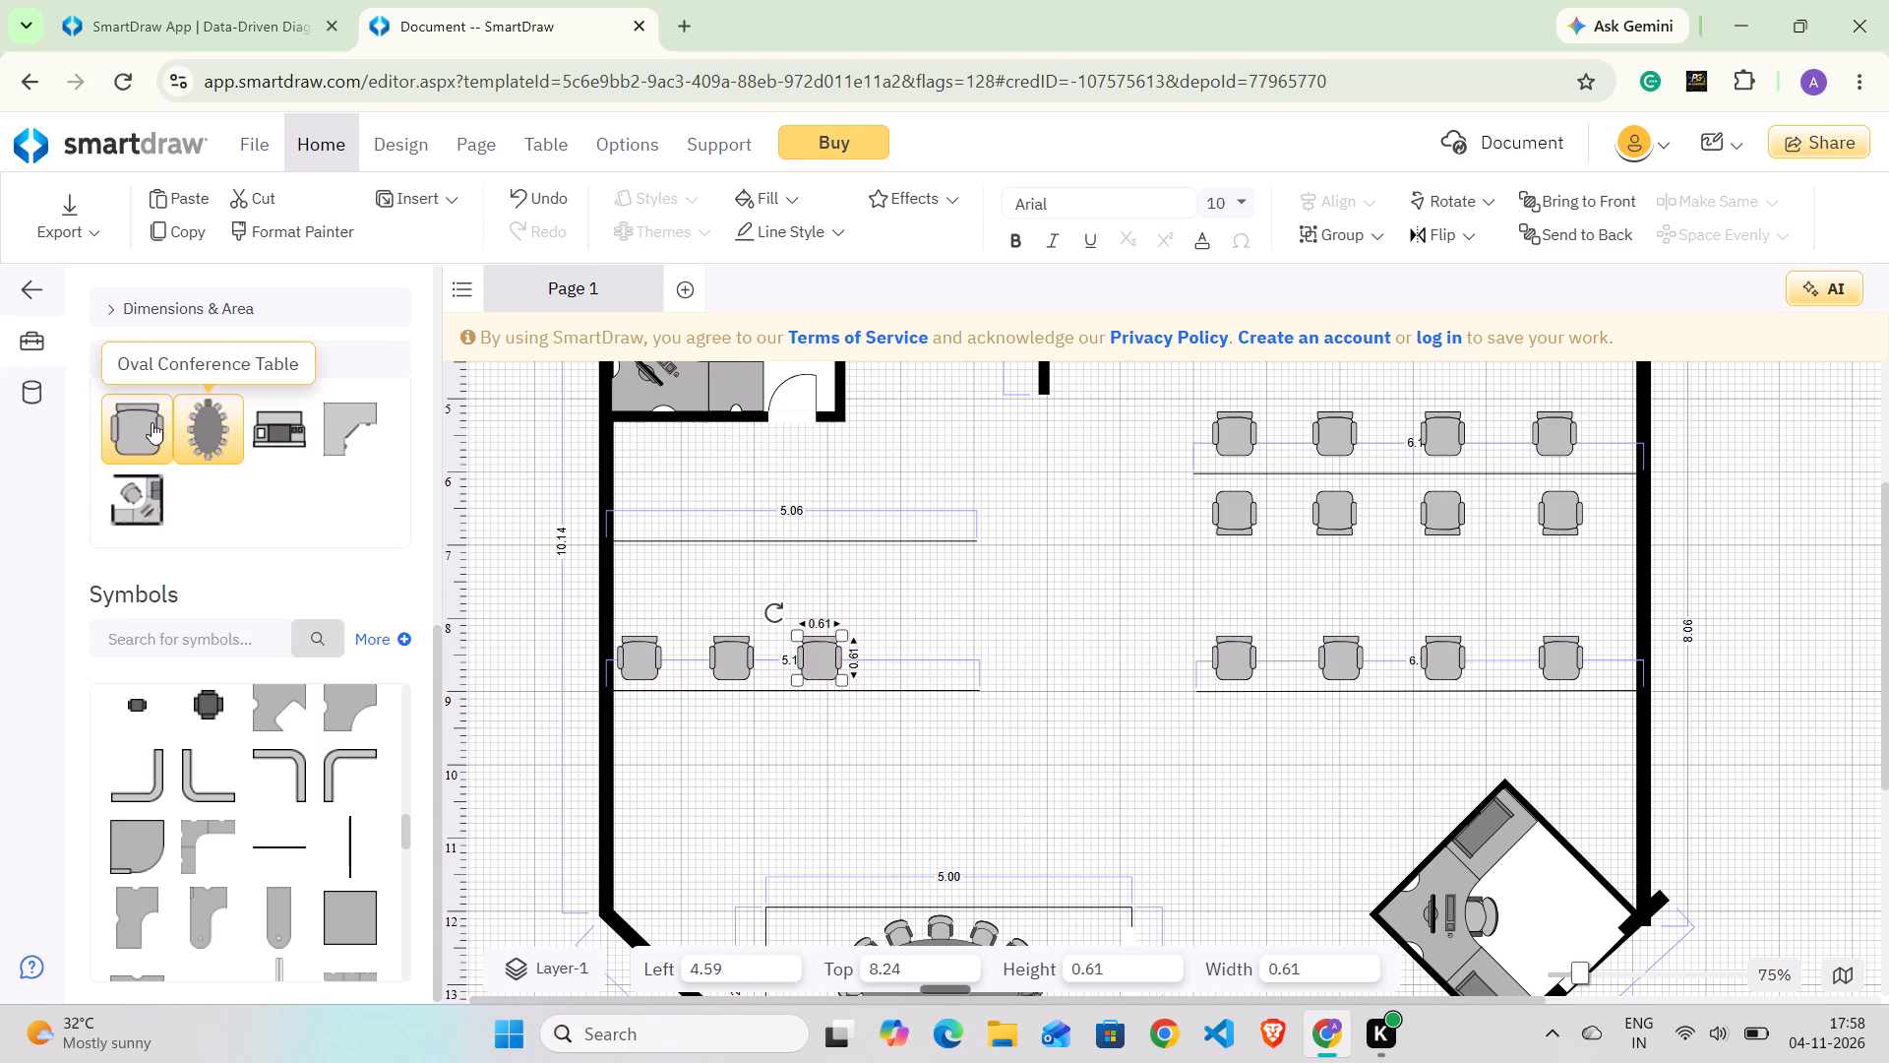
pyautogui.moveTo(141, 418); pyautogui.dragTo(921, 656)
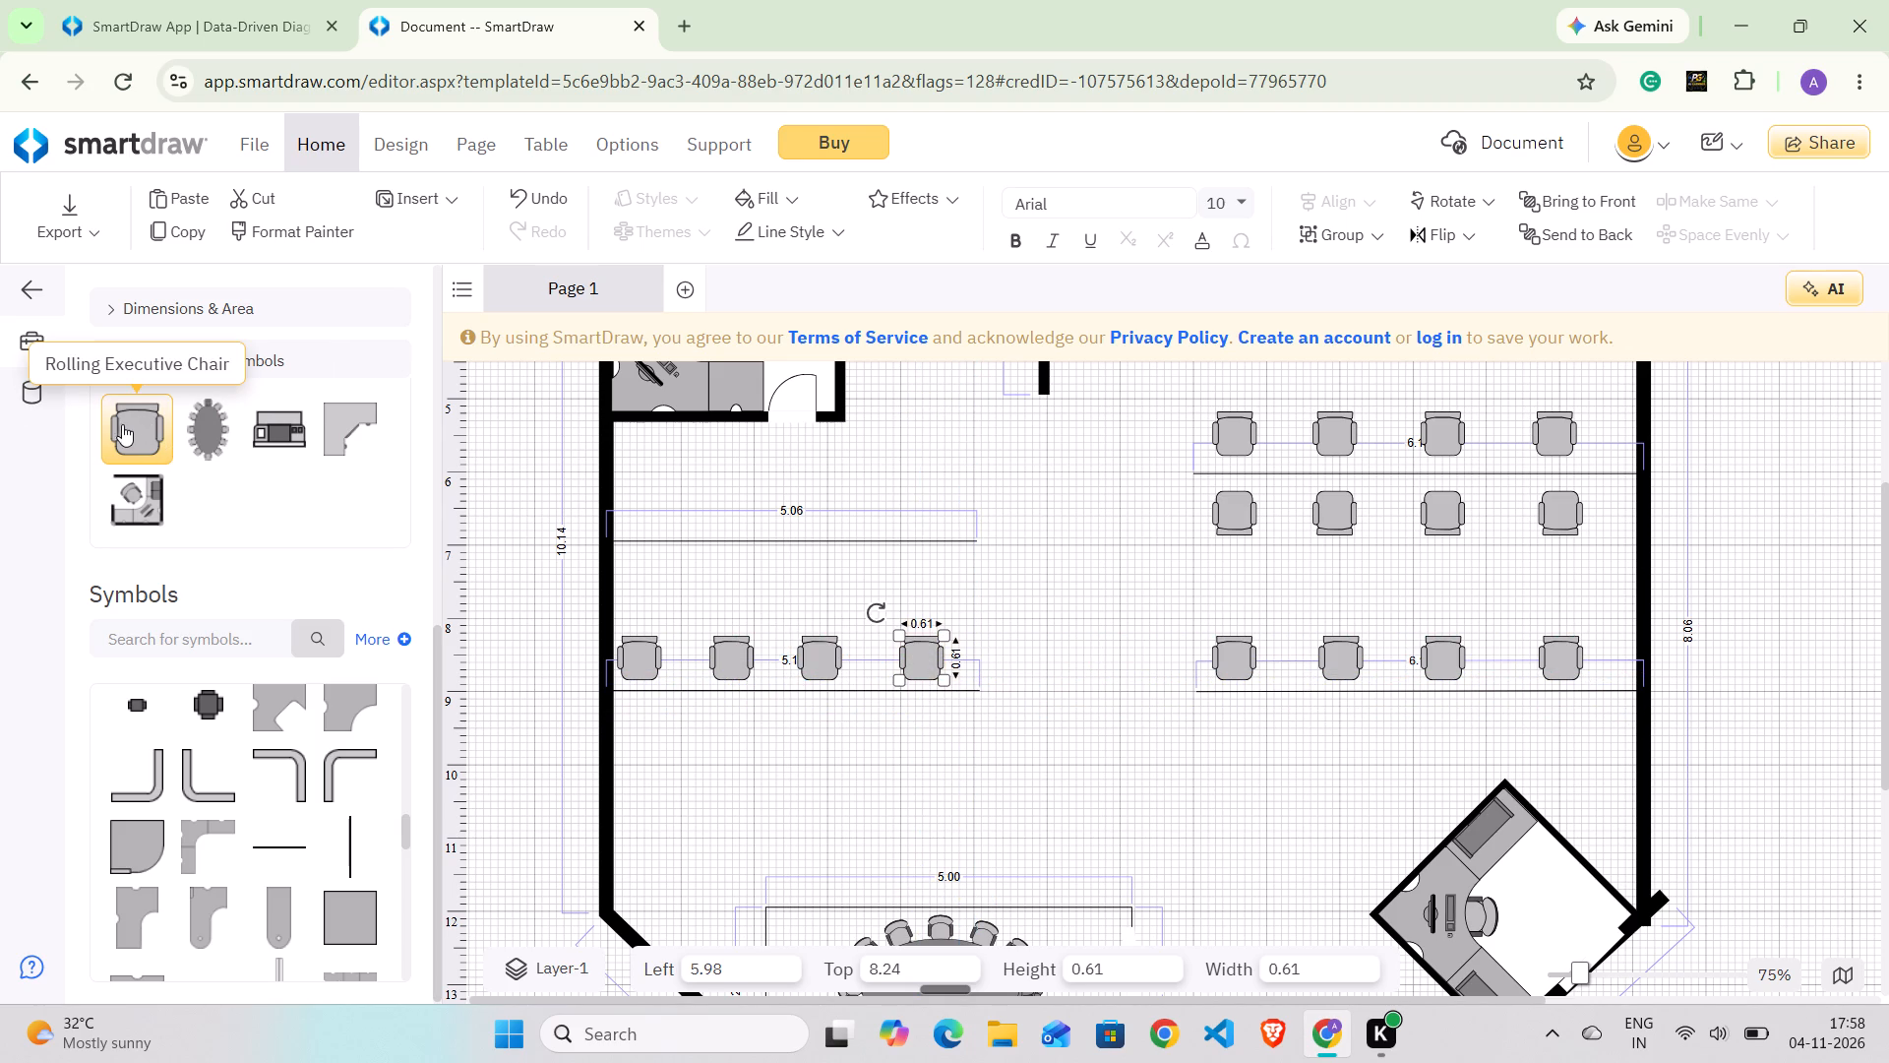
# Place two Rolling Executive Chairs above the 5.06 desk line, at about left 2.25 and 3.74, top about 6.26.
pyautogui.moveTo(124, 424); pyautogui.dragTo(650, 518)
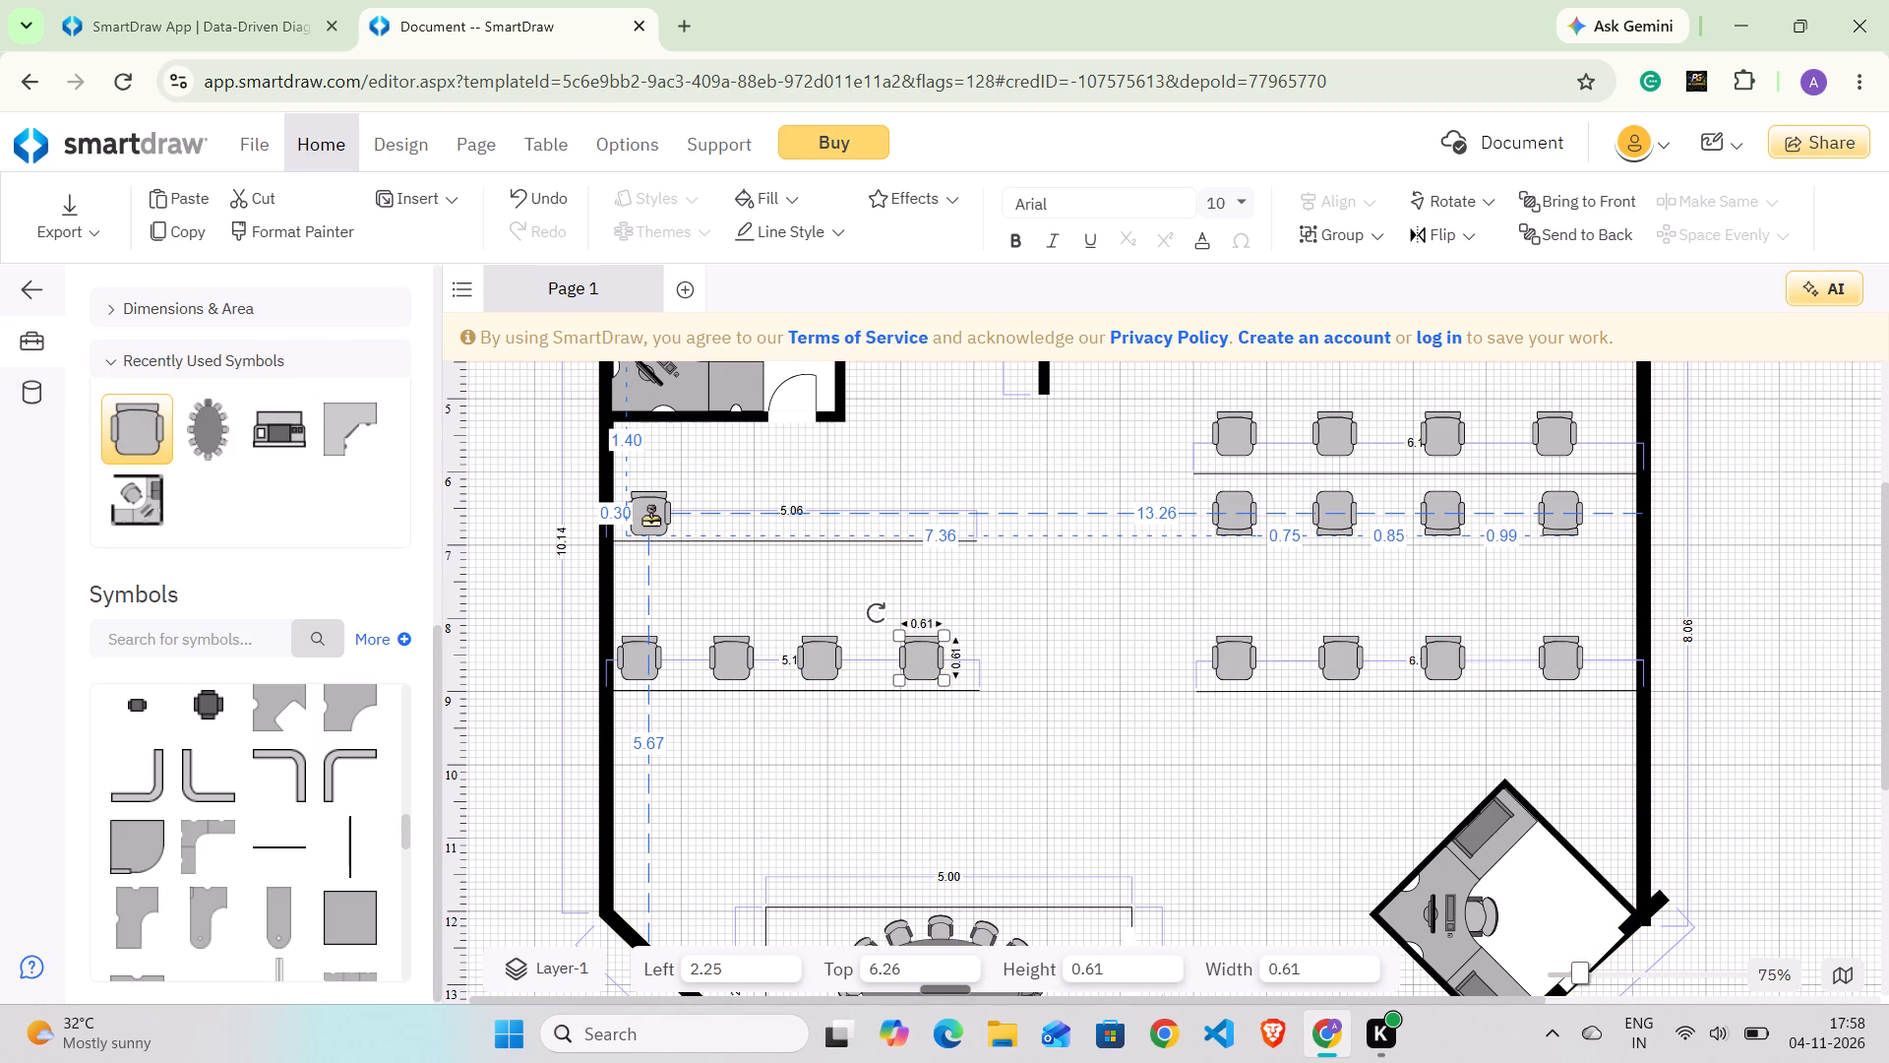
pyautogui.moveTo(650, 518); pyautogui.dragTo(651, 511)
pyautogui.moveTo(145, 430); pyautogui.dragTo(727, 514)
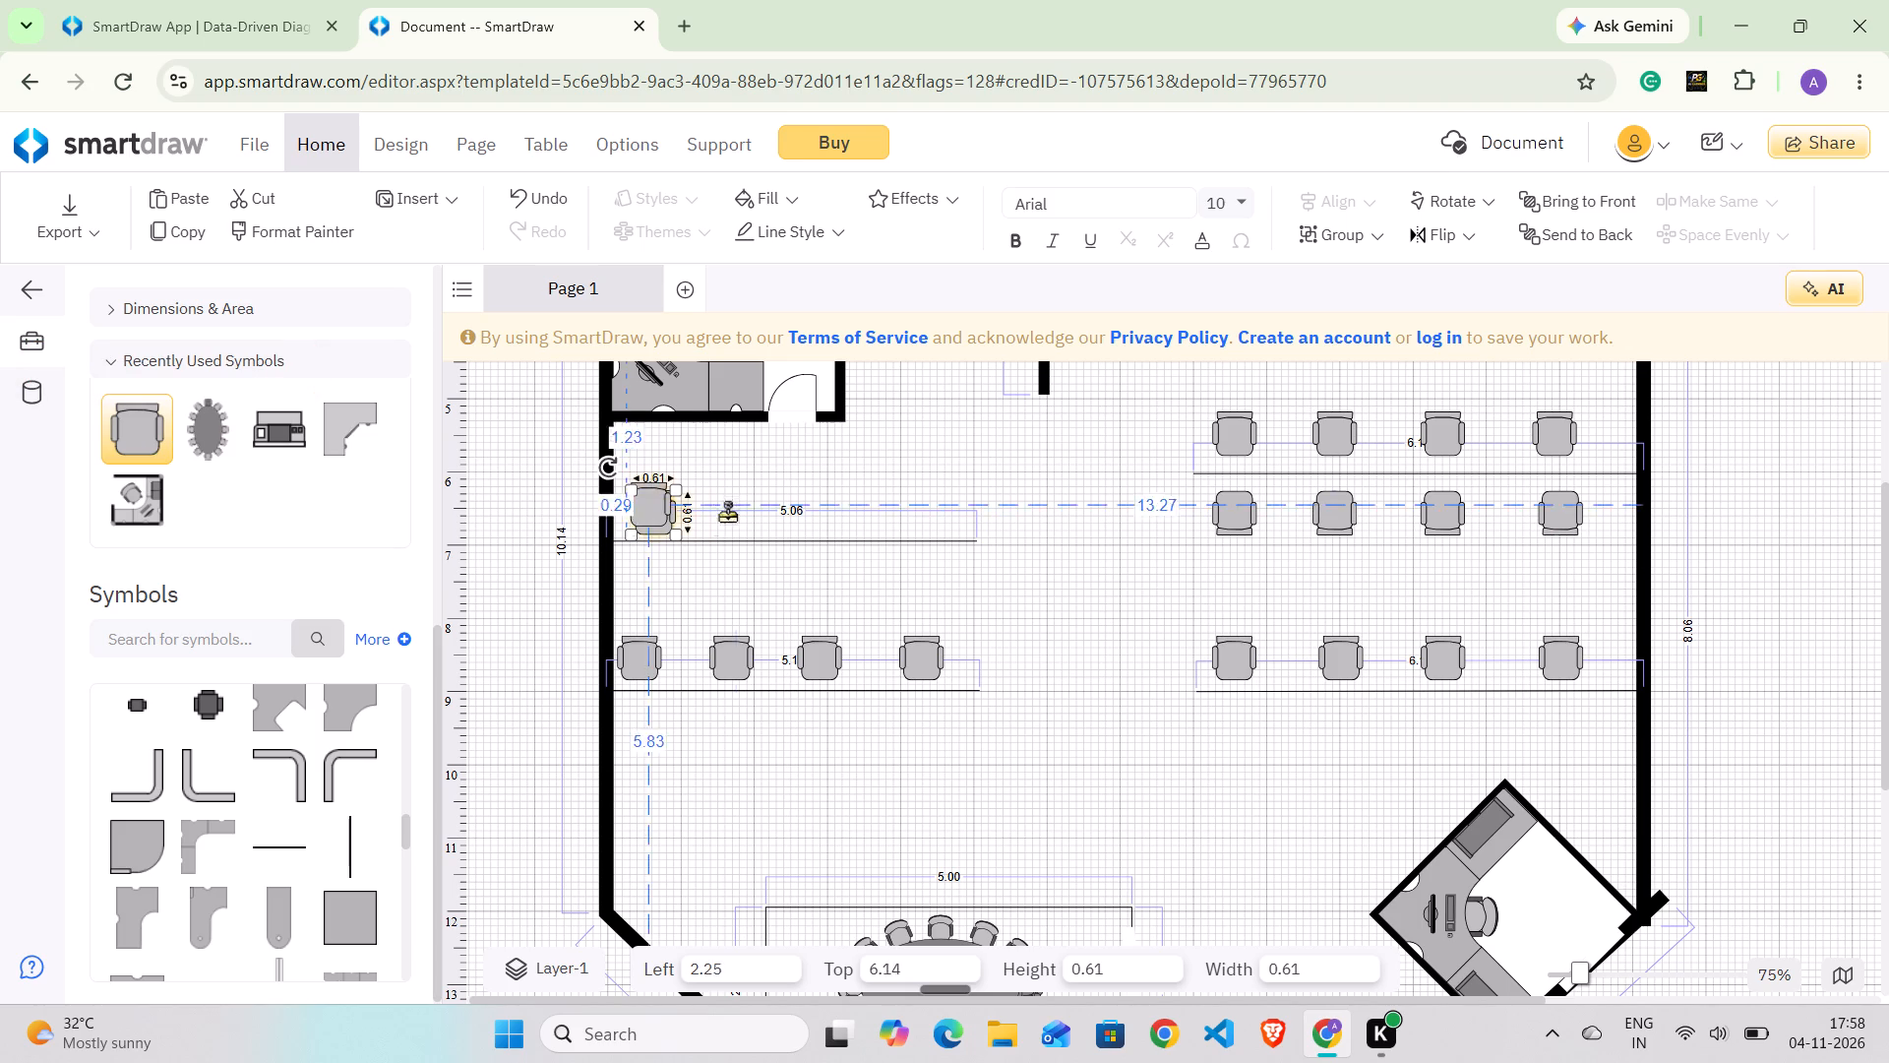
pyautogui.moveTo(727, 514); pyautogui.dragTo(764, 515)
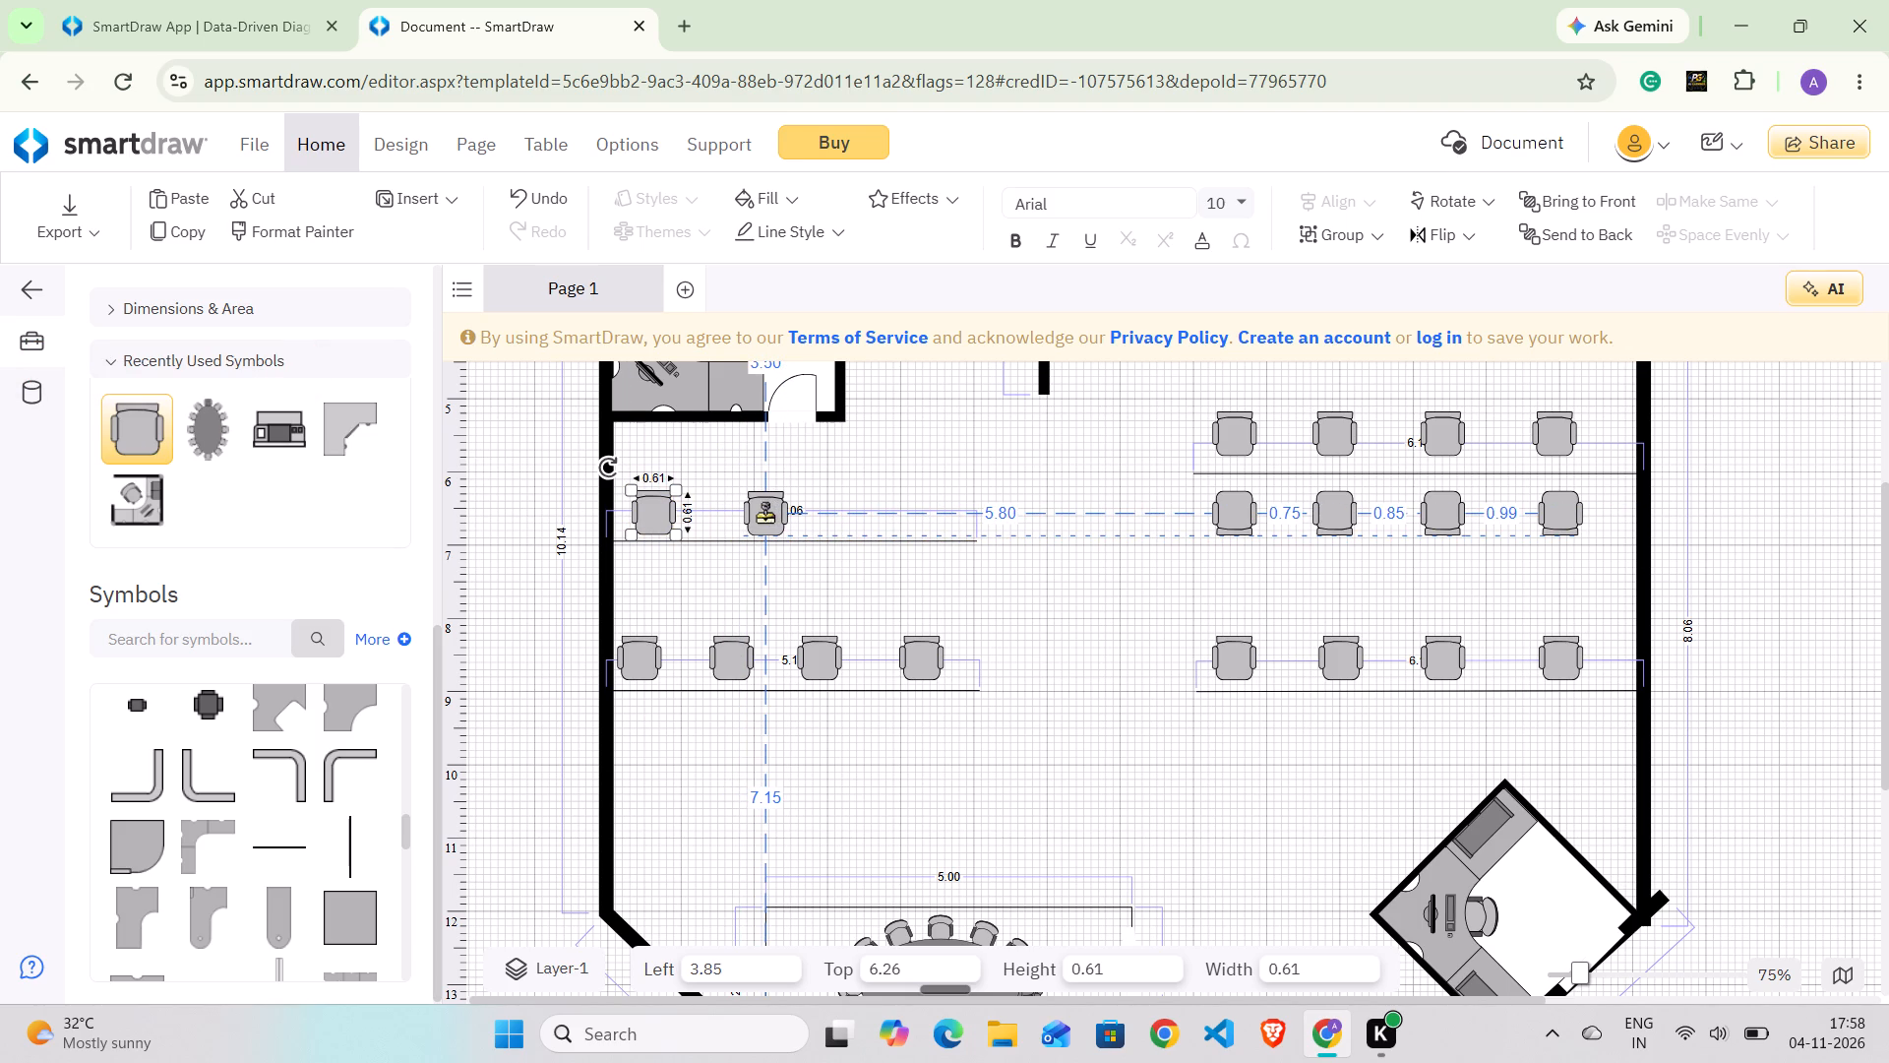
pyautogui.moveTo(764, 515); pyautogui.dragTo(760, 515)
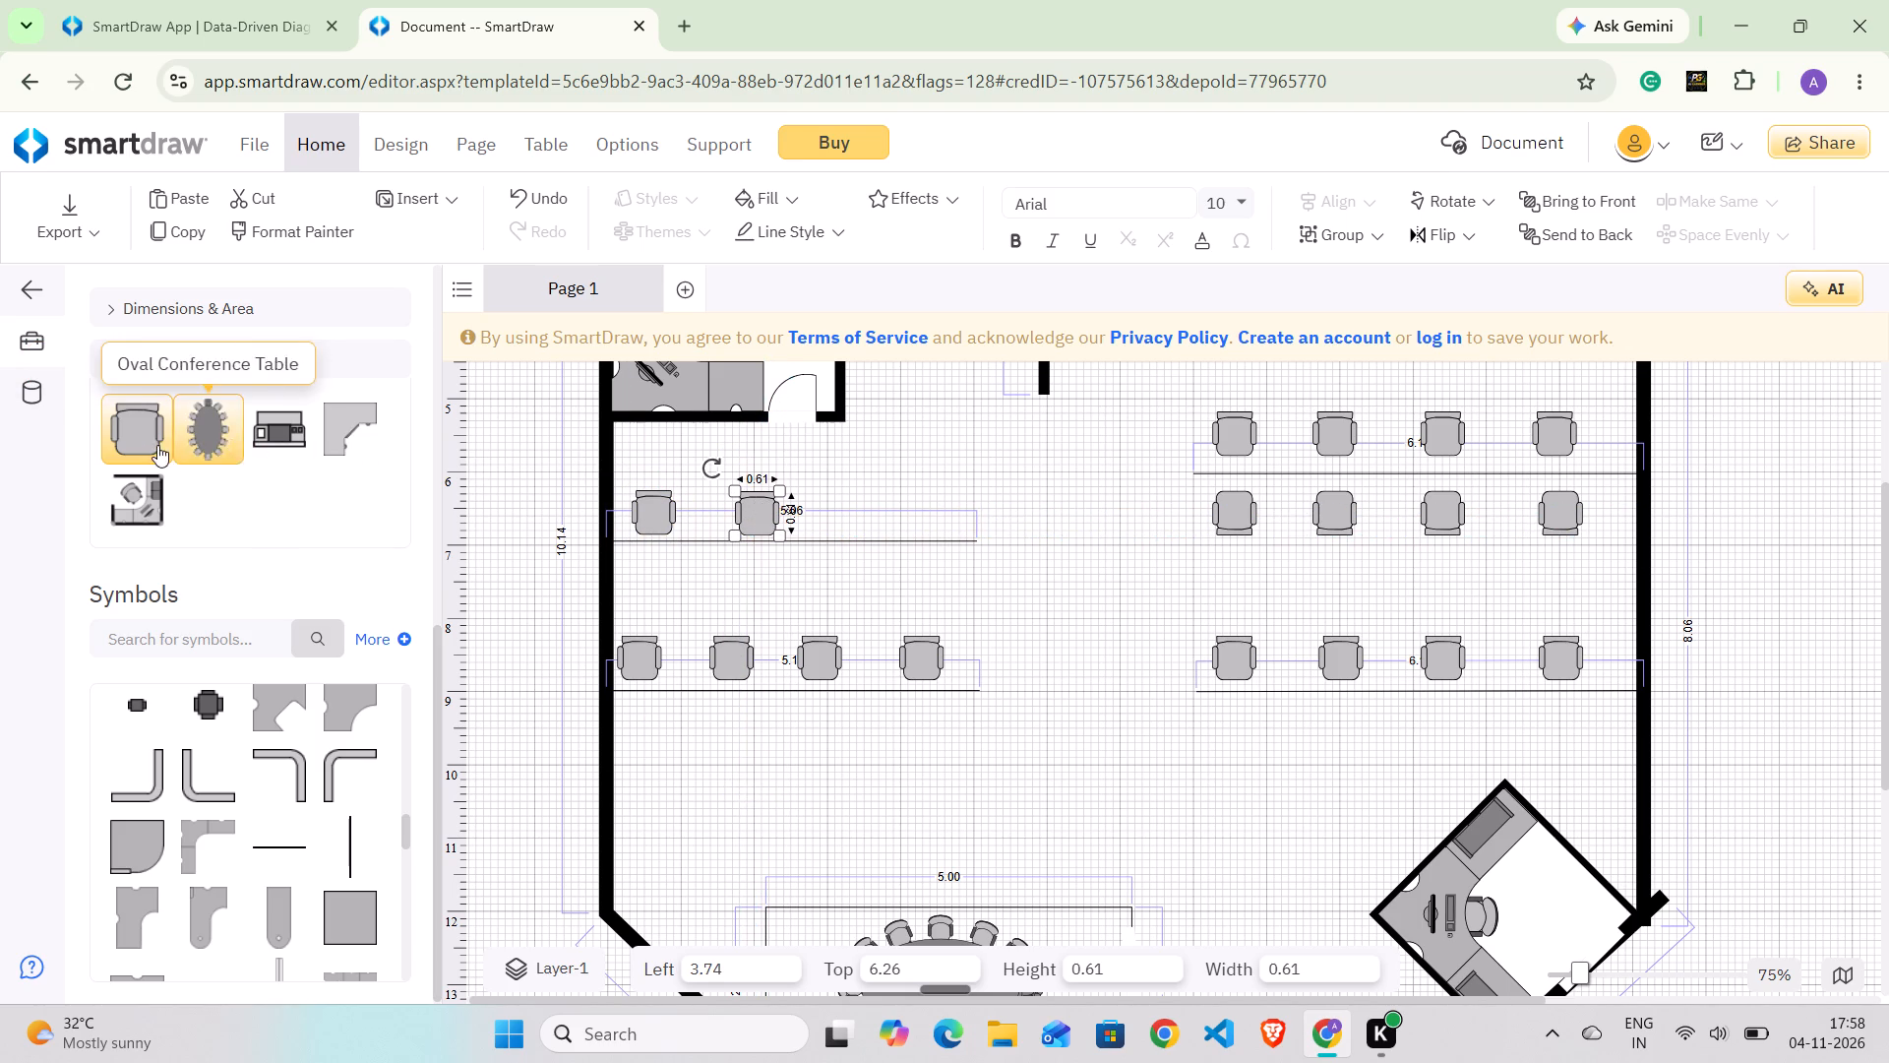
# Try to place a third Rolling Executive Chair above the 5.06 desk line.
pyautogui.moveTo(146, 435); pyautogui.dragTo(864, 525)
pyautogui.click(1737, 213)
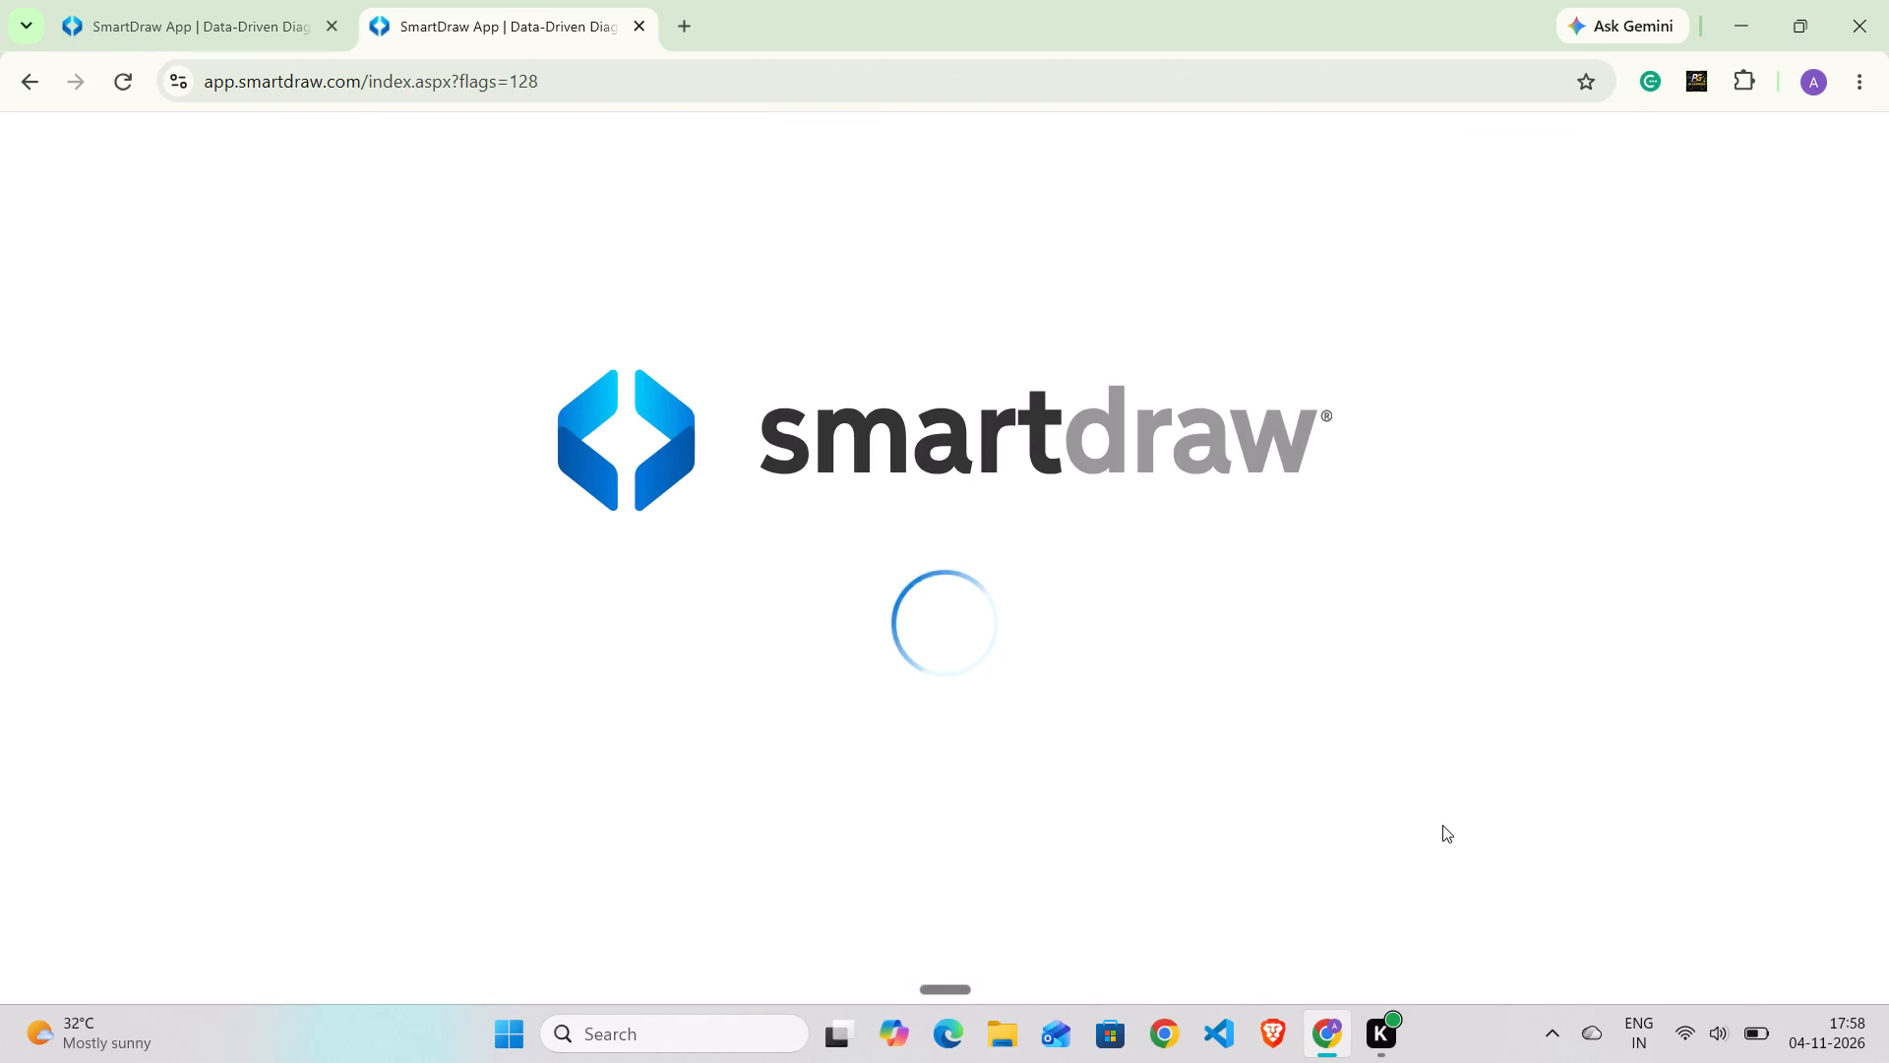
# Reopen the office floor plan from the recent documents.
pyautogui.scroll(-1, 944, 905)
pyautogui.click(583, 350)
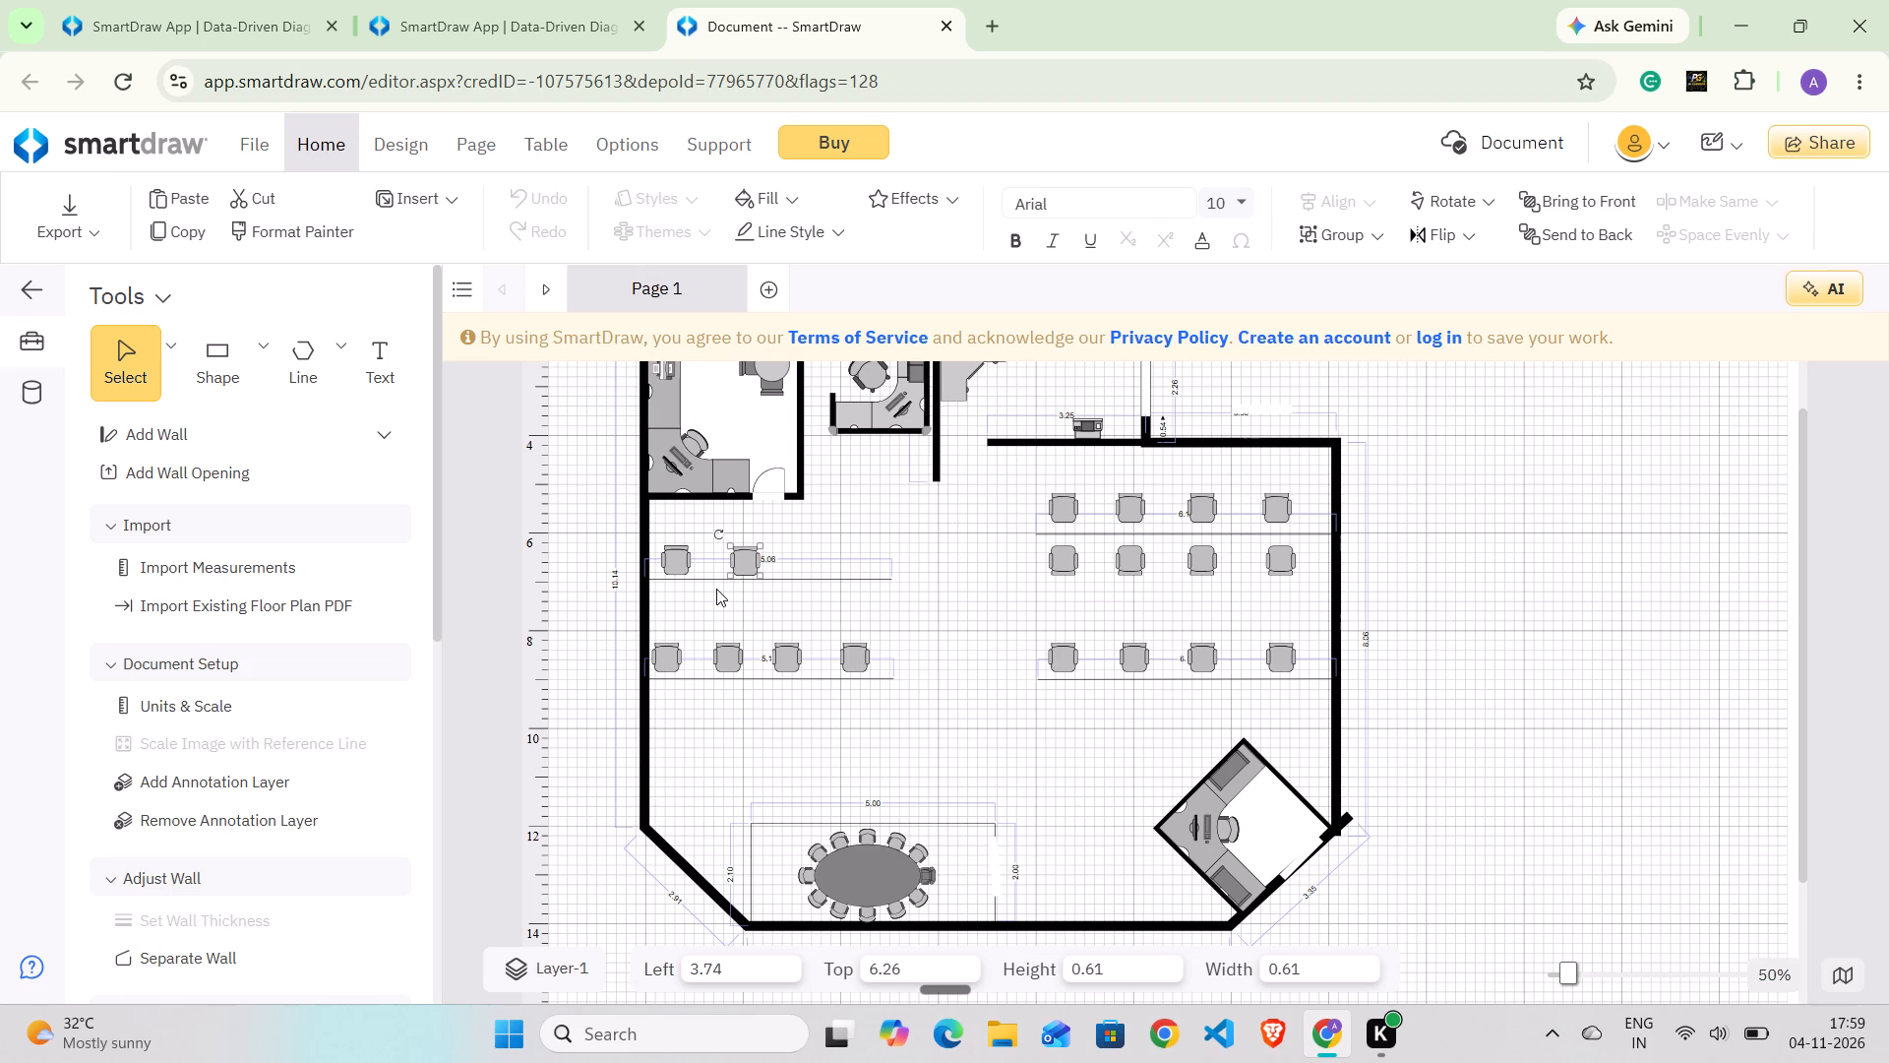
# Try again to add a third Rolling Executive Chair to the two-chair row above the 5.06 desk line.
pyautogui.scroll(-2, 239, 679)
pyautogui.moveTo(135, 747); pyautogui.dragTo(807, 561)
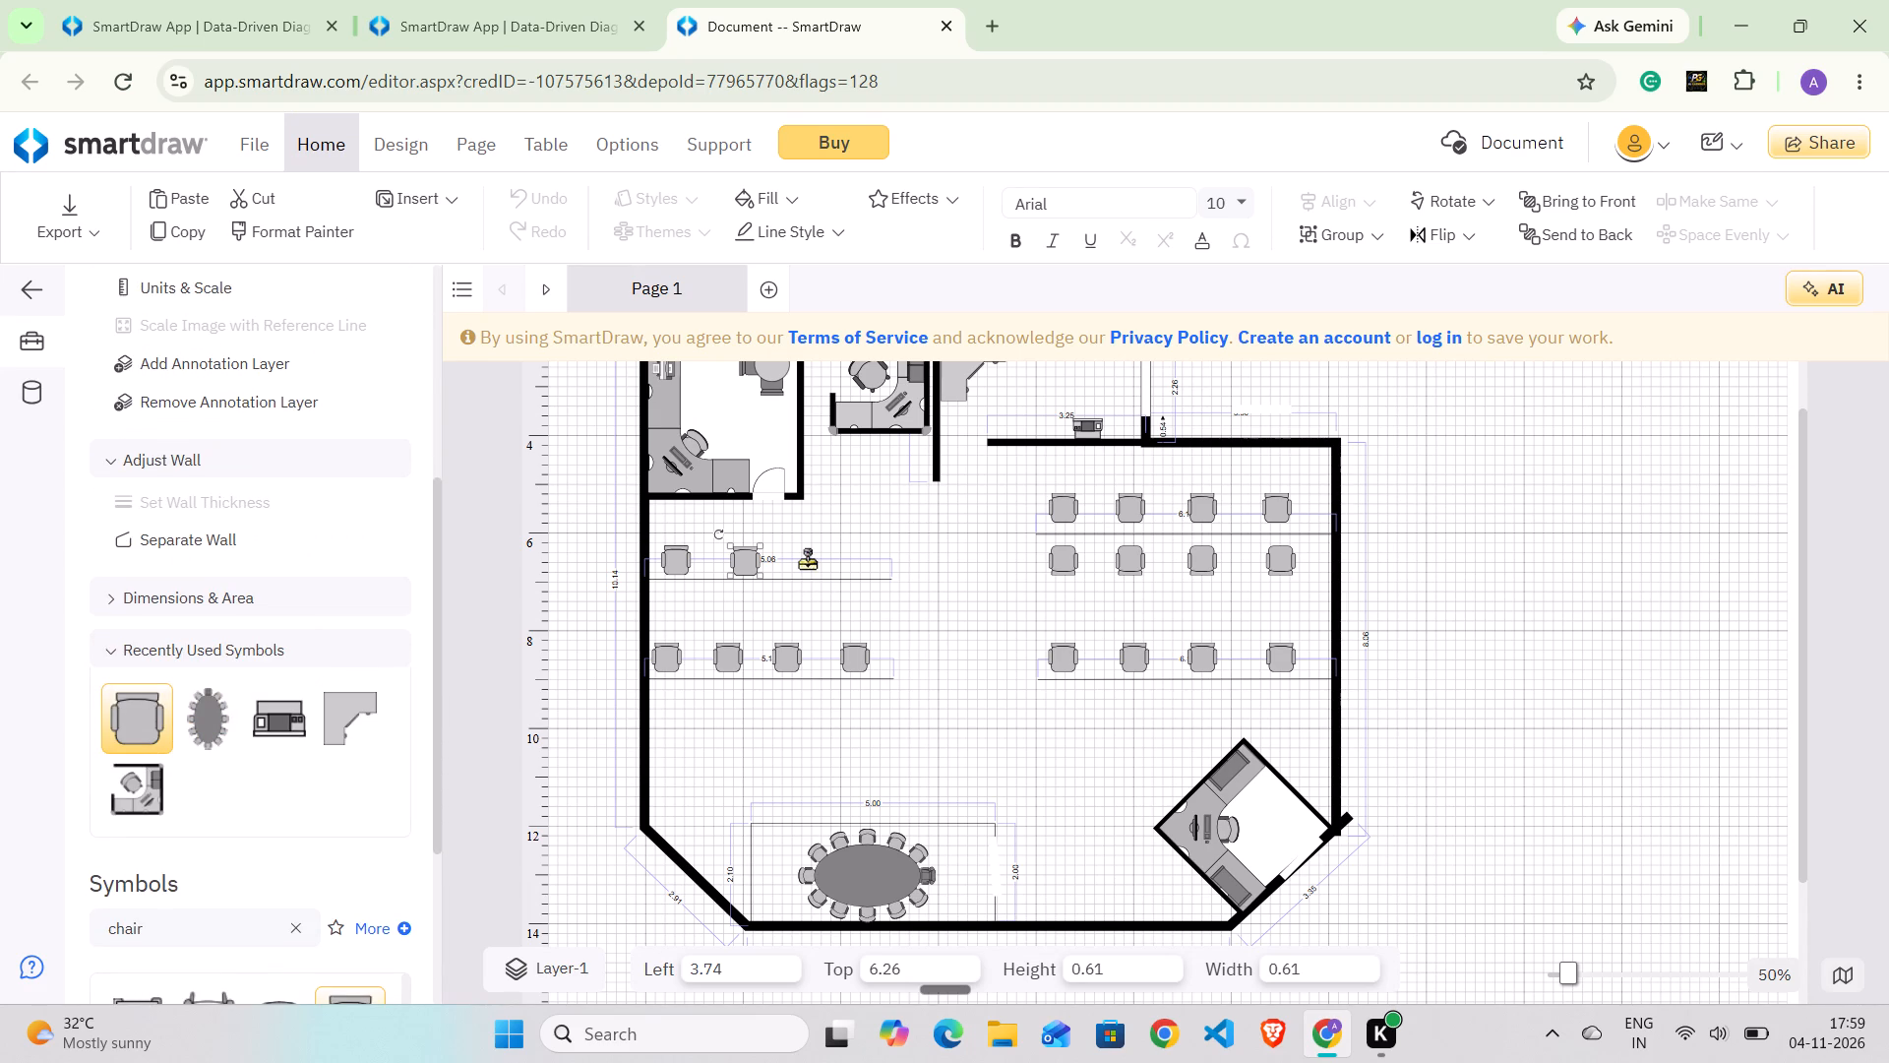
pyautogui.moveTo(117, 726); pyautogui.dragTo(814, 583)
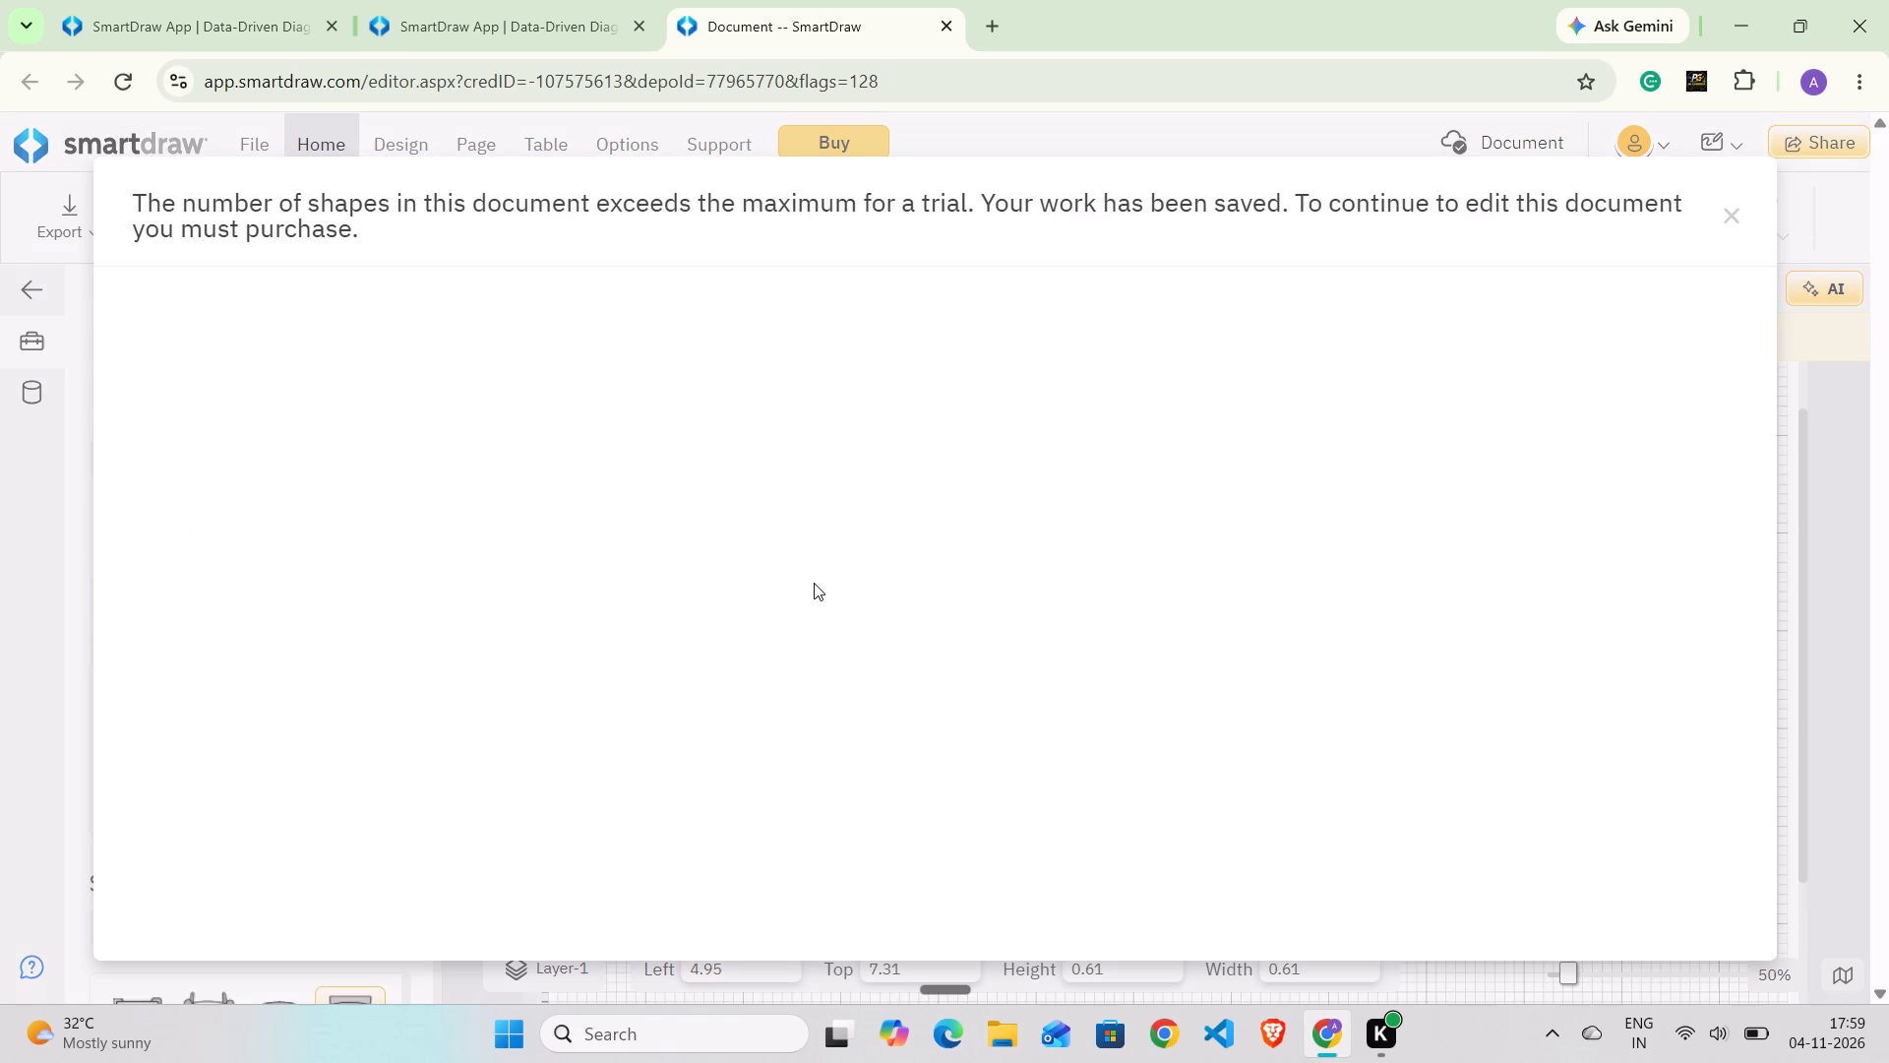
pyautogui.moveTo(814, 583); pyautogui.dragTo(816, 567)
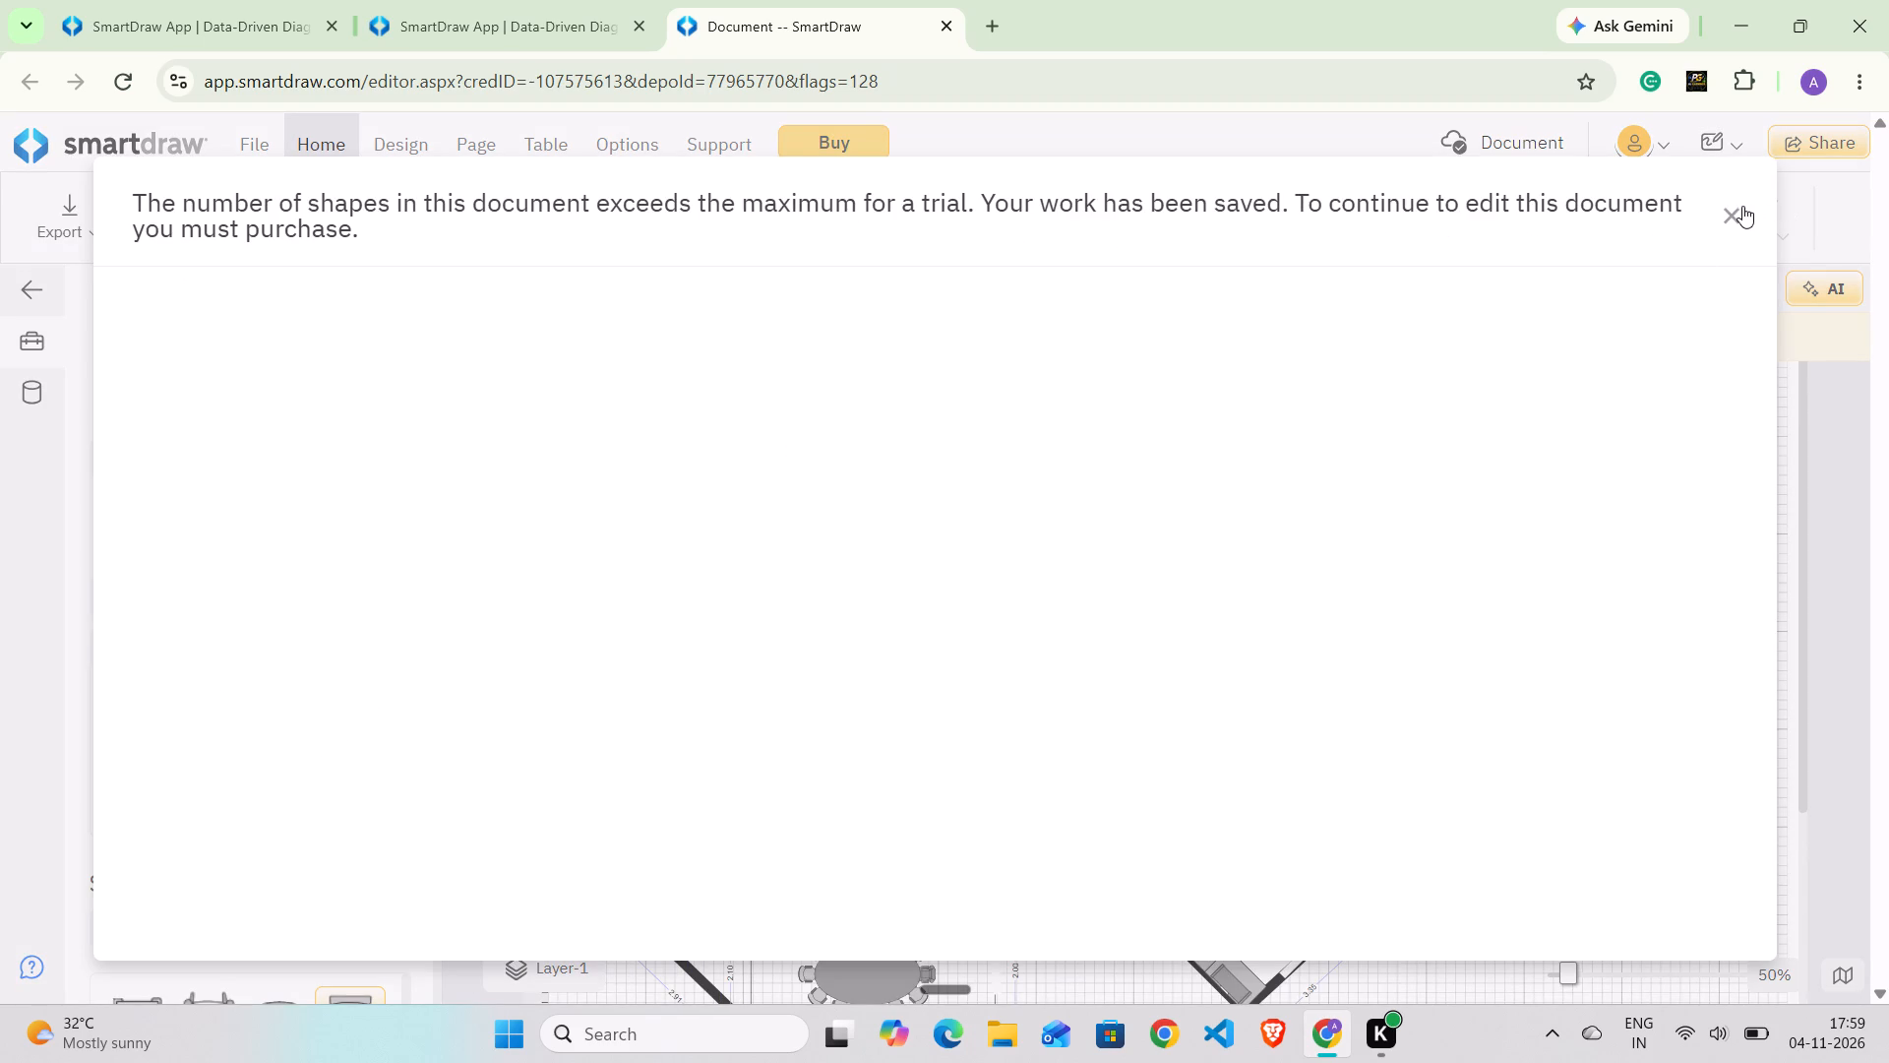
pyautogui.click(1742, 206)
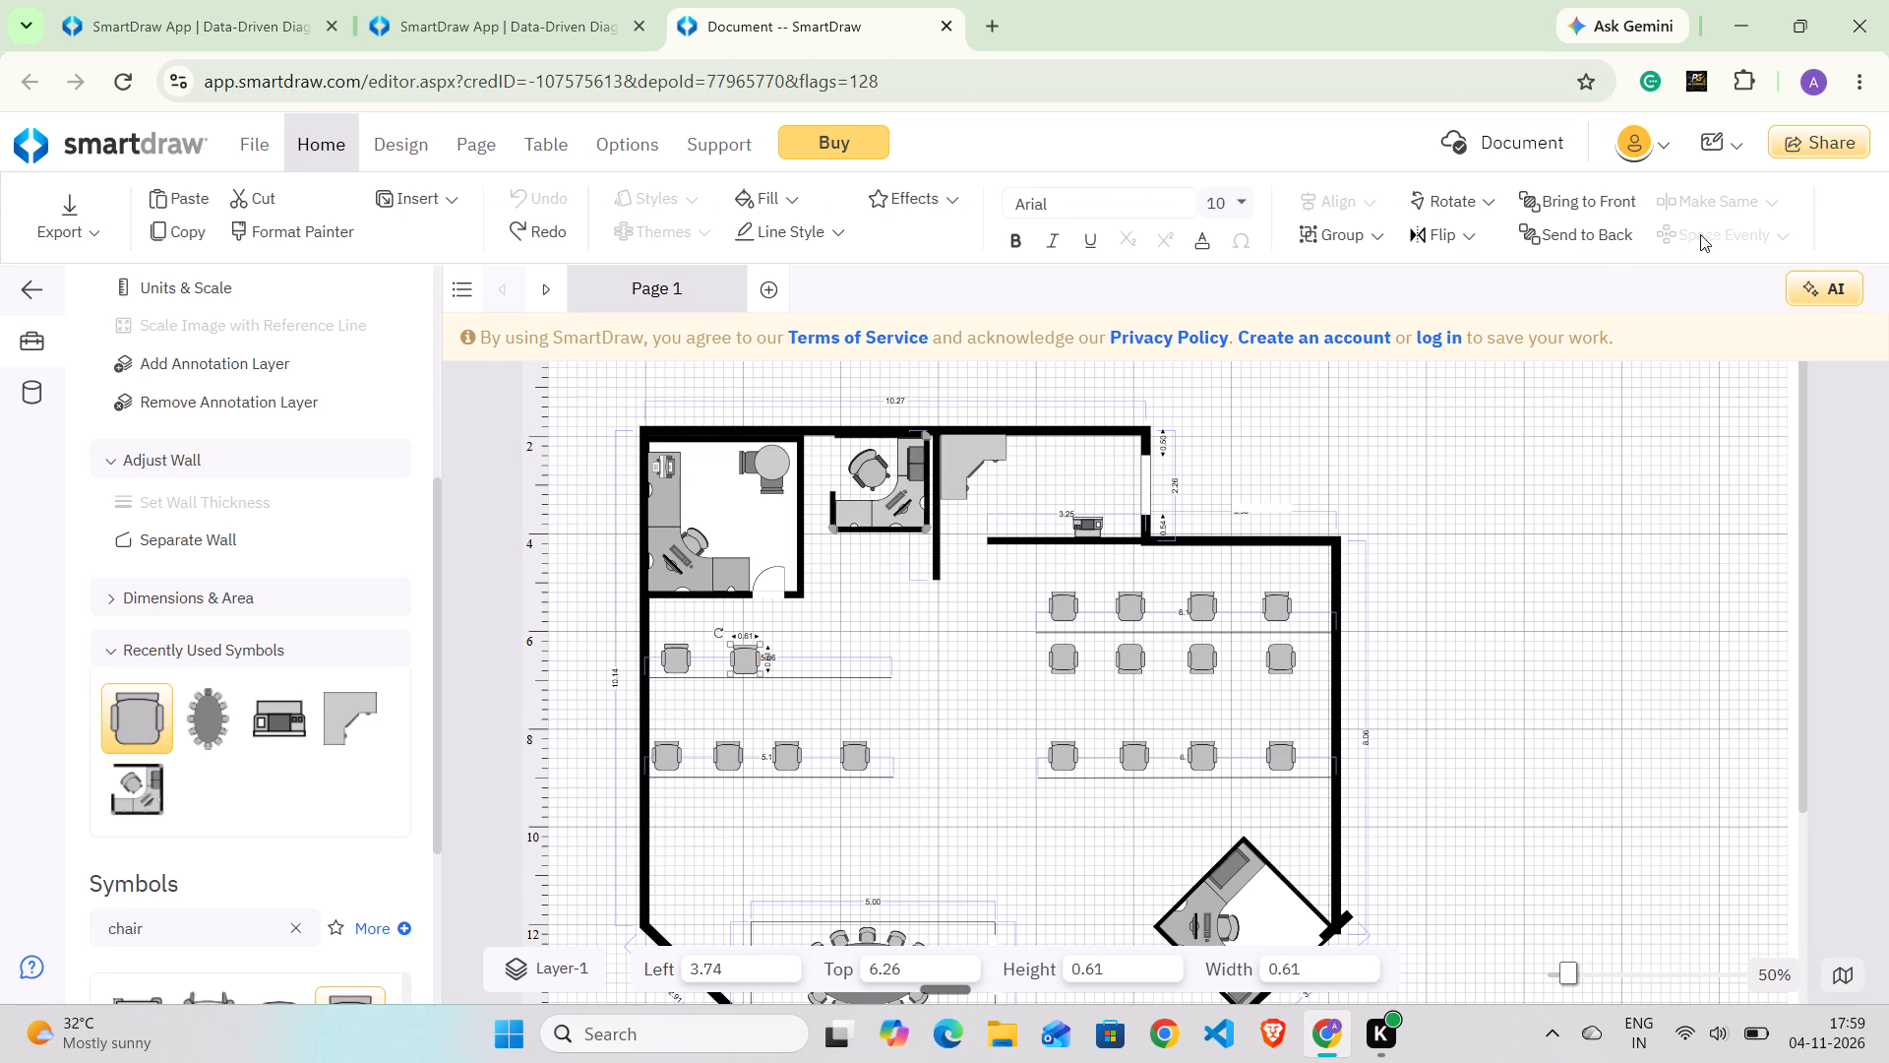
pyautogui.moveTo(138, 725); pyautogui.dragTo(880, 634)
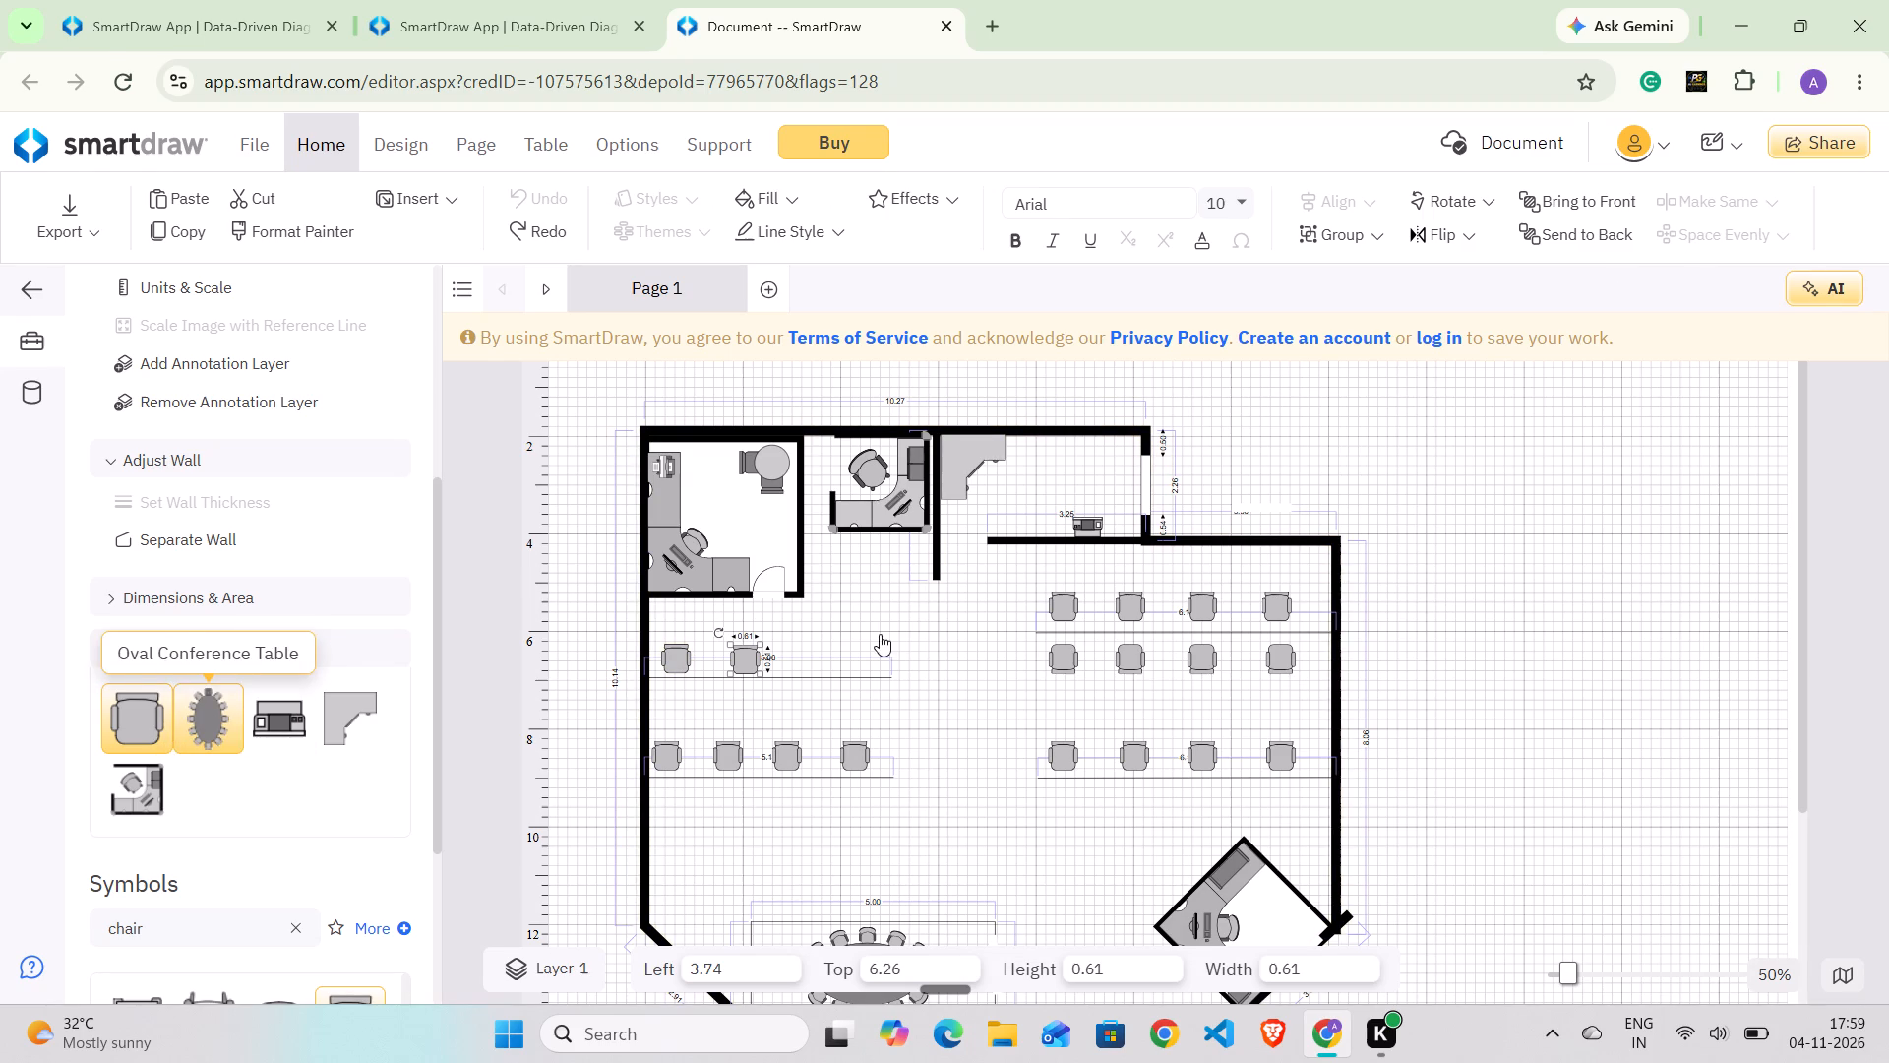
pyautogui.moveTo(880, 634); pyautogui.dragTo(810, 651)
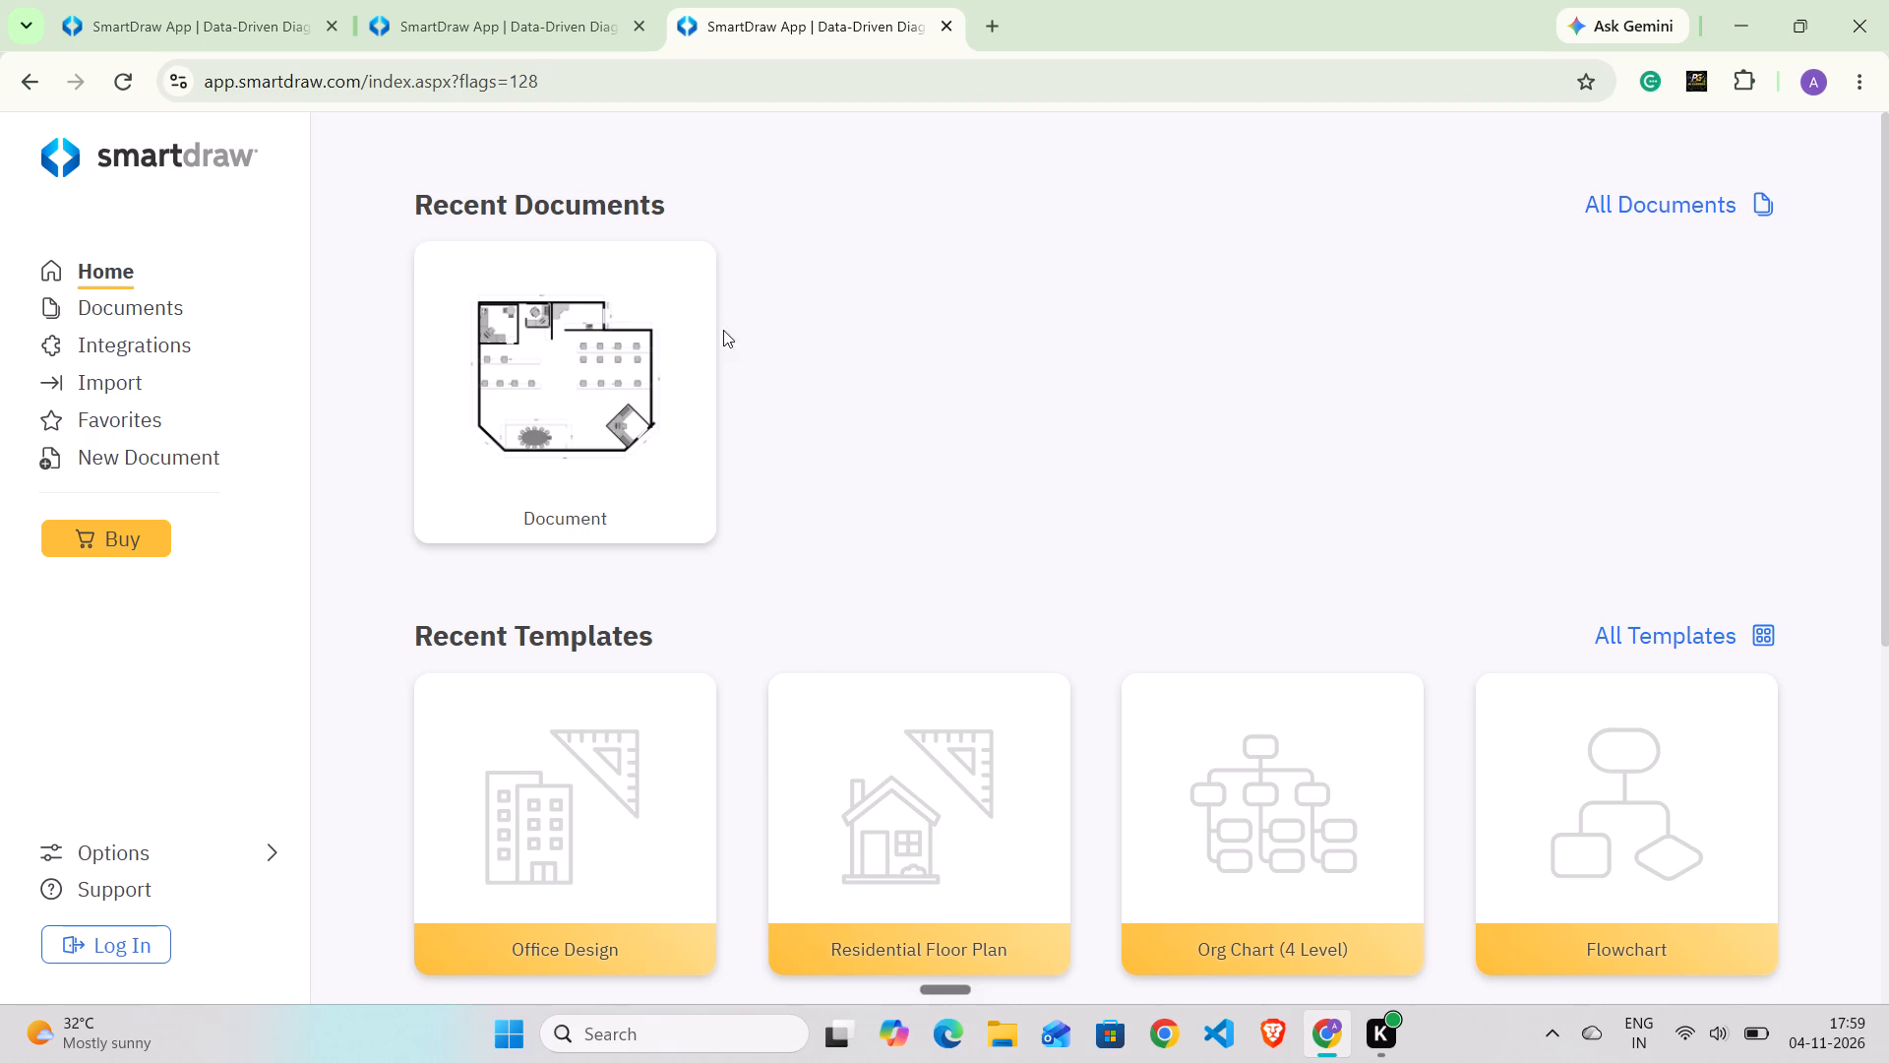
# Reopen the office floor plan from the recent documents.
pyautogui.click(491, 357)
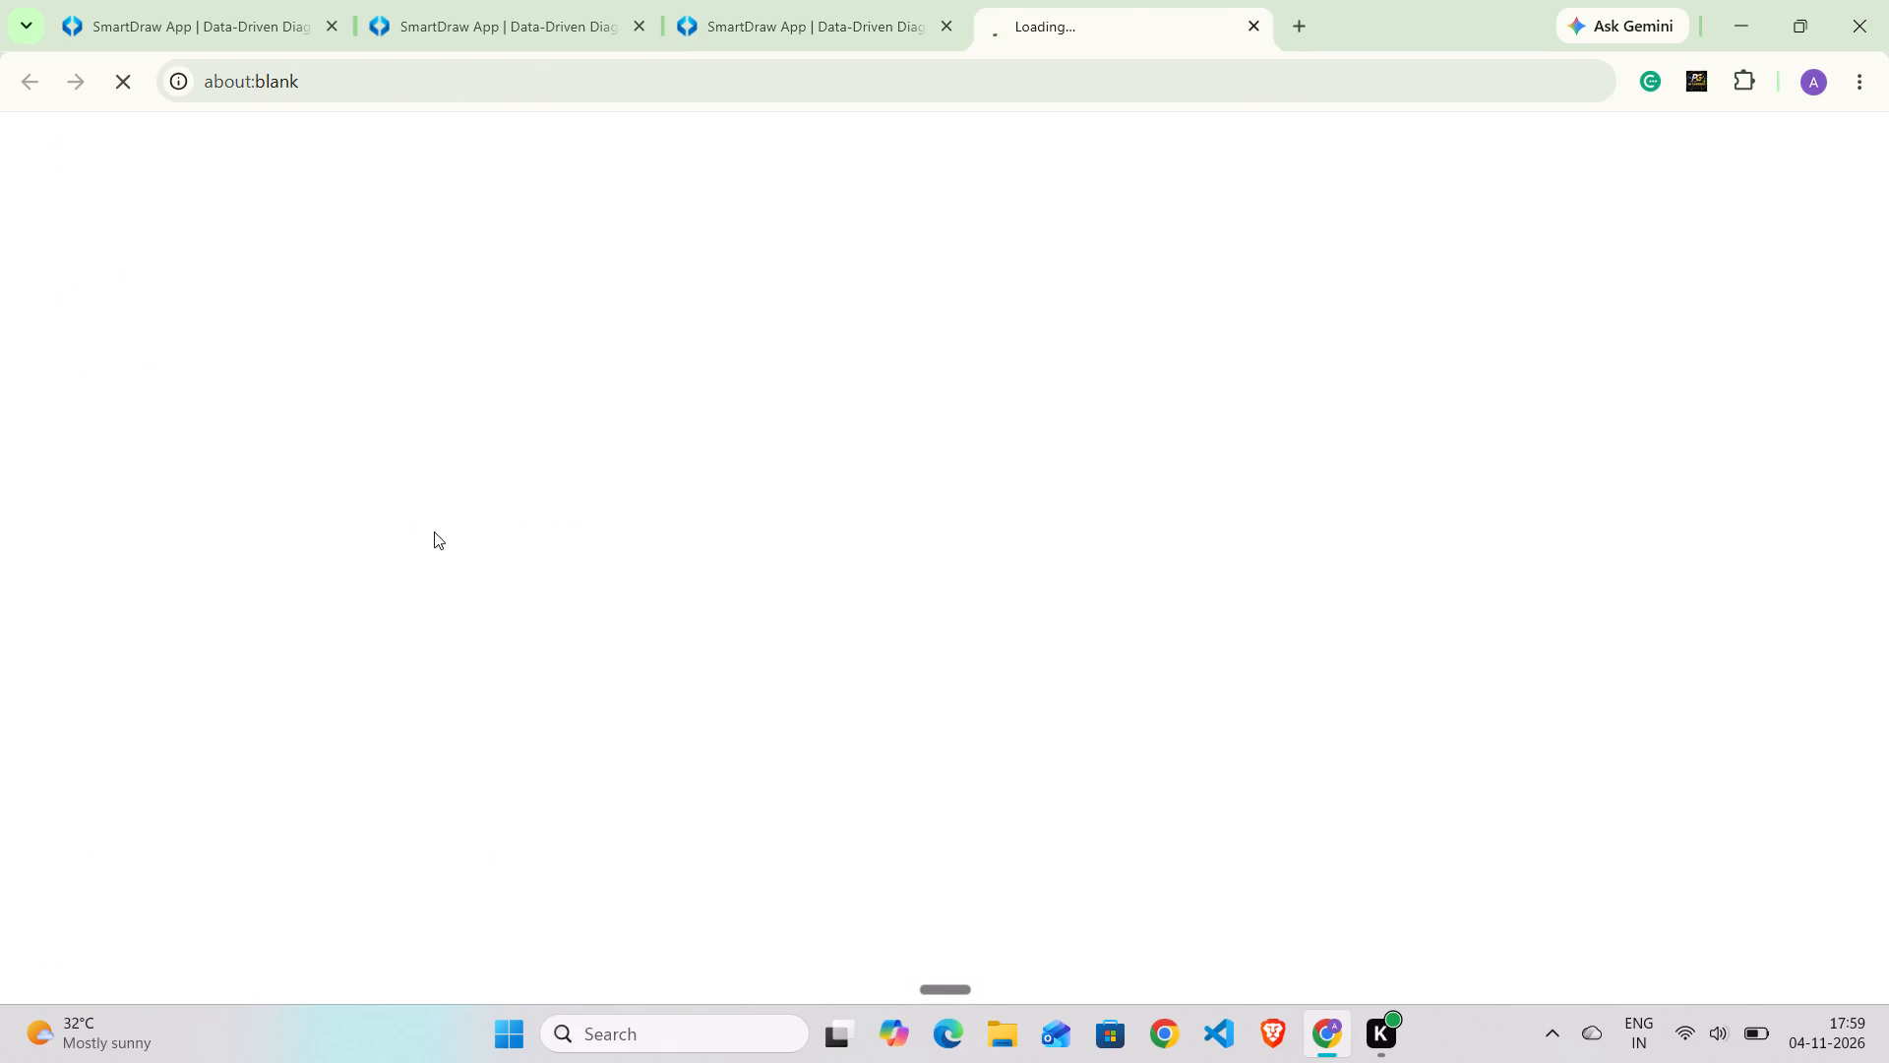
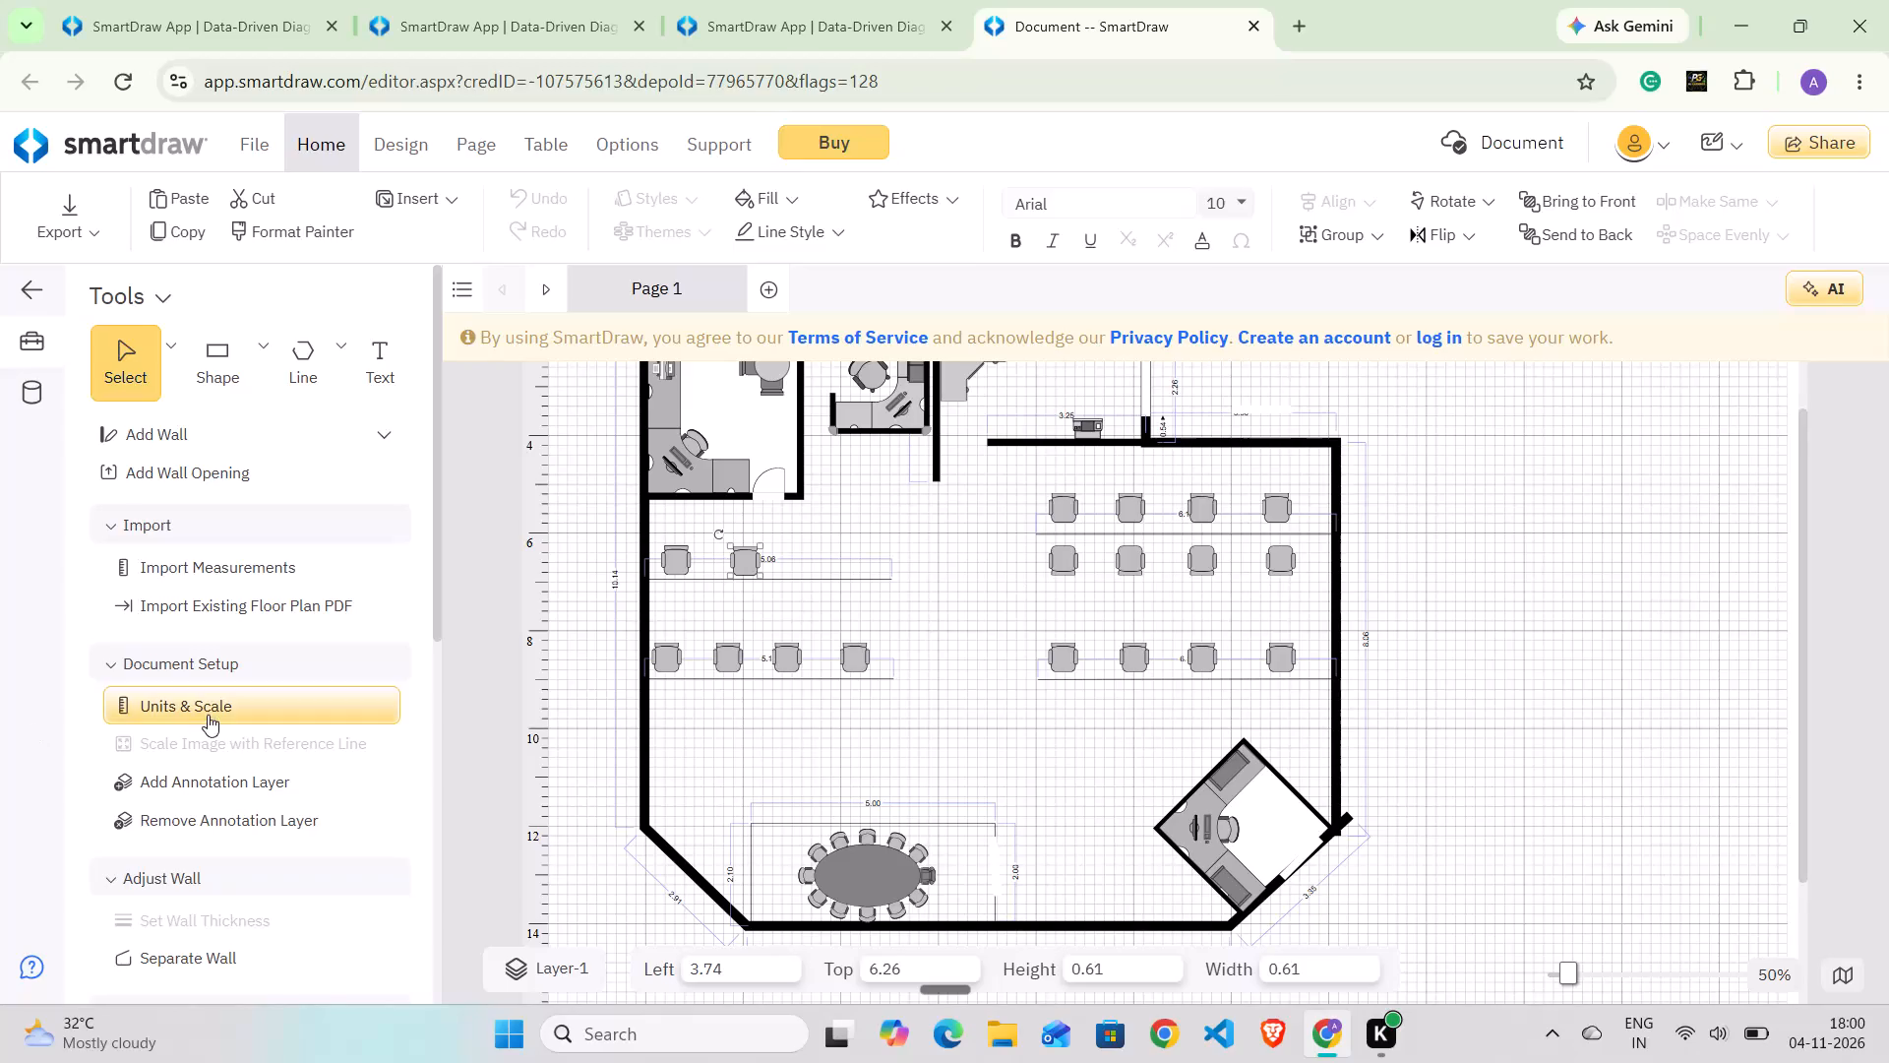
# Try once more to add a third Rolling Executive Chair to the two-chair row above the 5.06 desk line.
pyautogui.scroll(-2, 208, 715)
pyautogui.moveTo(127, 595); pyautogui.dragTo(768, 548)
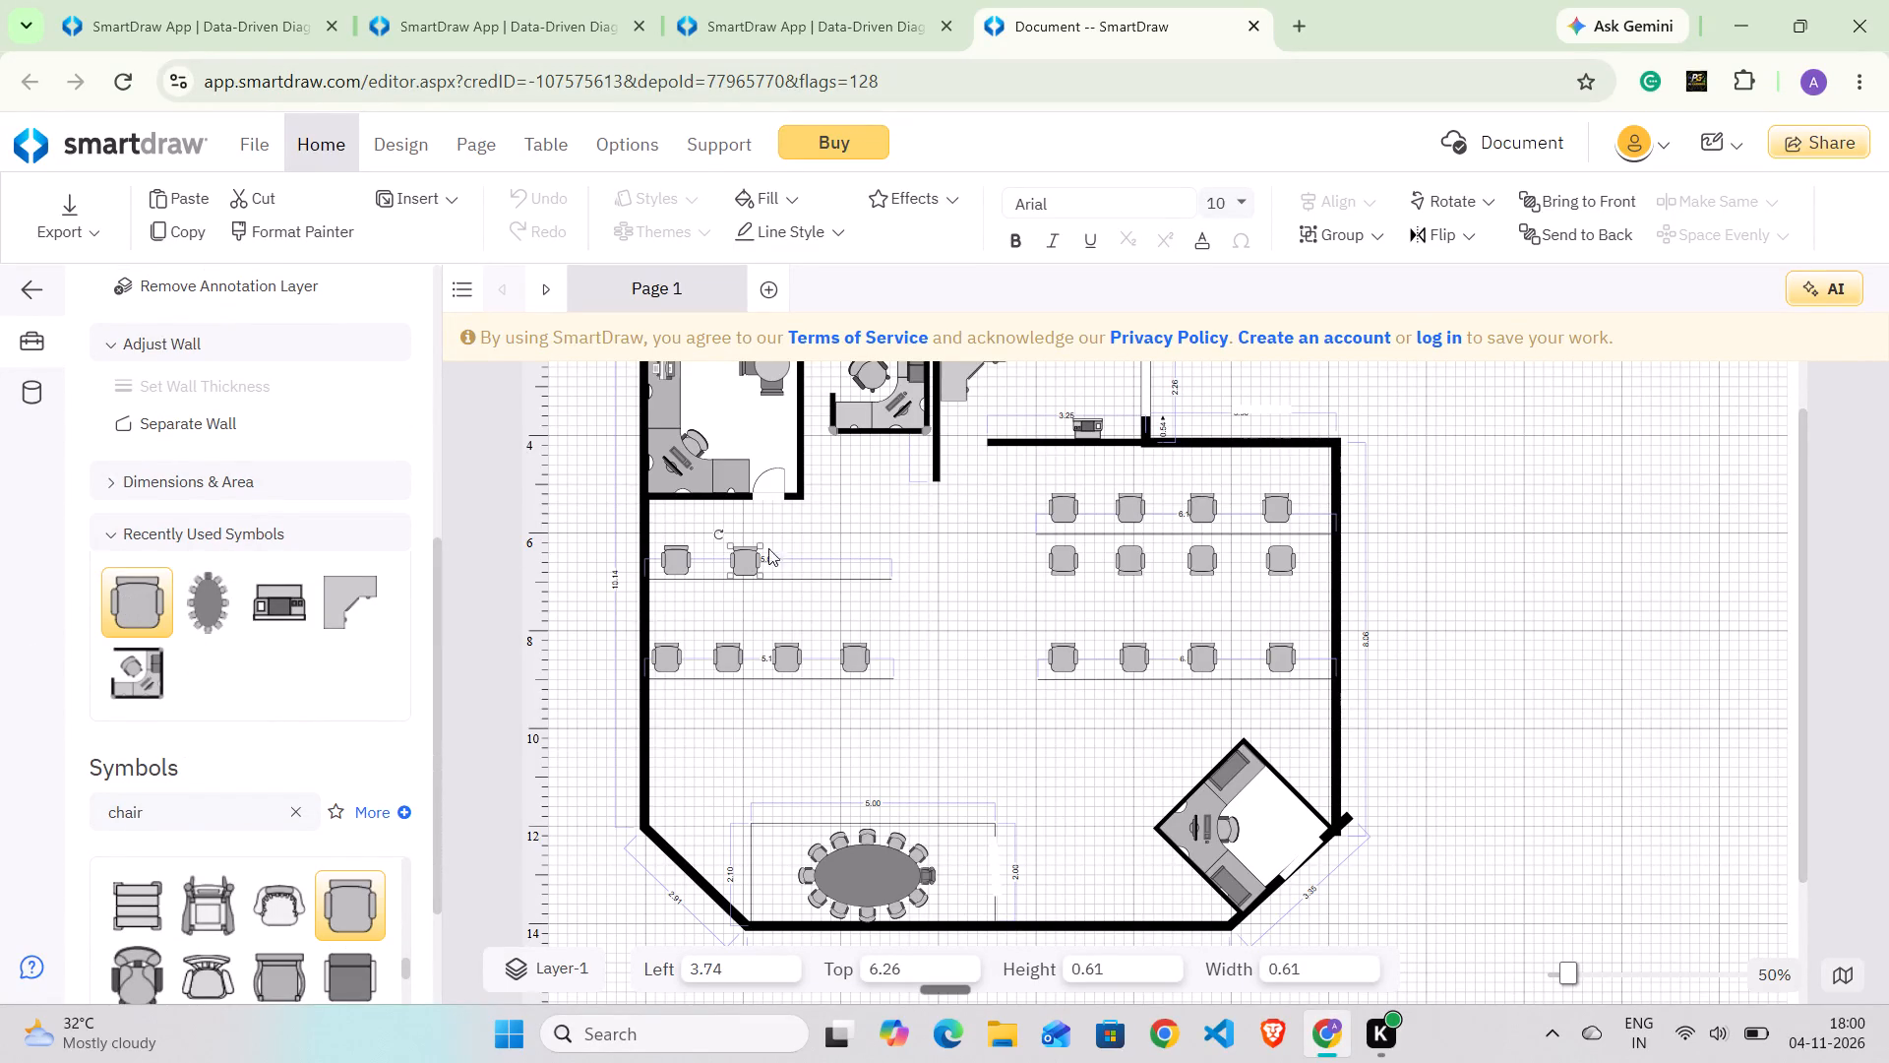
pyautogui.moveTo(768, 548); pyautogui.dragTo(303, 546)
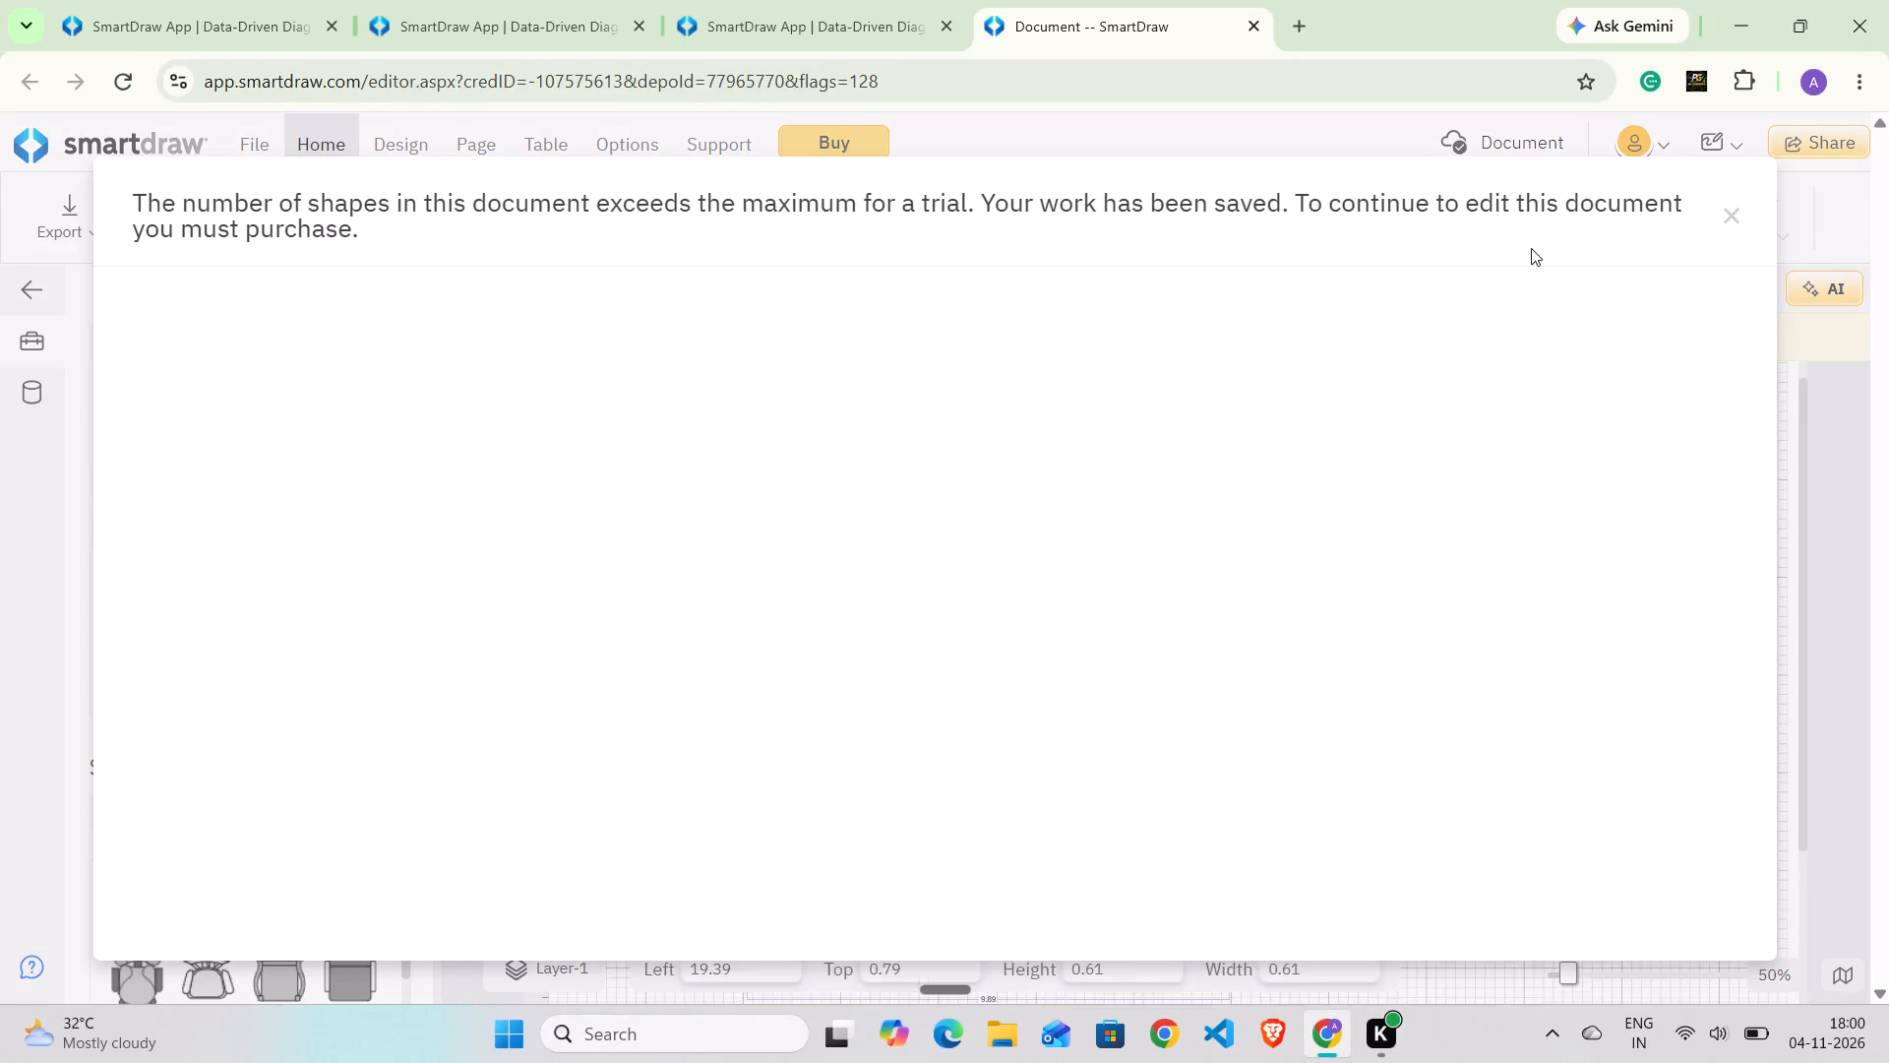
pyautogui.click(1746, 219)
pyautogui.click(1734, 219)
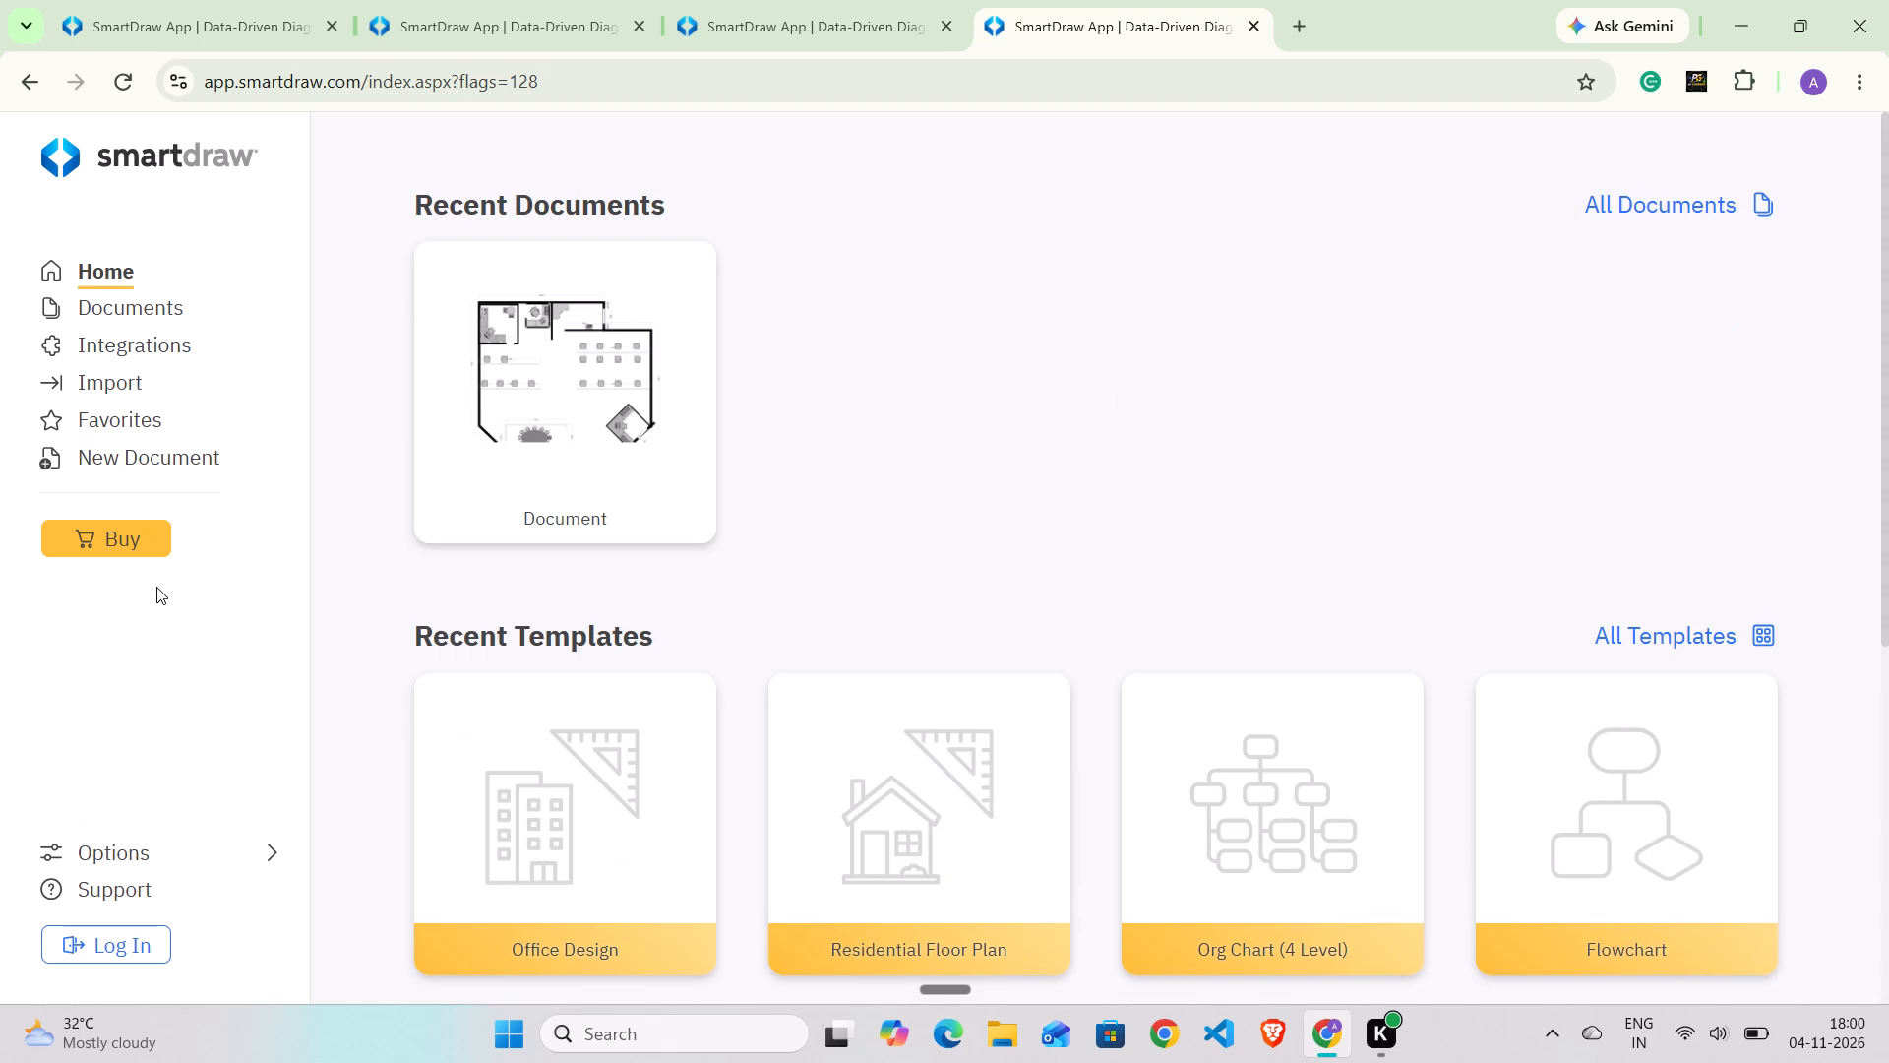
# Reopen the office floor plan from the recent documents.
pyautogui.click(564, 376)
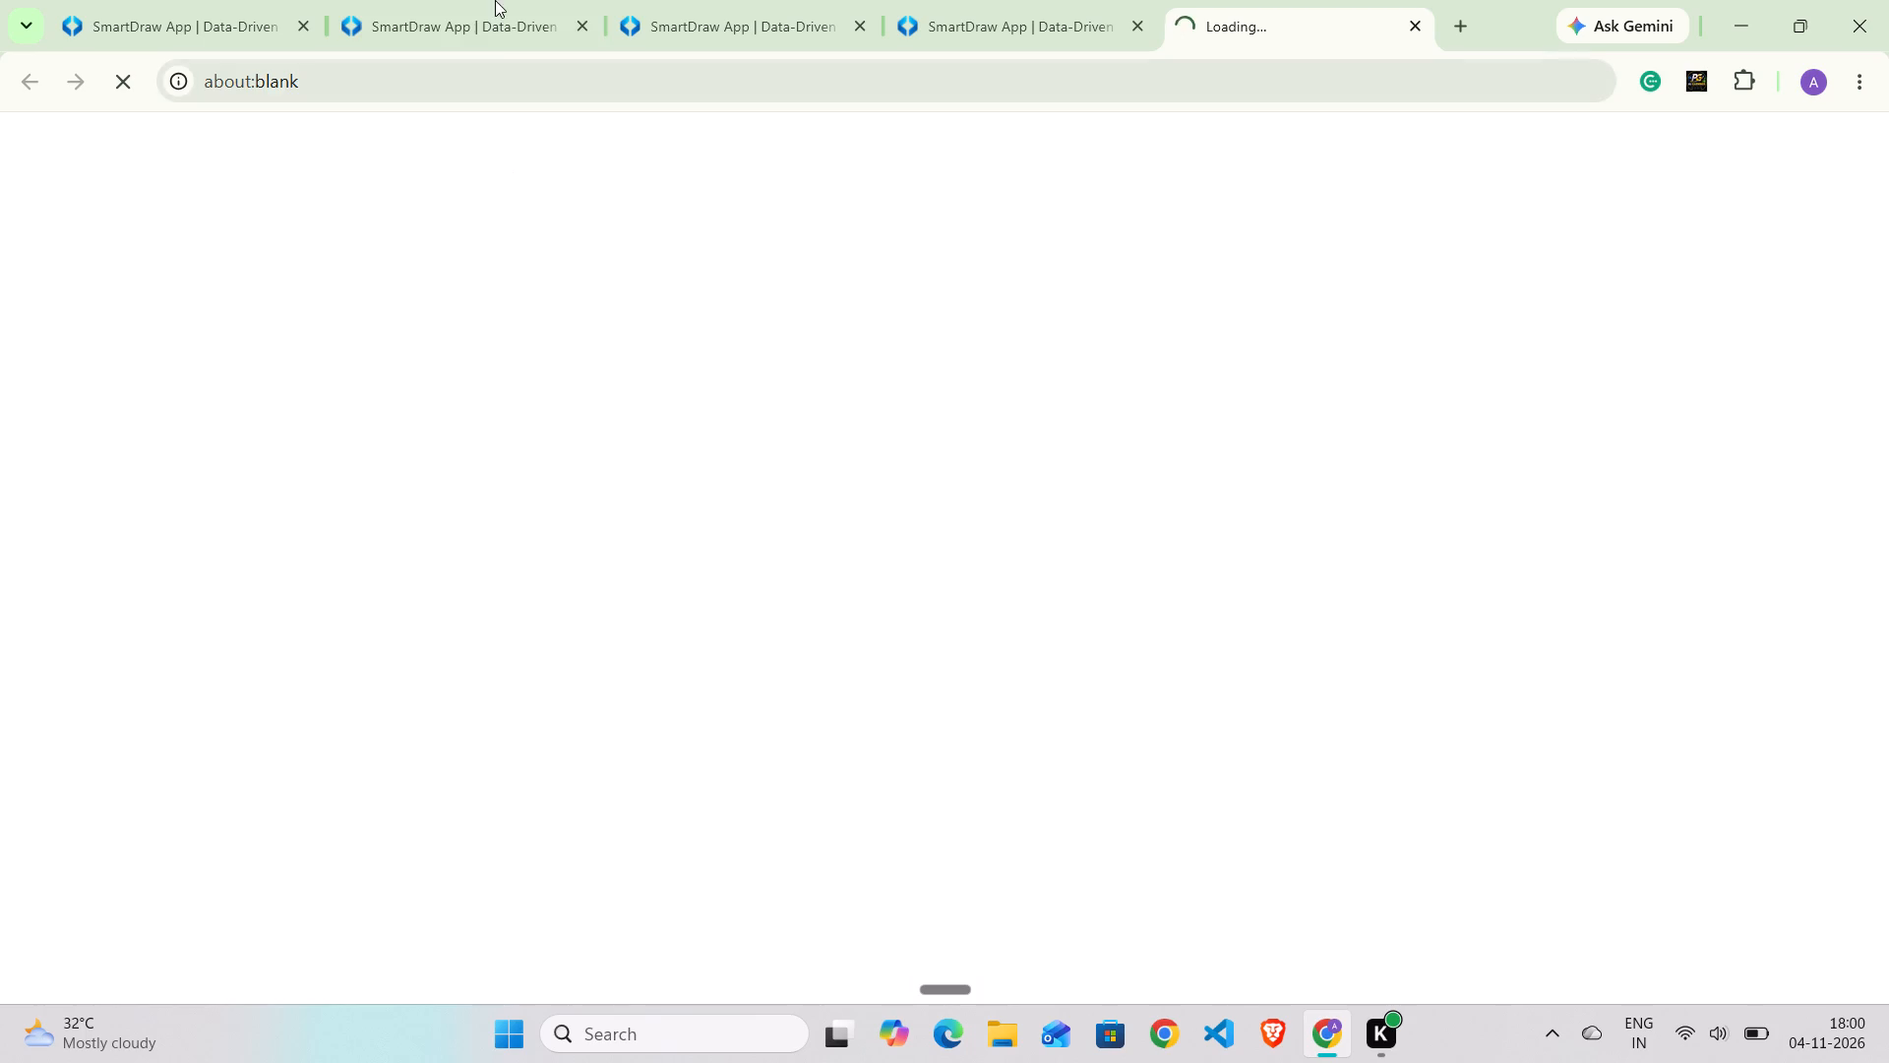
# Close two of the surplus SmartDraw home page tabs, keeping the floor plan's tab open.
pyautogui.click(586, 24)
pyautogui.click(586, 24)
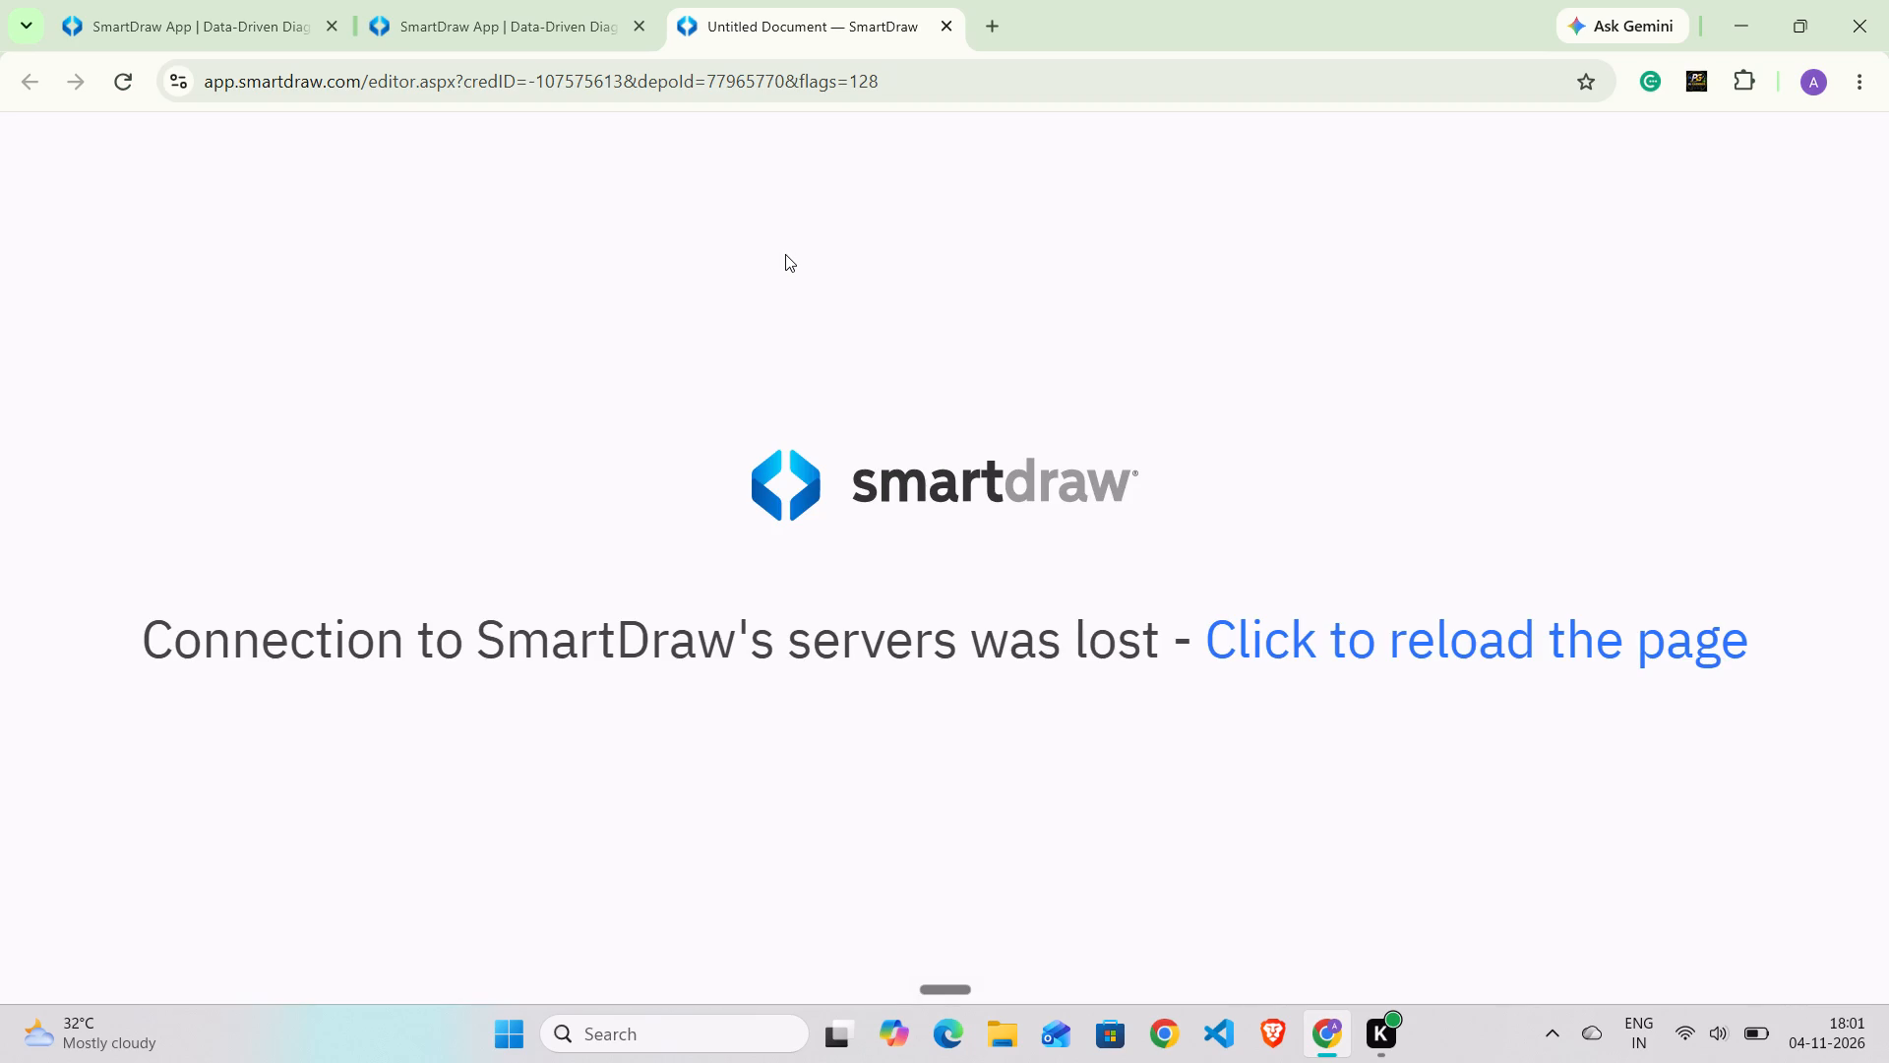
# Reload the floor plan's editor page to reconnect it to the SmartDraw servers.
pyautogui.click(1373, 630)
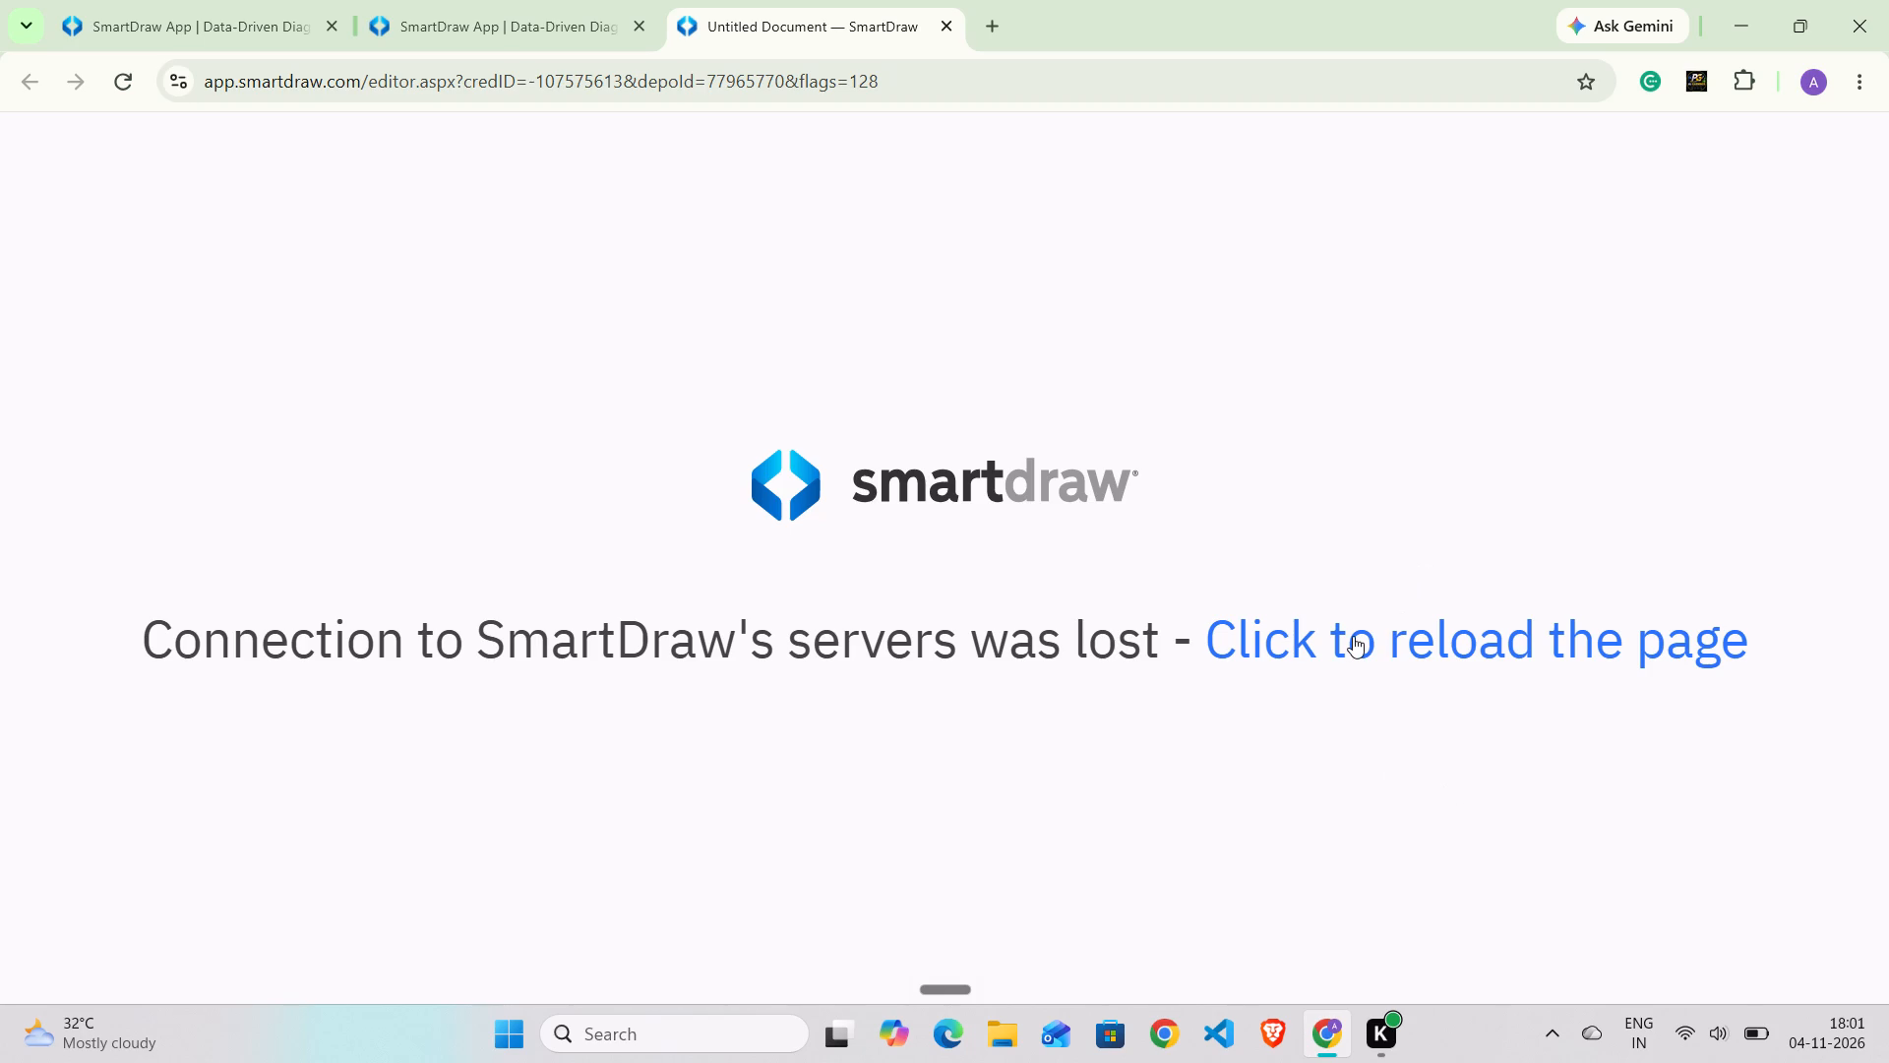
pyautogui.click(1353, 636)
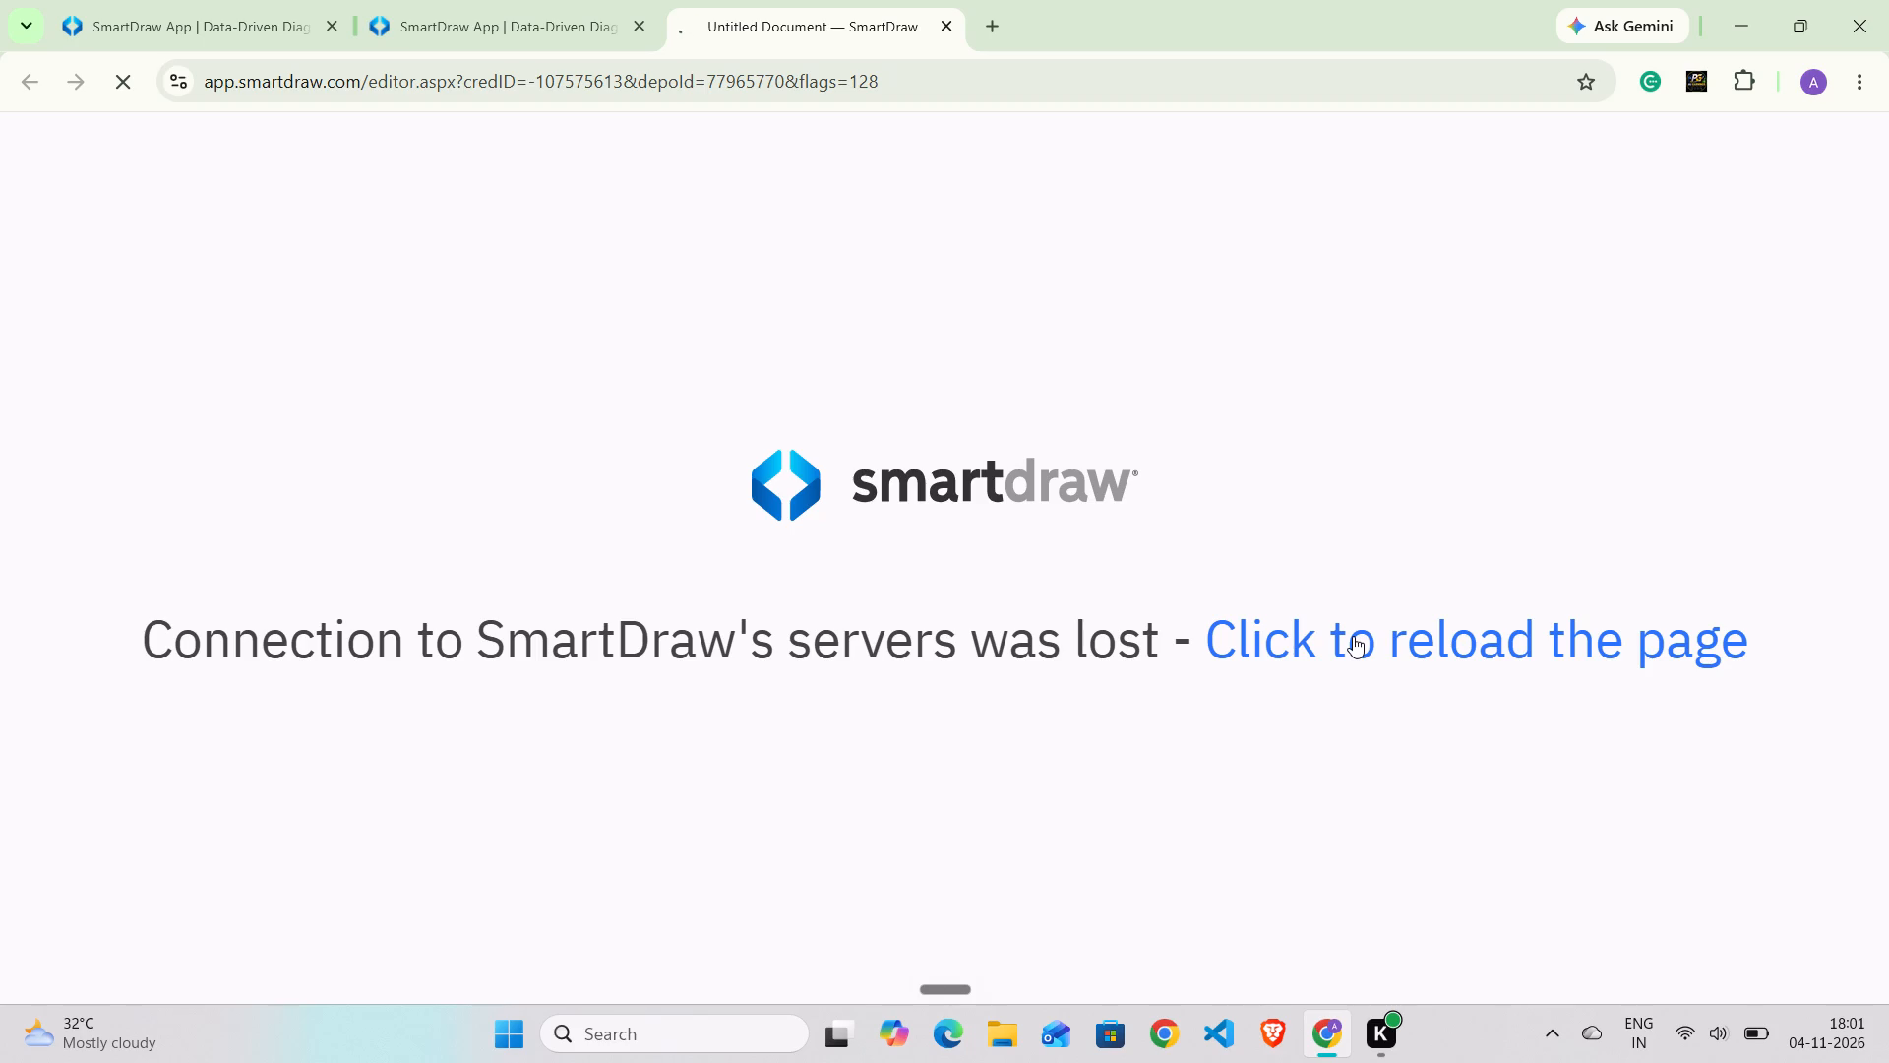
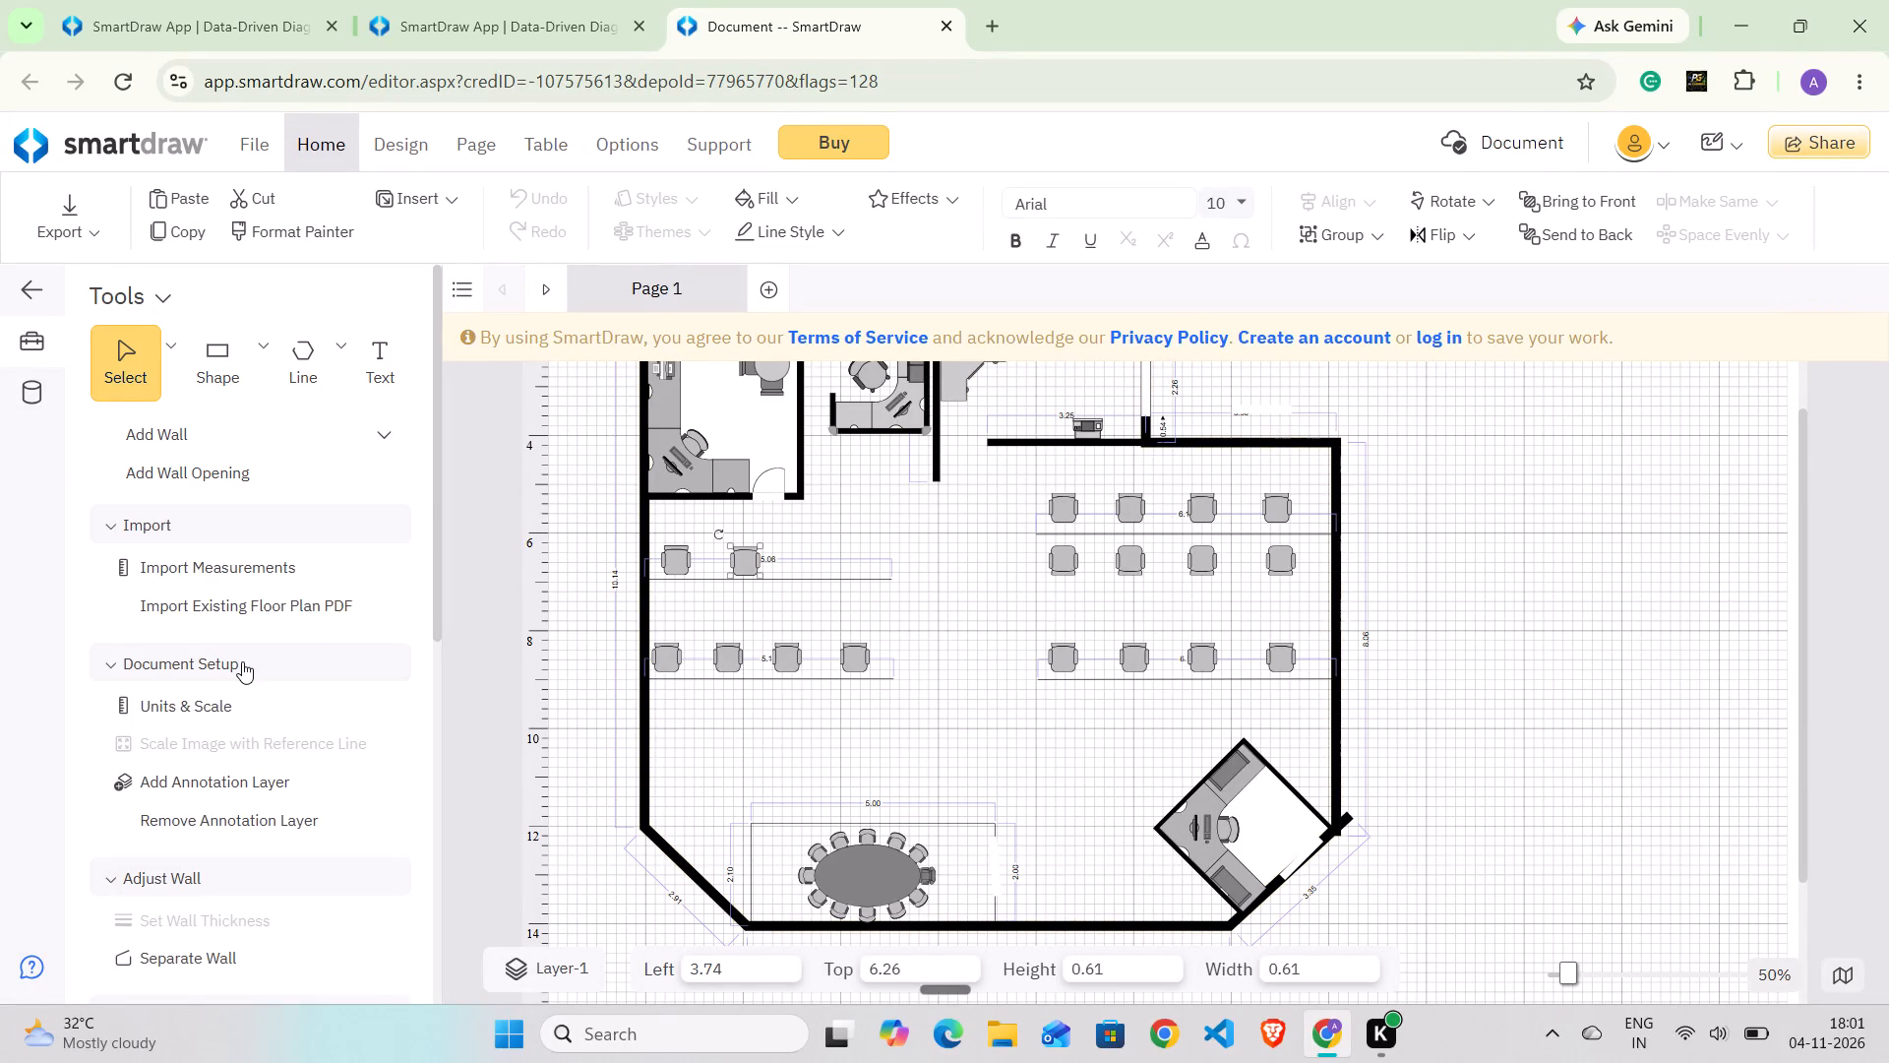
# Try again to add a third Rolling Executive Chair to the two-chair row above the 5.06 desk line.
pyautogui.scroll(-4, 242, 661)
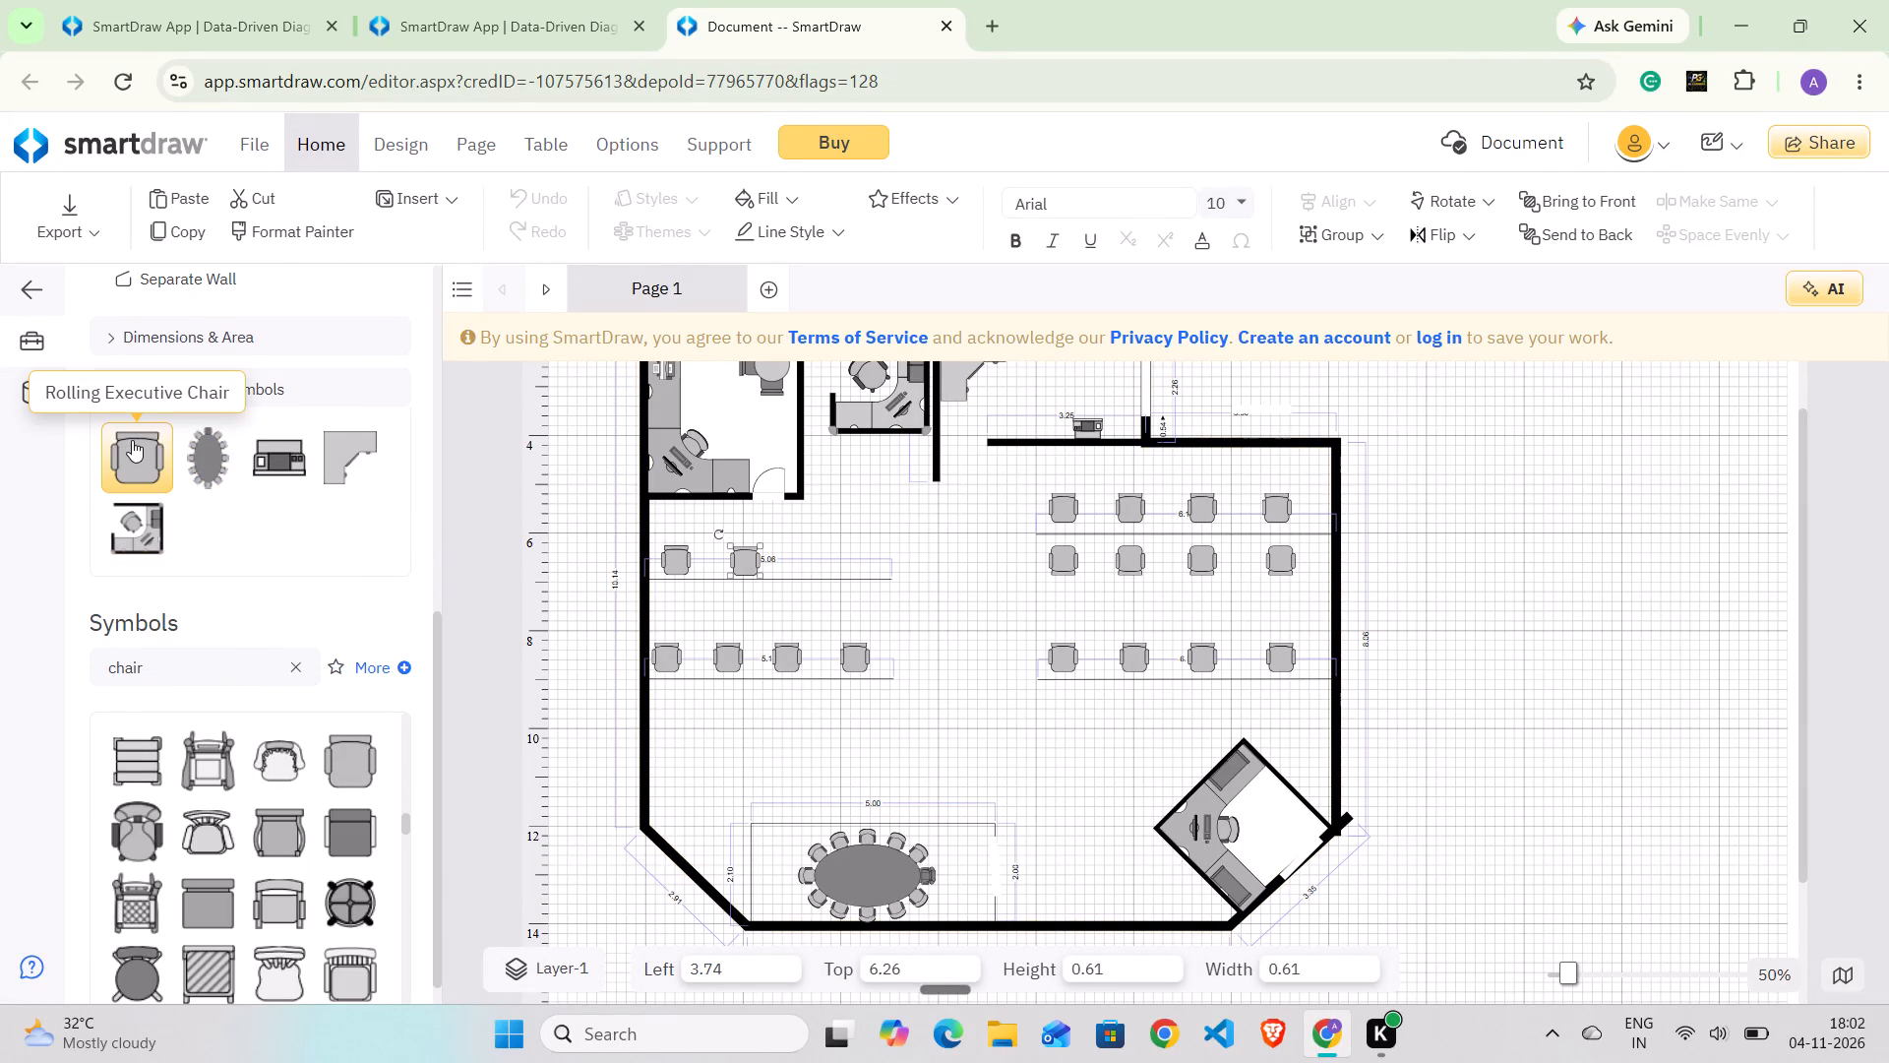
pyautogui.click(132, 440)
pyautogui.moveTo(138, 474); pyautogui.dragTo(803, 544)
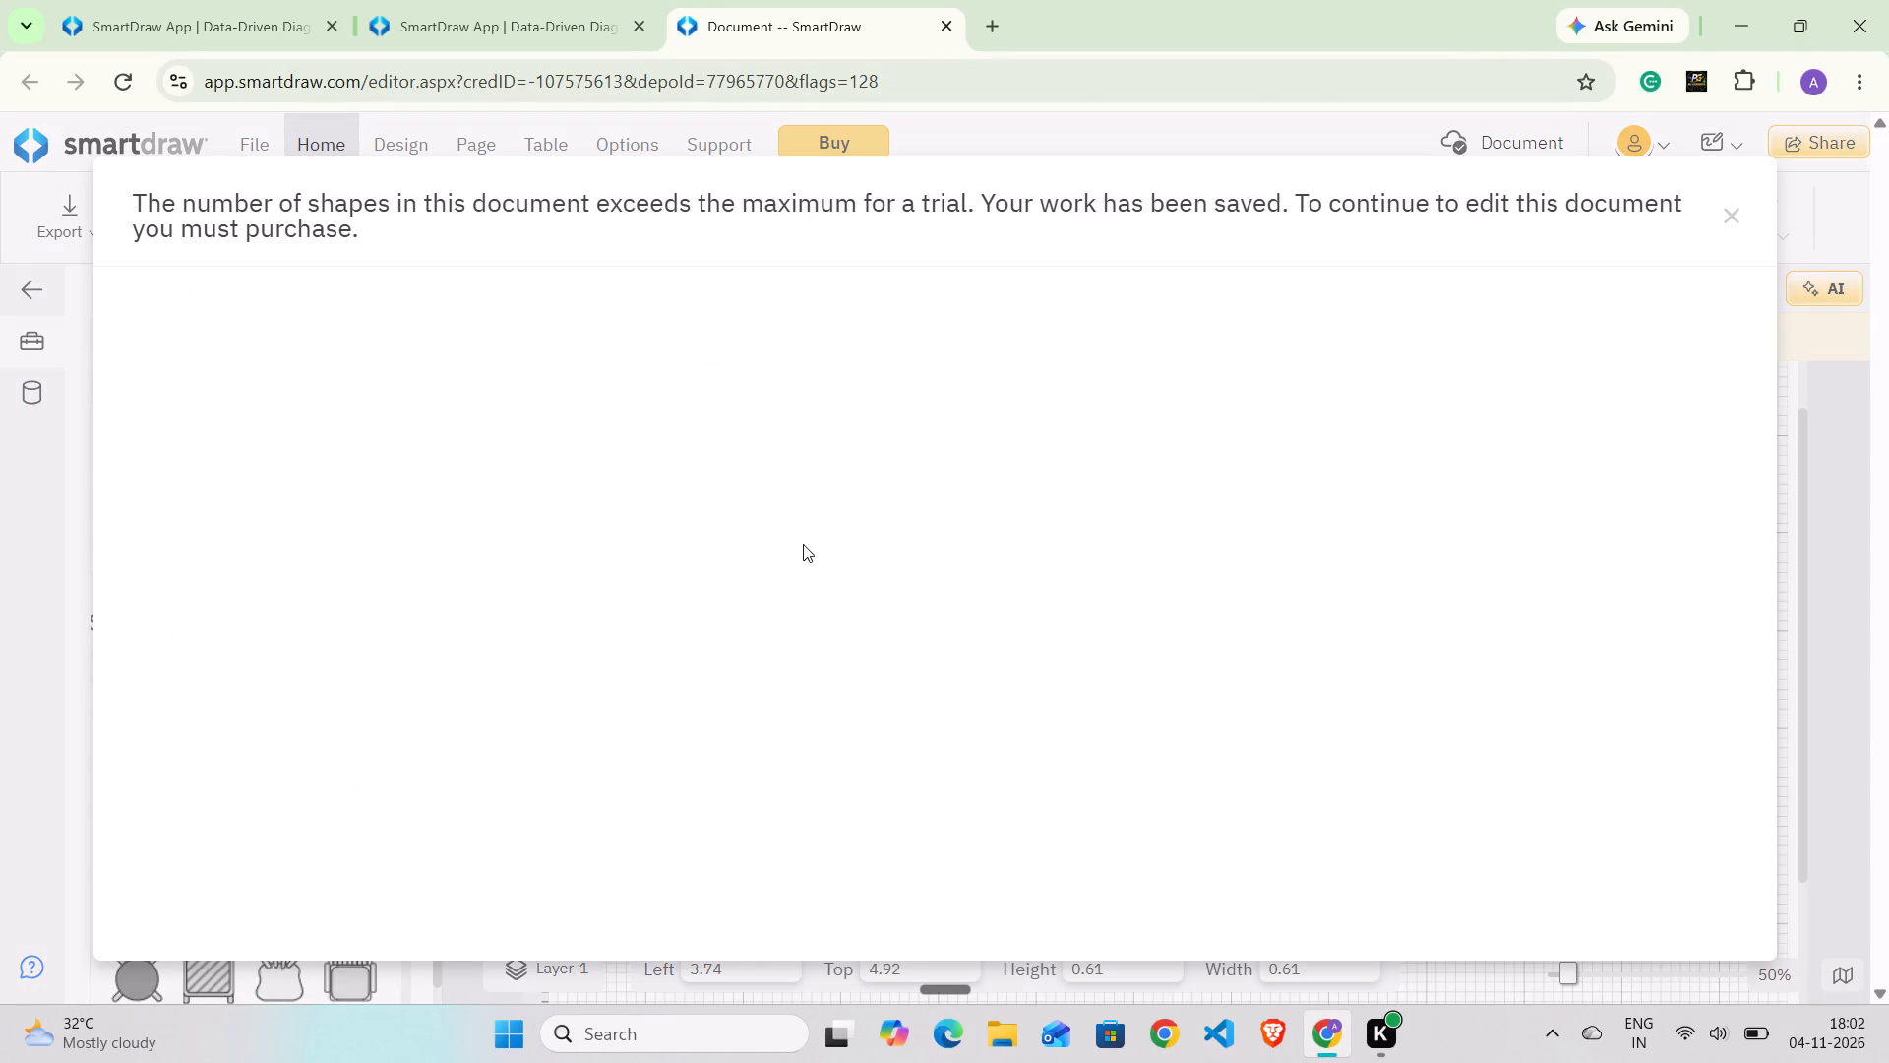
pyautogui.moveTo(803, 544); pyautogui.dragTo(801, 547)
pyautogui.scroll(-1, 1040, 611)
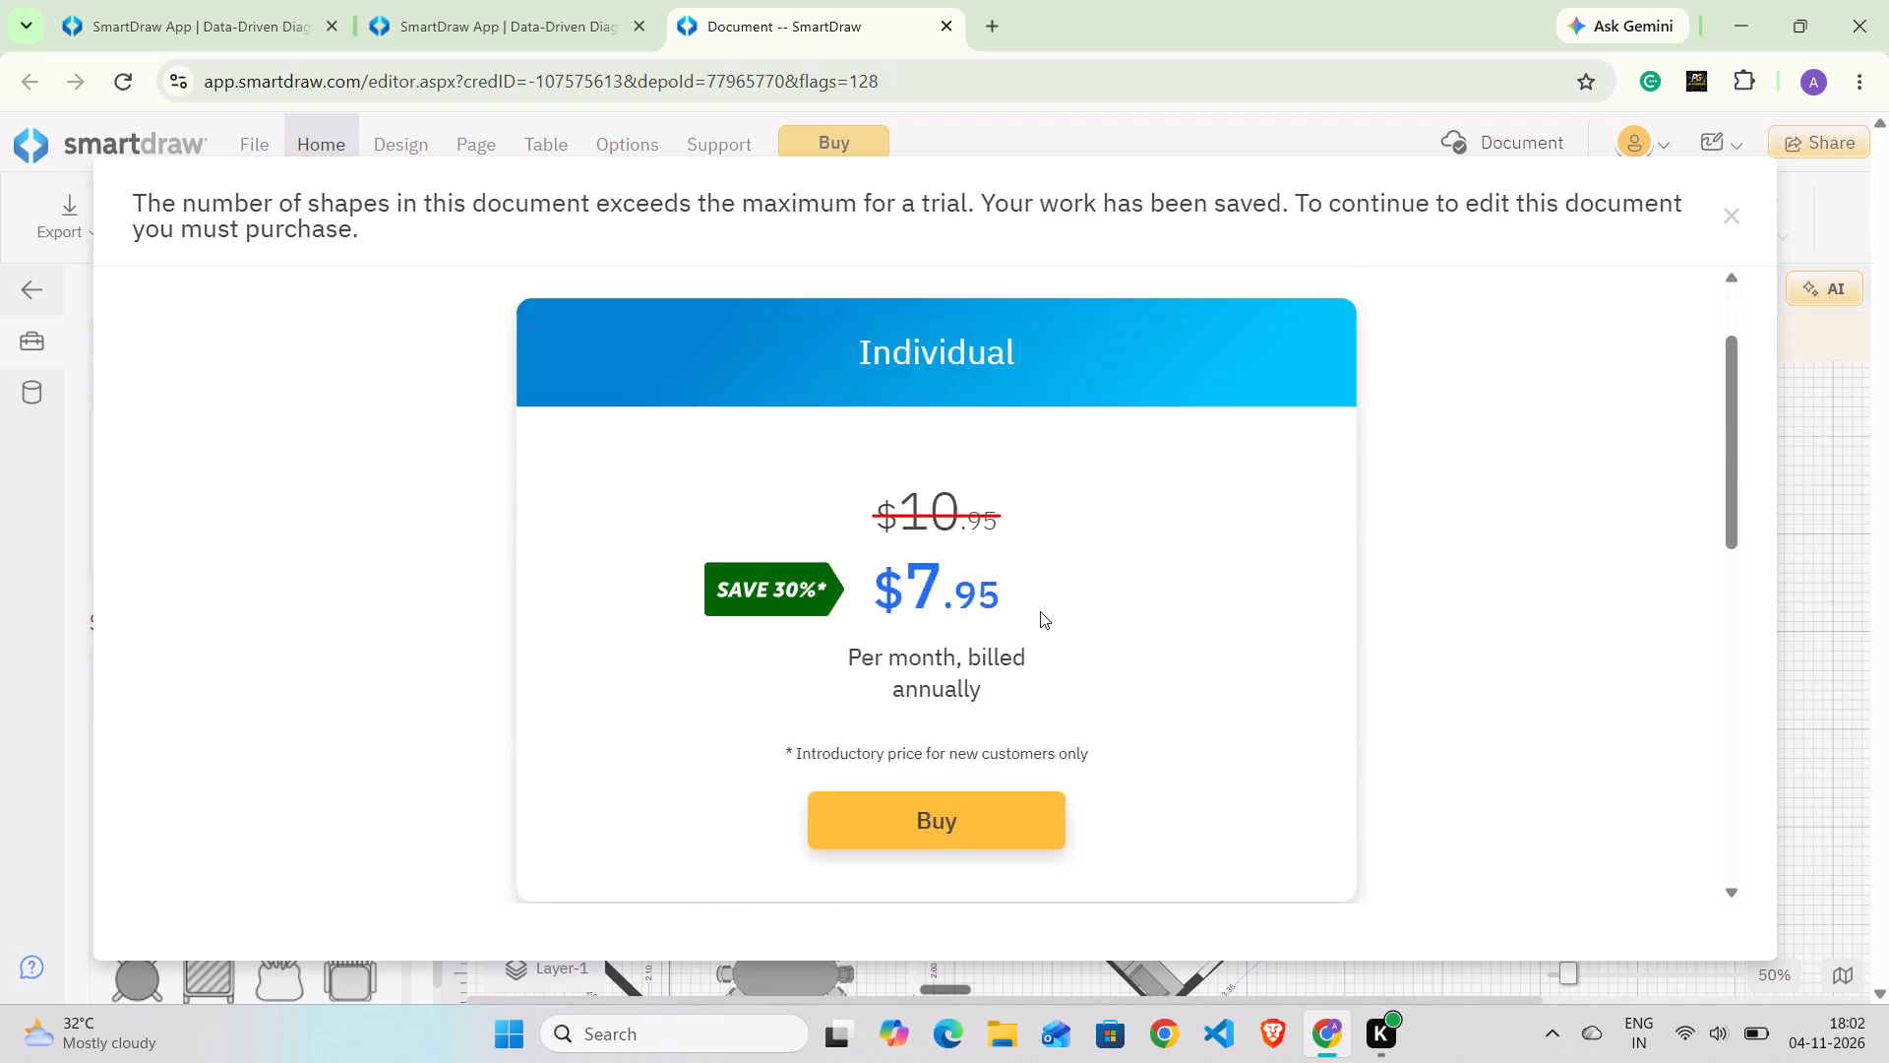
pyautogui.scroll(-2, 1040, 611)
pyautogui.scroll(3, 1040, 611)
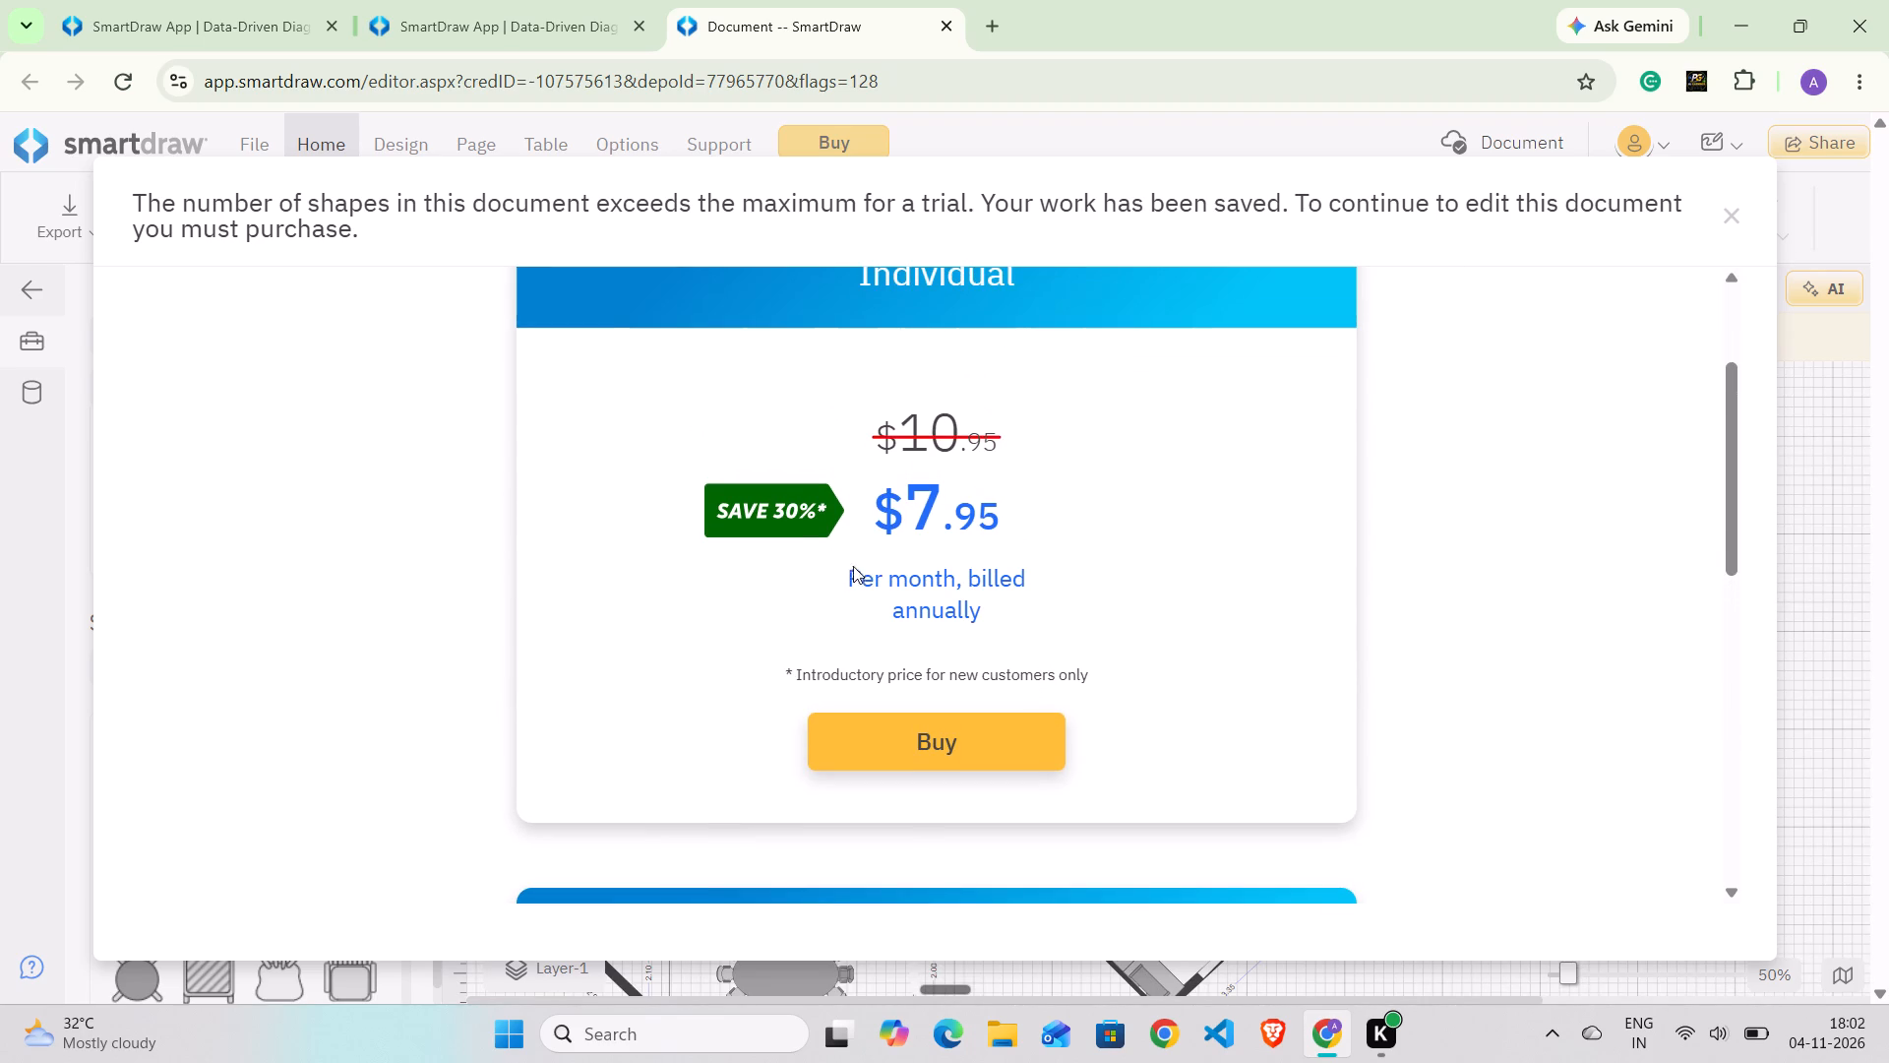